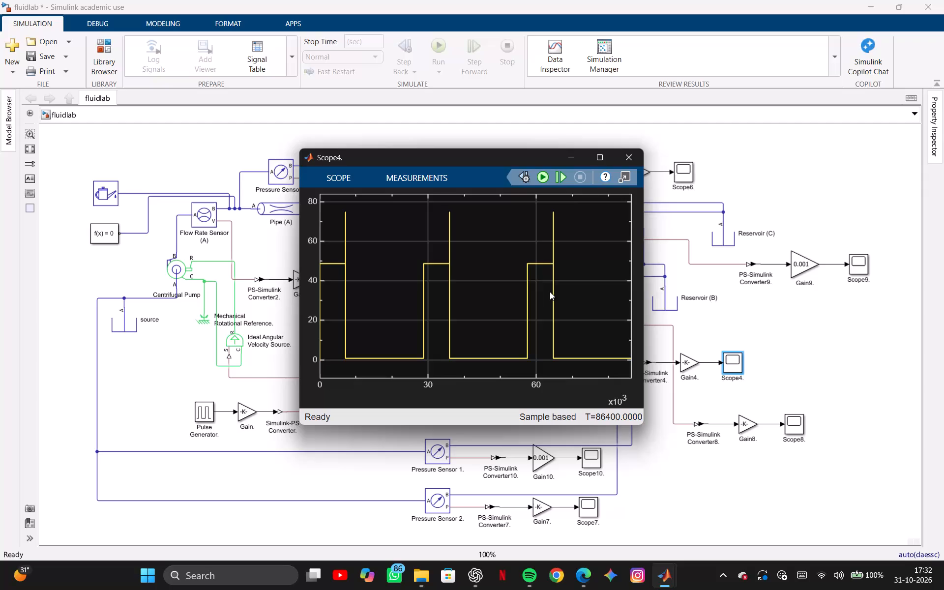
Put away the Scope4 plot and view the Scope9, Scope5 and Scope6 plots one after another.
{"action": "left_click", "coordinate": [571, 164]}
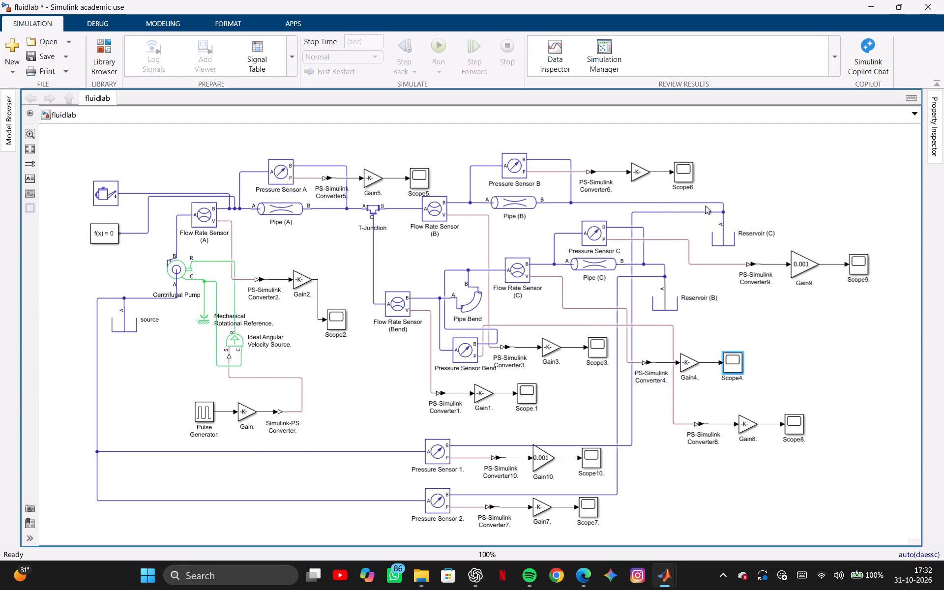
{"action": "double_click", "coordinate": [855, 264]}
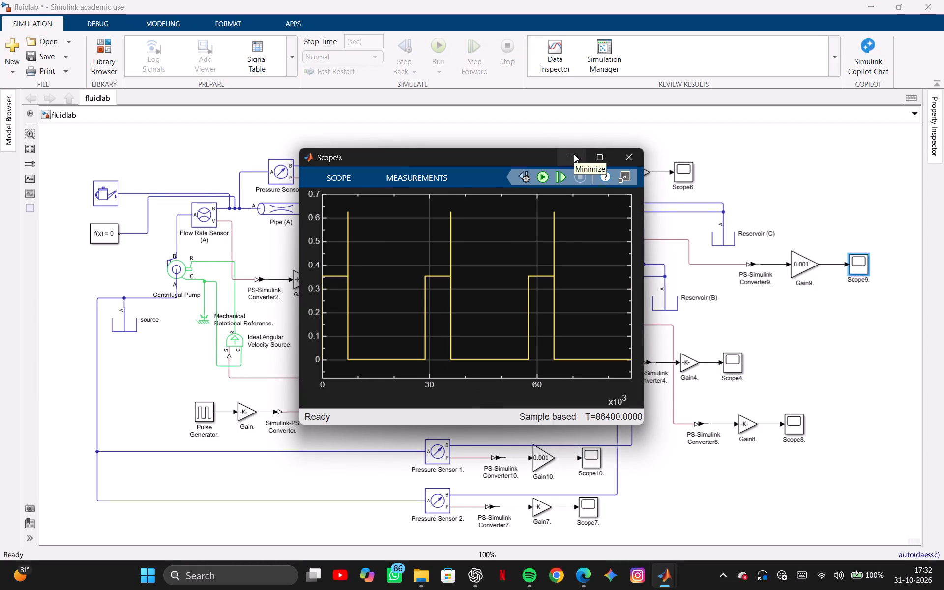
{"action": "left_click", "coordinate": [574, 154]}
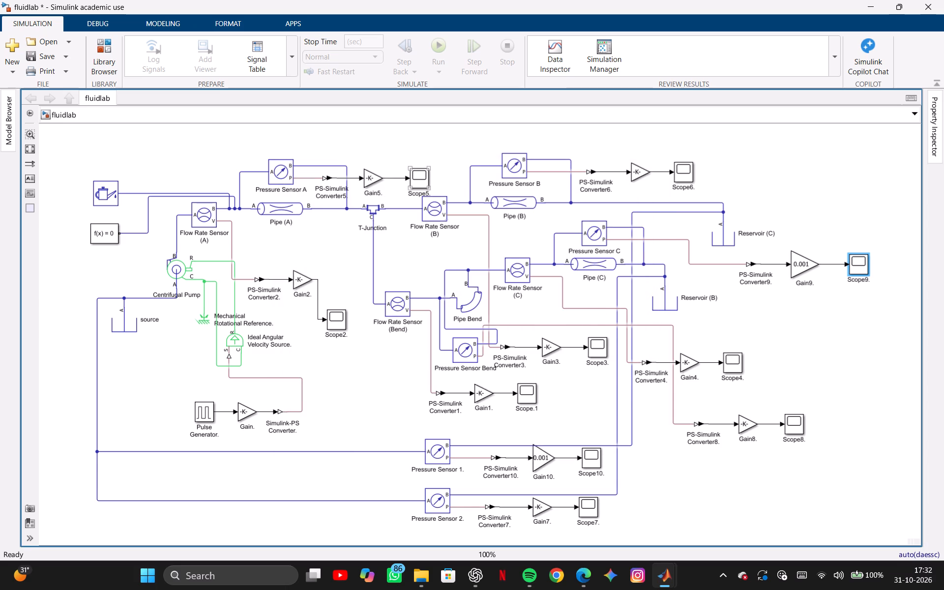
{"action": "double_click", "coordinate": [416, 180]}
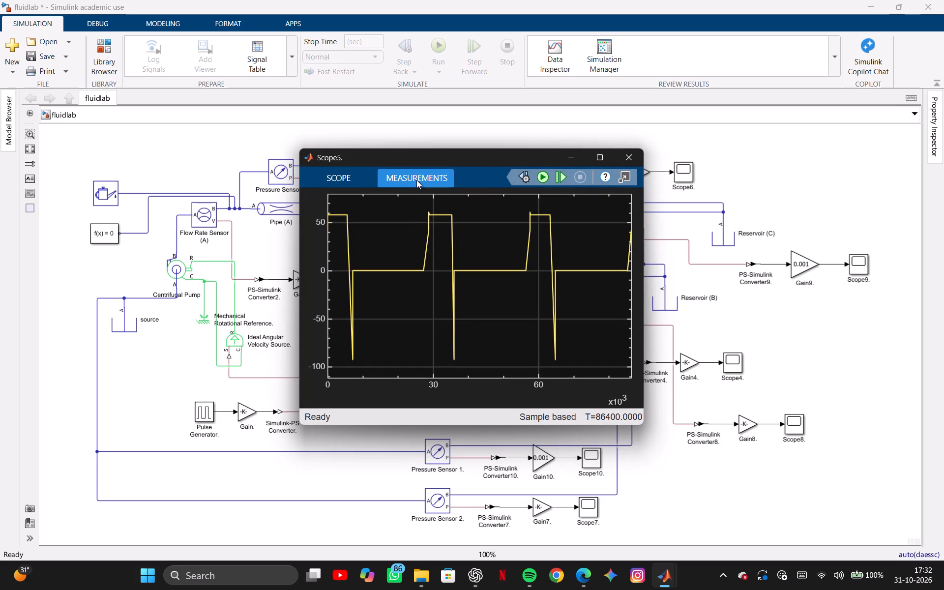
{"action": "left_click", "coordinate": [572, 159]}
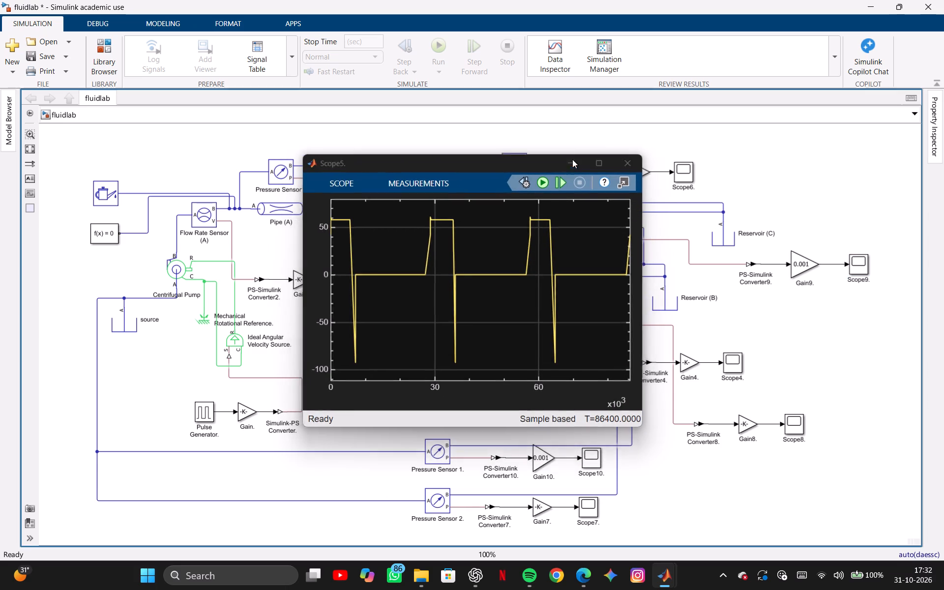
{"action": "double_click", "coordinate": [682, 176]}
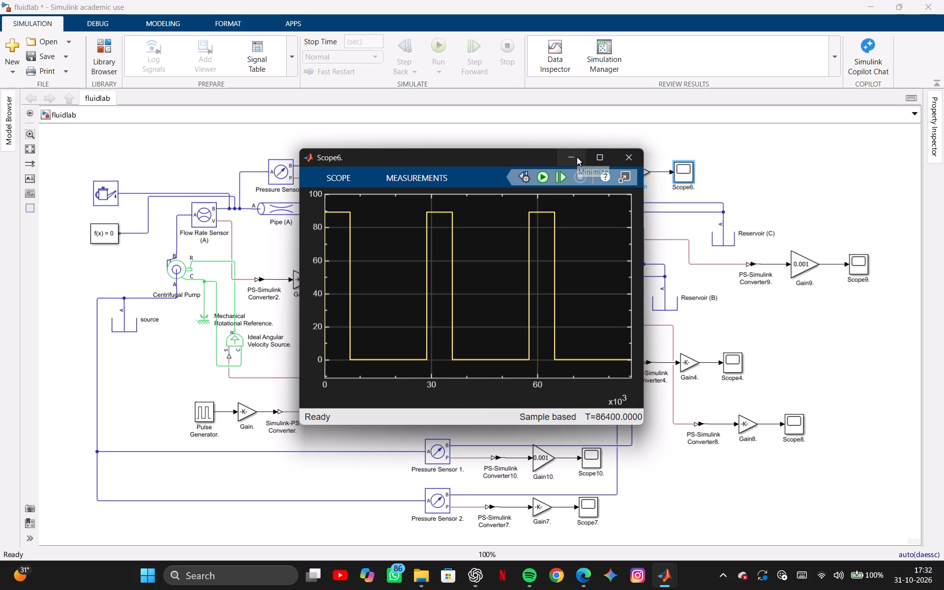
{"action": "left_click", "coordinate": [619, 159]}
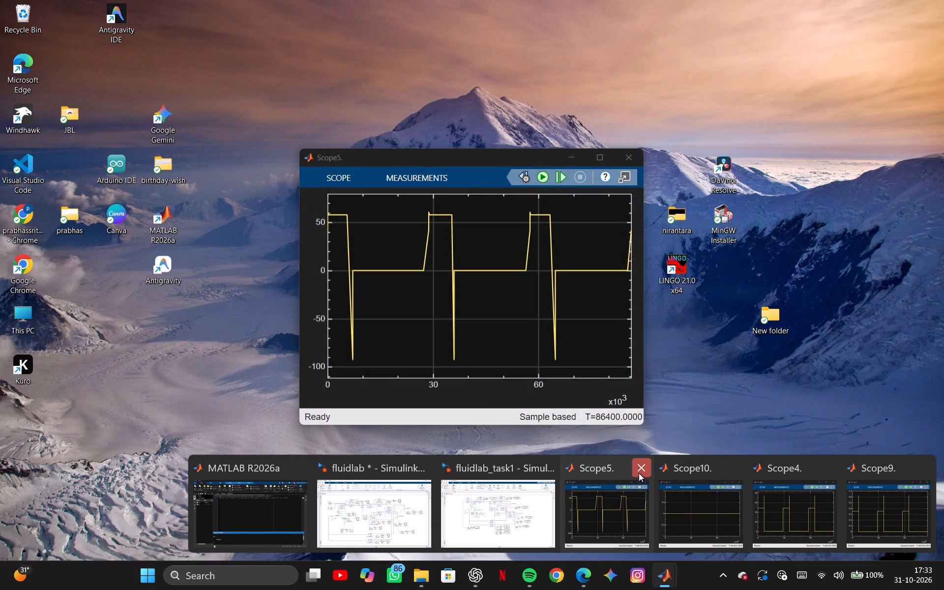
Close the remaining scope windows: Scope5, Scope10, Scope4 and Scope9.
{"action": "left_click", "coordinate": [640, 471]}
{"action": "left_click", "coordinate": [734, 467]}
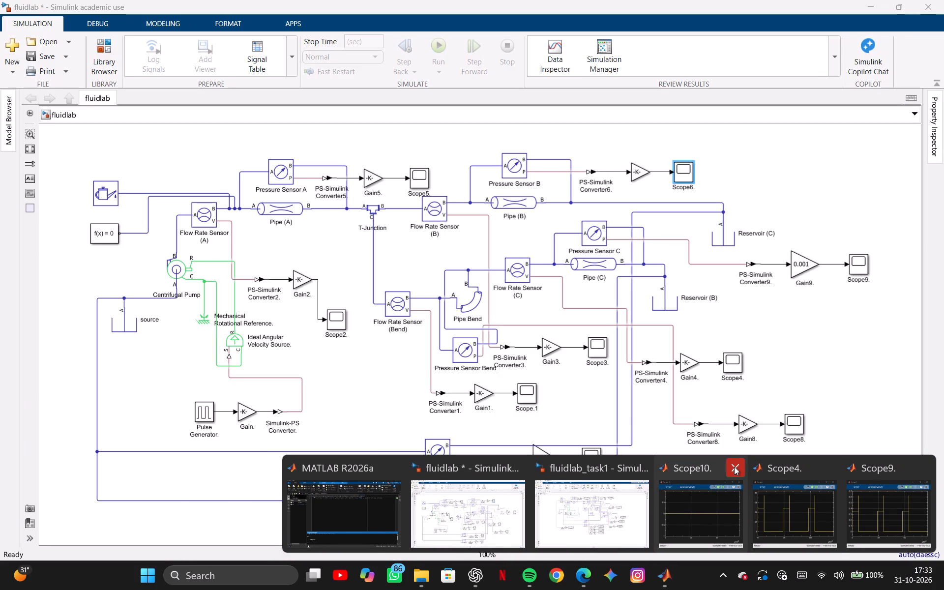
{"action": "left_click", "coordinate": [825, 469]}
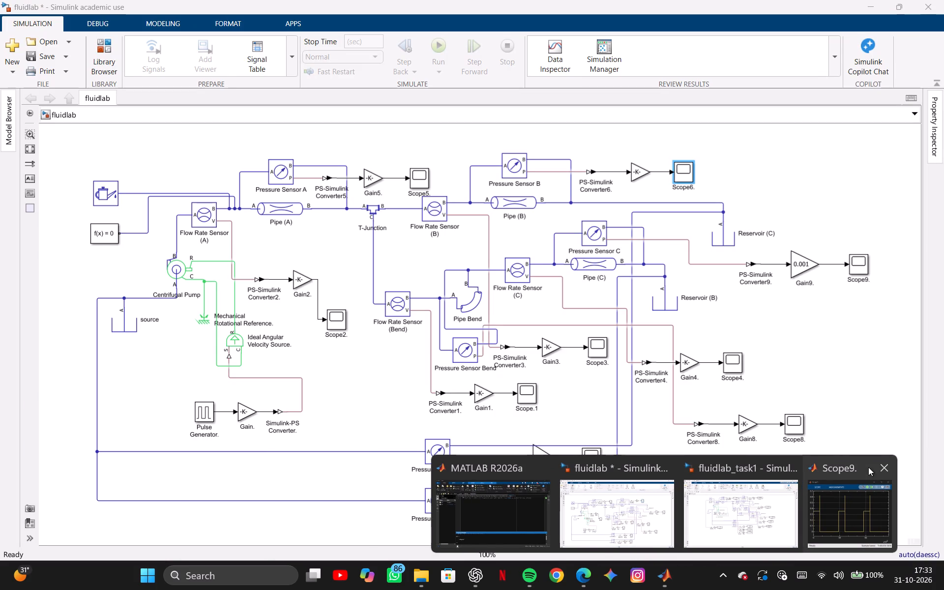
{"action": "left_click", "coordinate": [880, 466]}
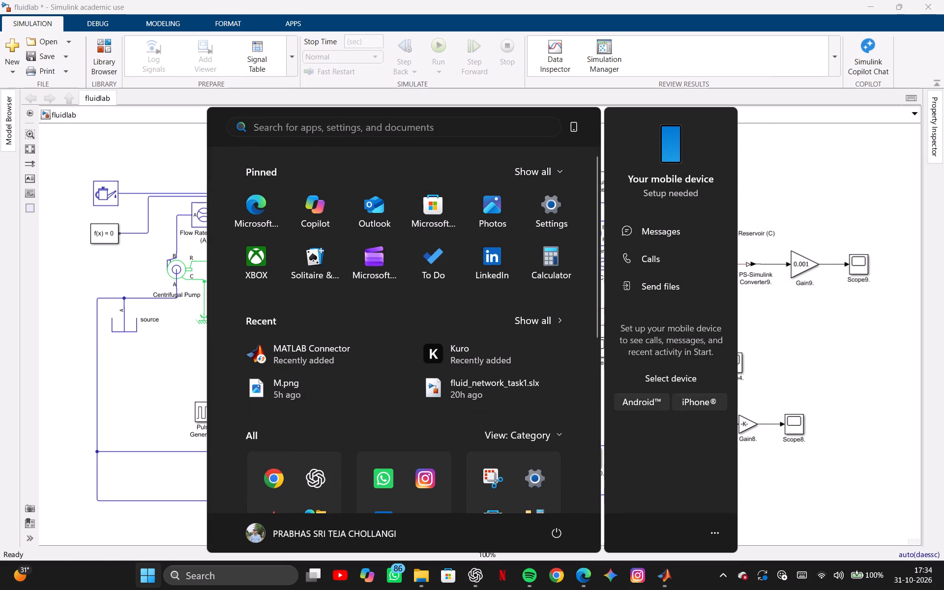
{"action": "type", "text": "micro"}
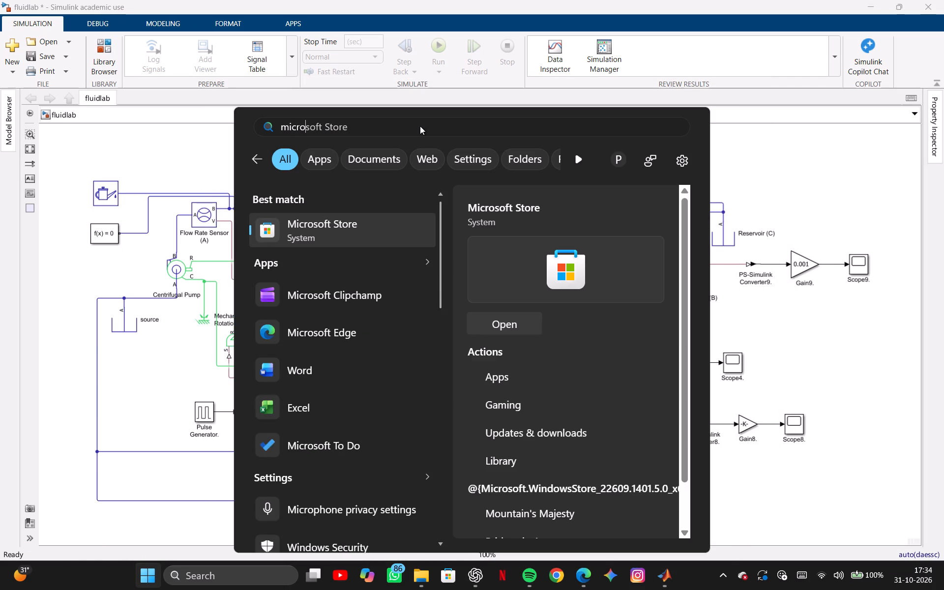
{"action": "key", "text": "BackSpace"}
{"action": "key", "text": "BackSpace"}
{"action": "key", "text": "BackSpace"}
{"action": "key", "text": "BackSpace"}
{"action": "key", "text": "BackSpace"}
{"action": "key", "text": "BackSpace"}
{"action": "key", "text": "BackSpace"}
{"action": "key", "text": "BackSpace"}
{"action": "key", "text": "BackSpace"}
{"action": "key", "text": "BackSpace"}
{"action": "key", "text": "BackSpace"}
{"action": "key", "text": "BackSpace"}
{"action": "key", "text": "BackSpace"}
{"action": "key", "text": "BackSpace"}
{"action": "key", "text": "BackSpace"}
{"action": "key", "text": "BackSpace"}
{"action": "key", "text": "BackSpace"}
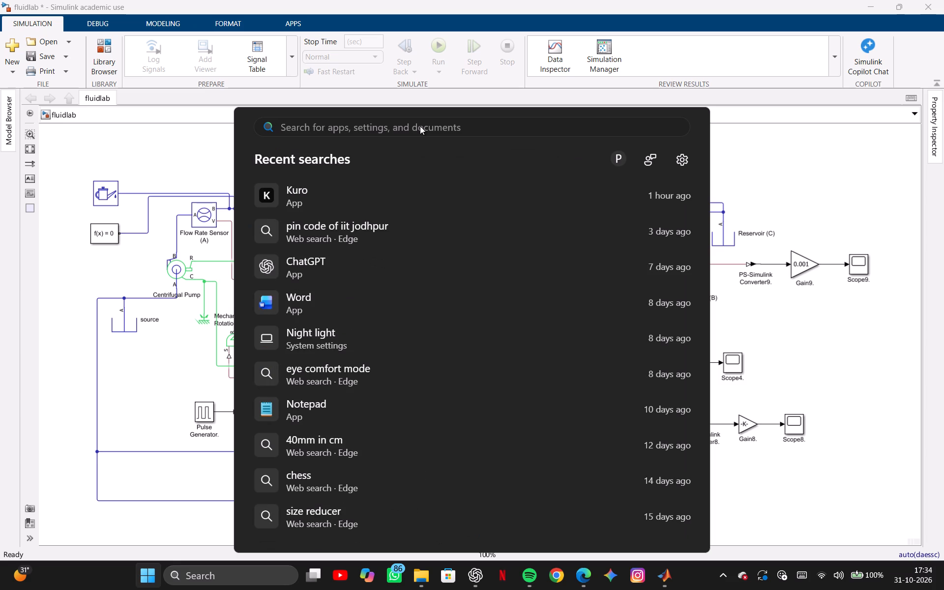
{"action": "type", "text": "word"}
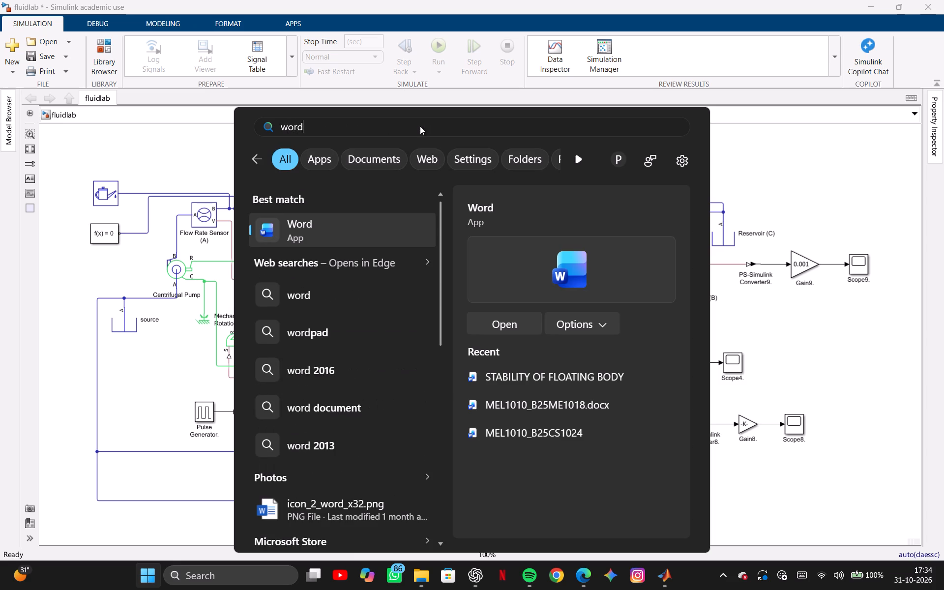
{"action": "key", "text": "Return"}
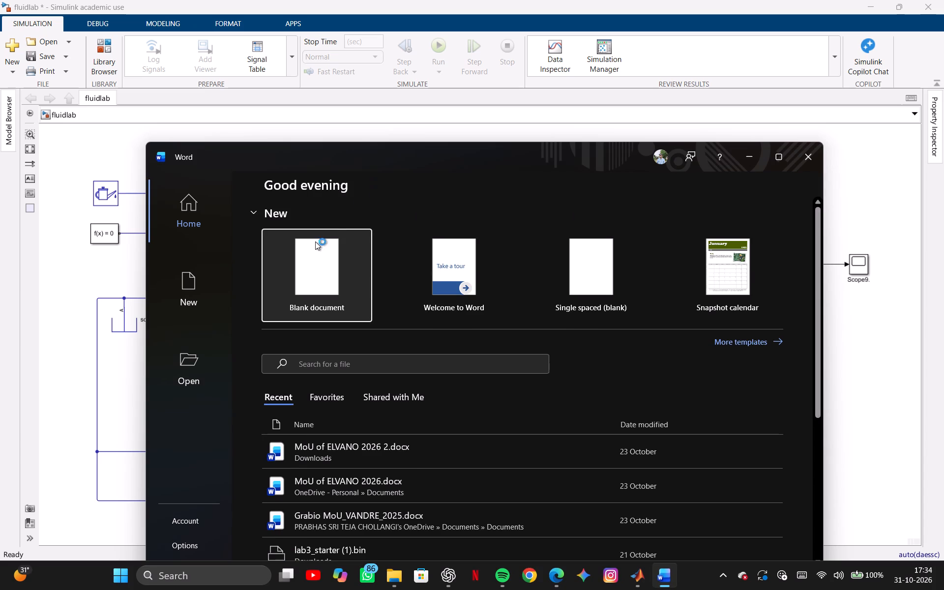
Create a blank Word document and maximize its window.
{"action": "left_click", "coordinate": [327, 278]}
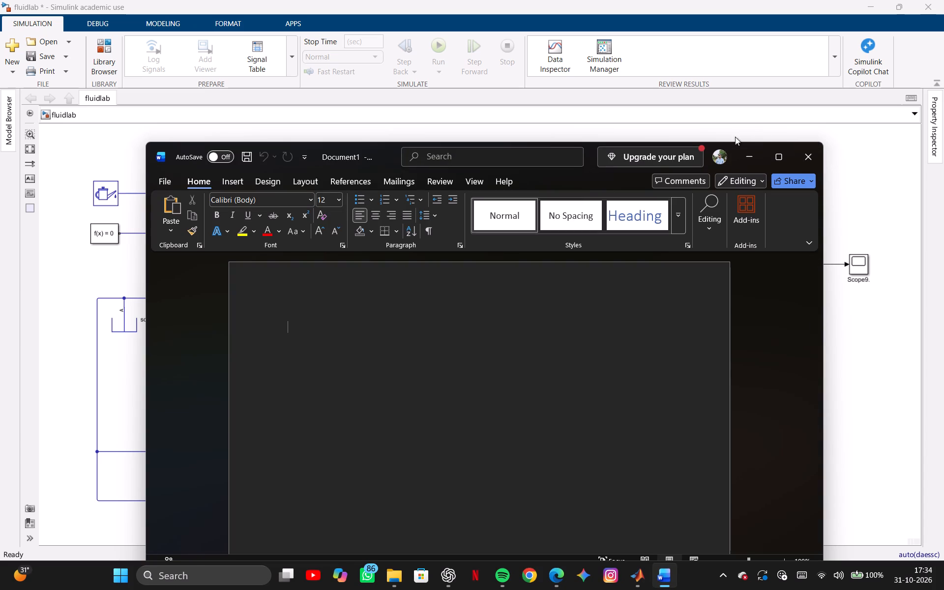
{"action": "left_click_drag", "start_coordinate": [591, 158], "coordinate": [590, 140]}
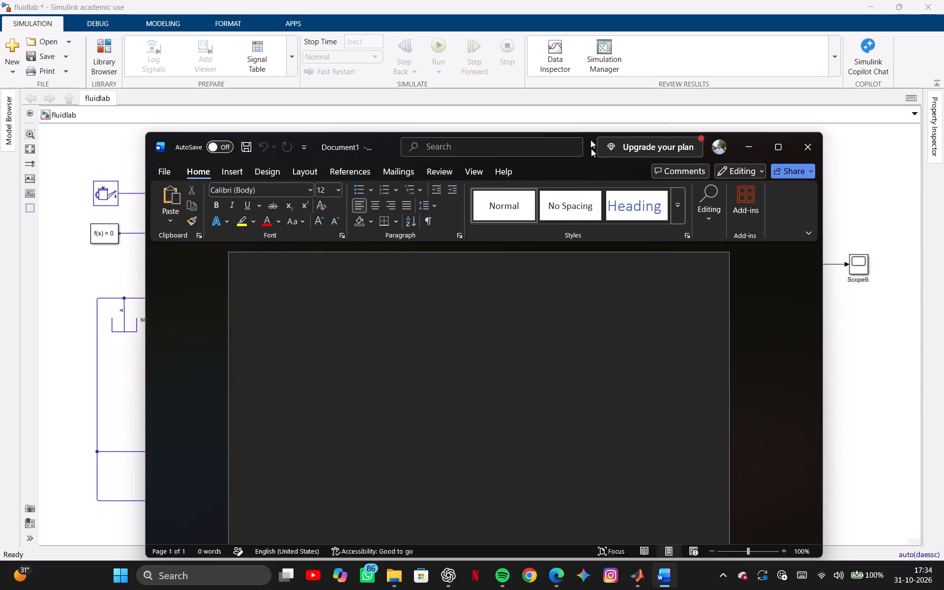
{"action": "left_click_drag", "start_coordinate": [590, 140], "coordinate": [582, 85]}
{"action": "left_click", "coordinate": [768, 86]}
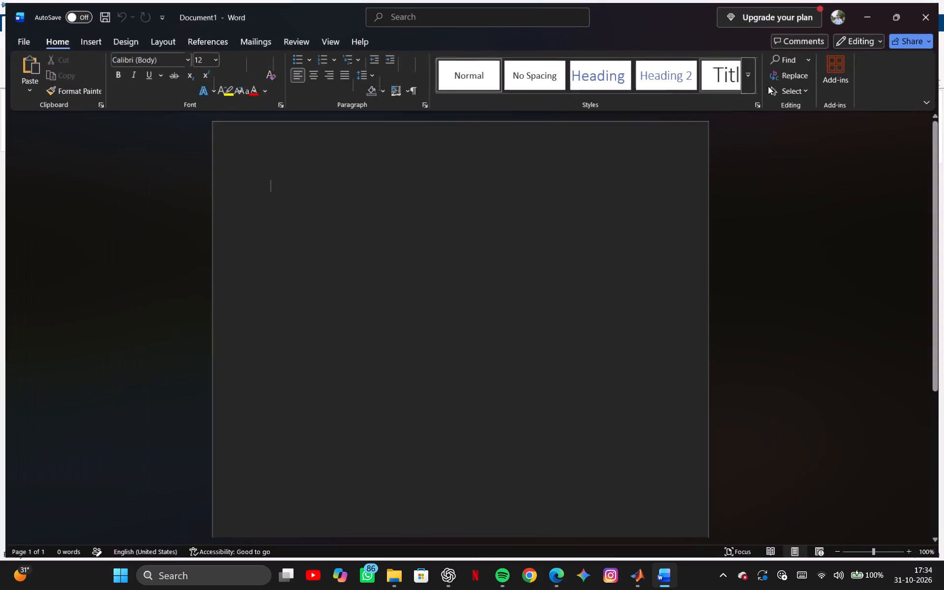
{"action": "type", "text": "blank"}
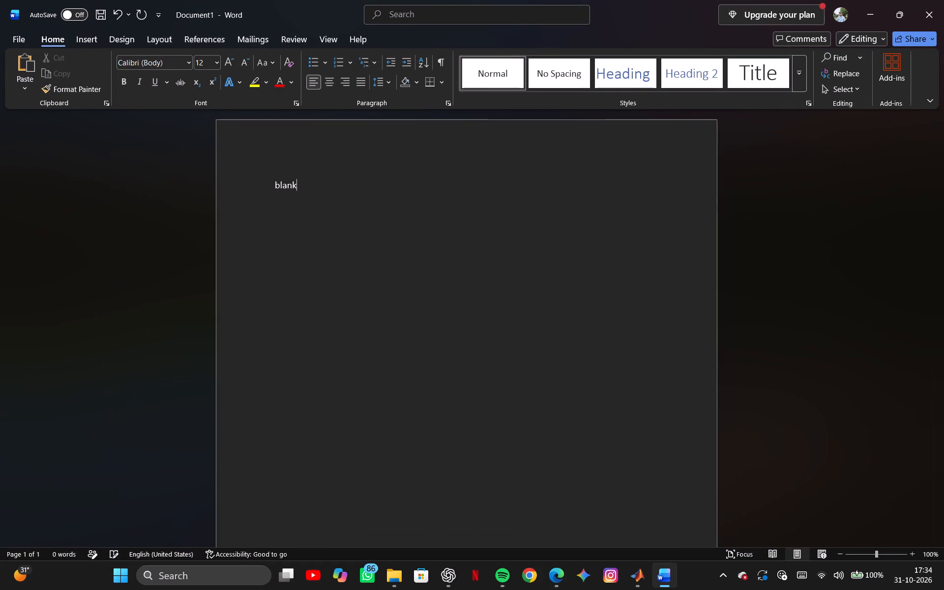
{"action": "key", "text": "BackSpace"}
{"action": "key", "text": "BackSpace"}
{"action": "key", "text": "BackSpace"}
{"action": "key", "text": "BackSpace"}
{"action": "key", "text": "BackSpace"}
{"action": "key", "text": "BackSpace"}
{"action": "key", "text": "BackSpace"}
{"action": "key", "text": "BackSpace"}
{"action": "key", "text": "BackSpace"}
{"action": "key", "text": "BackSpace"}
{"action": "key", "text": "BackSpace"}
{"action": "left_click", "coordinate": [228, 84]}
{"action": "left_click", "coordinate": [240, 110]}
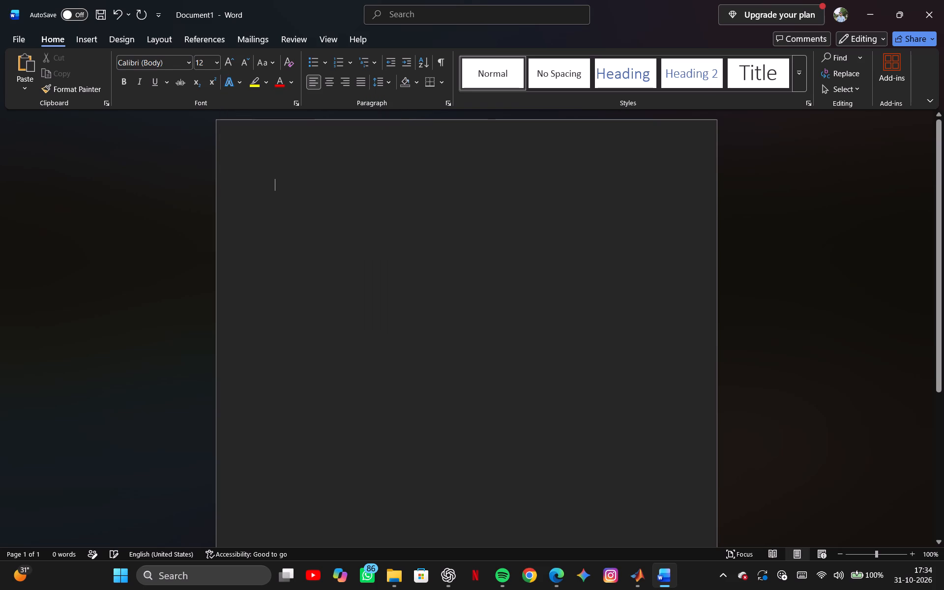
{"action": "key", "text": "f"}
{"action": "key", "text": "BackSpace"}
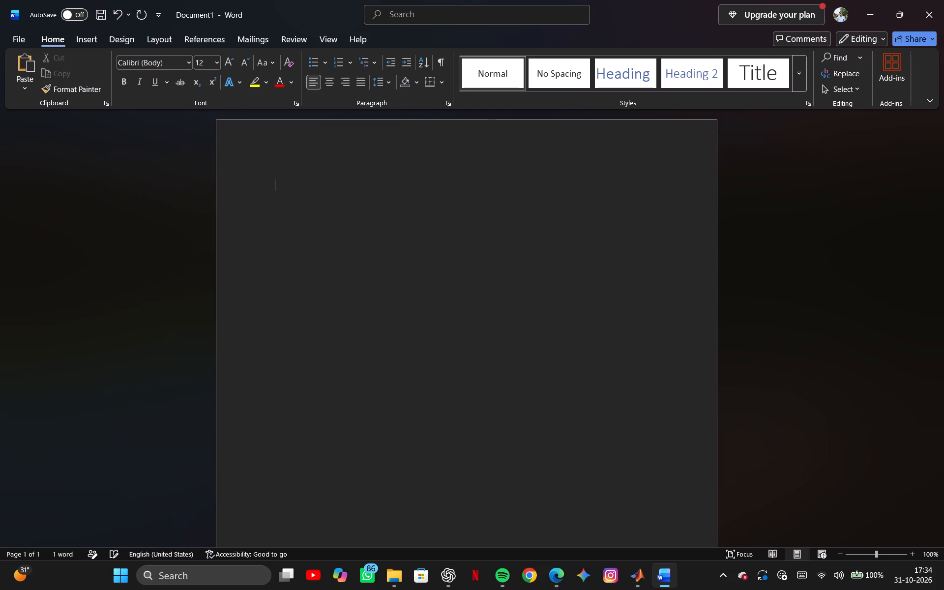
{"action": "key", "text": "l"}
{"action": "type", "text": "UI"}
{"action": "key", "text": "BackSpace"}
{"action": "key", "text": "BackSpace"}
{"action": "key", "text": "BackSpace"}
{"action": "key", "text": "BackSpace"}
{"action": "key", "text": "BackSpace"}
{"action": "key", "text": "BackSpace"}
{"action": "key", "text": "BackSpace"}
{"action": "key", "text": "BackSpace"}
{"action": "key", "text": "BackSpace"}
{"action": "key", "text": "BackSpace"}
Enter the title "FLUID MODELLING LAB PRACTICAL-2" on the first line in the first-level Heading style.
{"action": "left_click", "coordinate": [617, 77]}
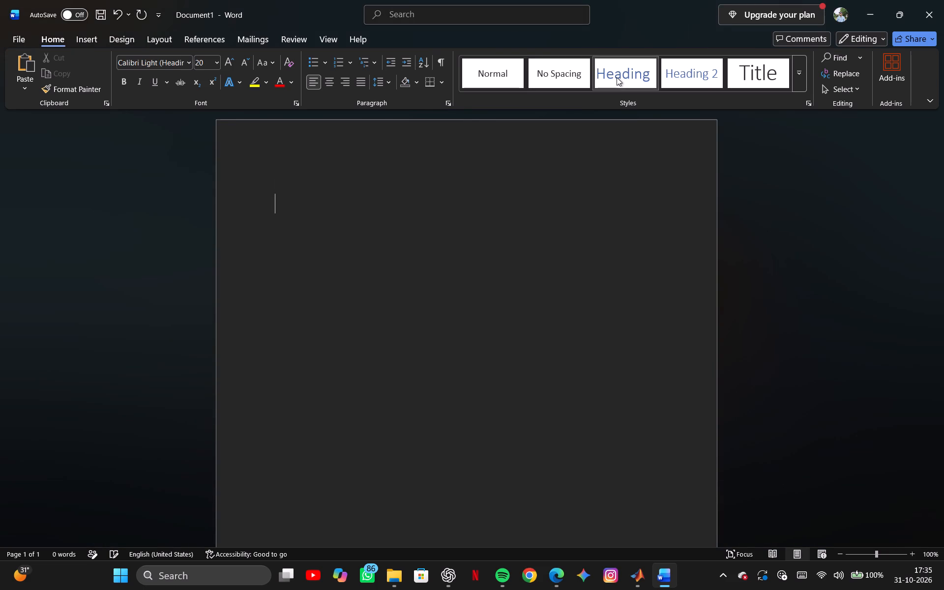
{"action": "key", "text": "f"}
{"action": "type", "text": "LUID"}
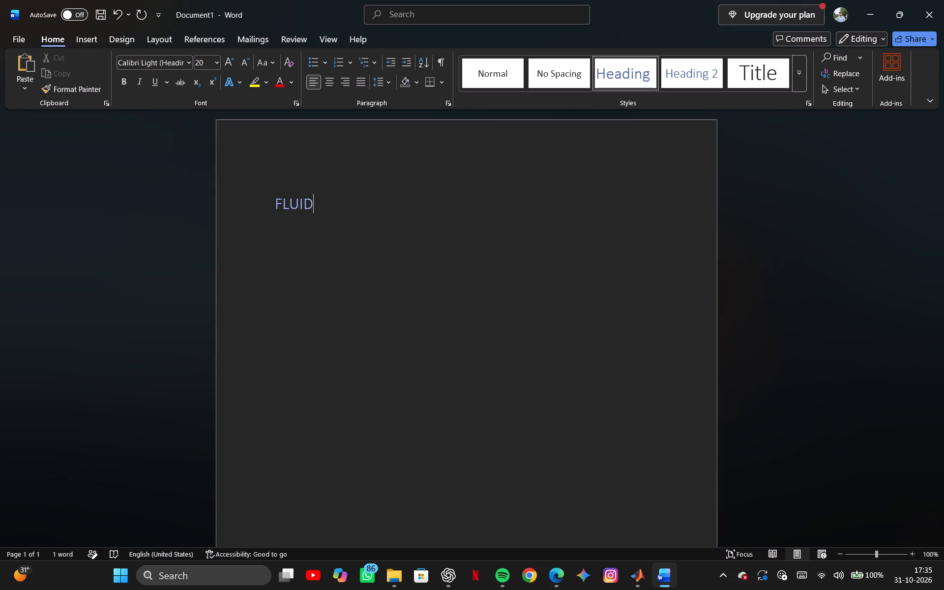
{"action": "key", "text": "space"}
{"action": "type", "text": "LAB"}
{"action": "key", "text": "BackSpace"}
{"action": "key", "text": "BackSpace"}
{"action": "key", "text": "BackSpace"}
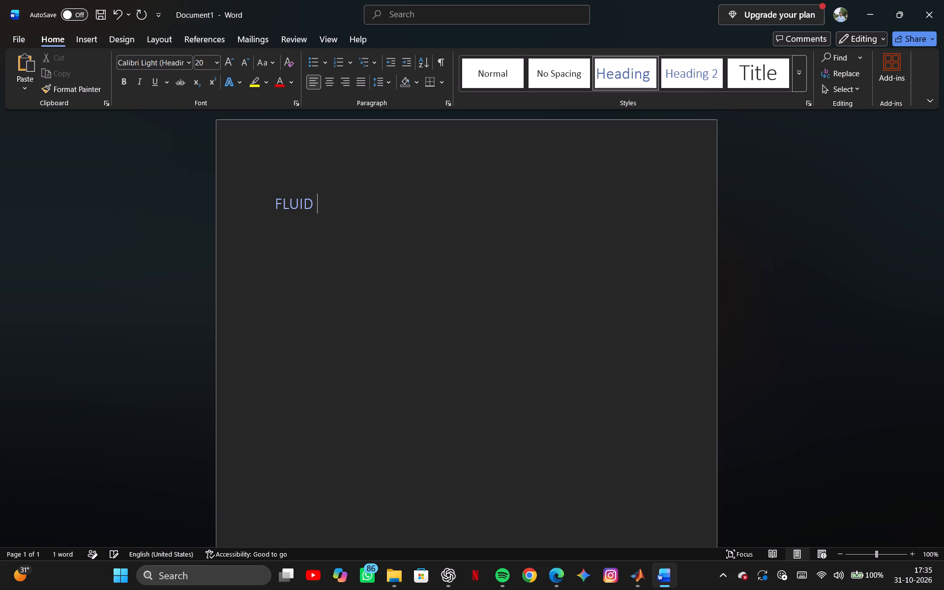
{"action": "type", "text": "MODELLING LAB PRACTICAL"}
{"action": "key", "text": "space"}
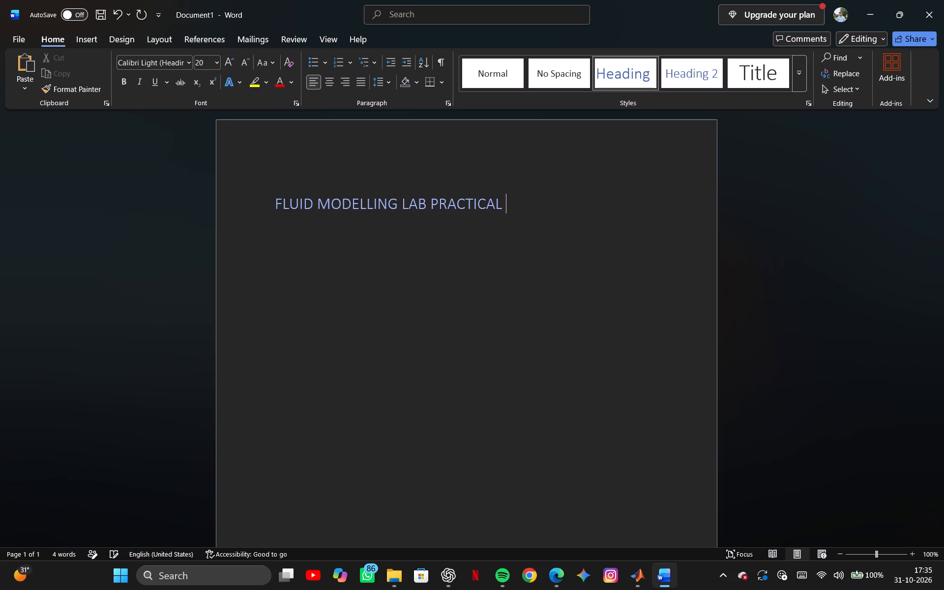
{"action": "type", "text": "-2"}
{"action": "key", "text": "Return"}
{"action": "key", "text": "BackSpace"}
Underline the whole title "FLUID MODELLING LAB PRACTICAL-2".
{"action": "left_click", "coordinate": [266, 205]}
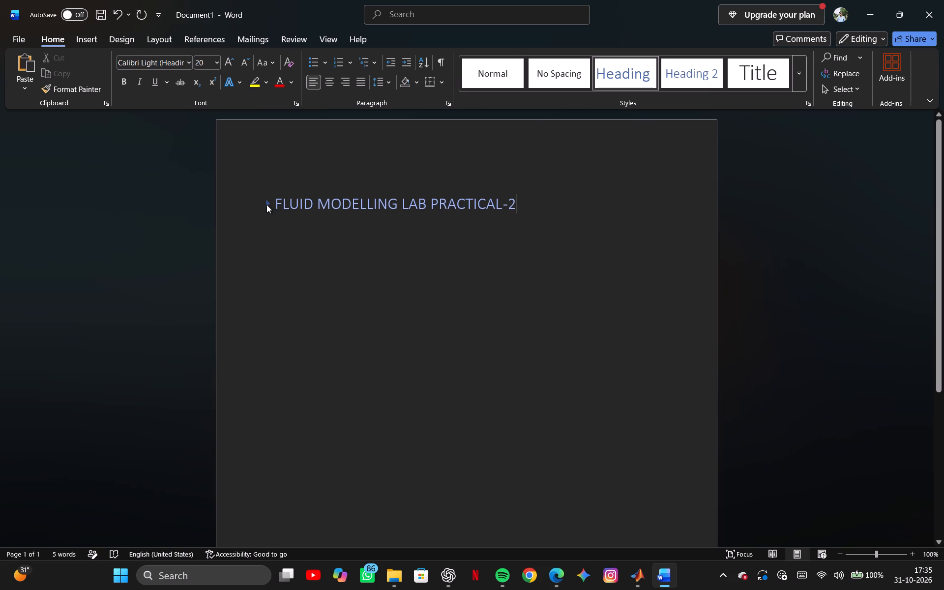
{"action": "left_click_drag", "start_coordinate": [275, 204], "coordinate": [541, 201]}
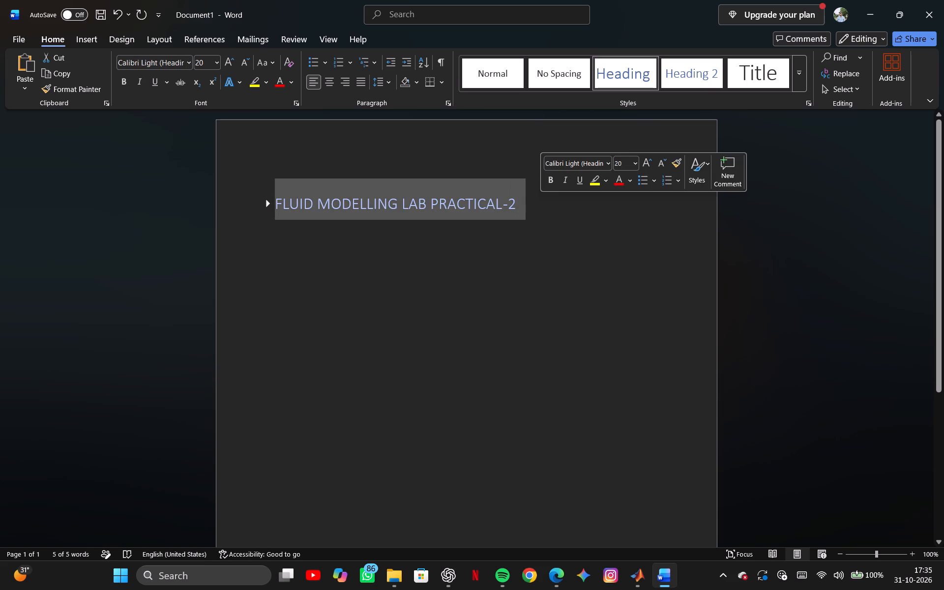
{"action": "left_click", "coordinate": [579, 181]}
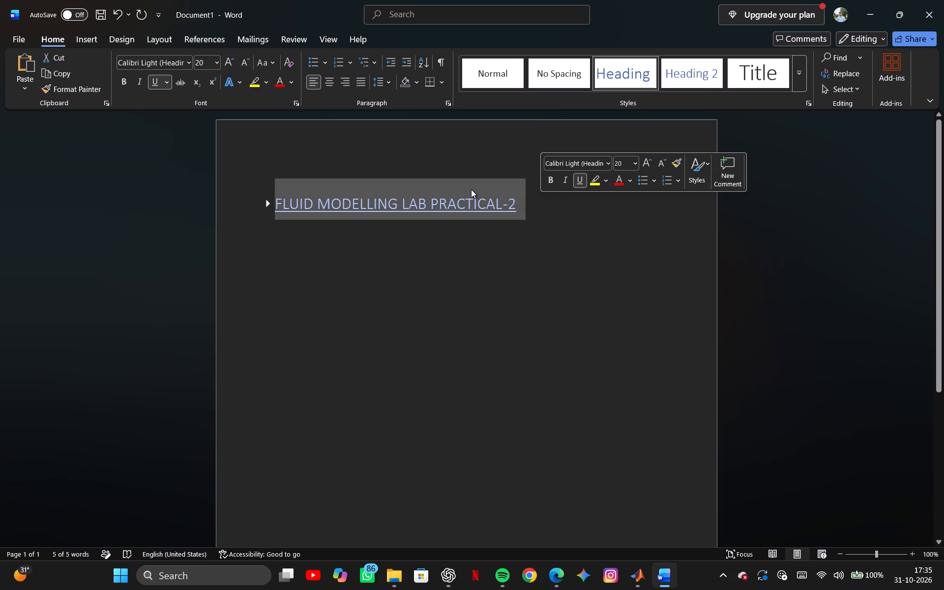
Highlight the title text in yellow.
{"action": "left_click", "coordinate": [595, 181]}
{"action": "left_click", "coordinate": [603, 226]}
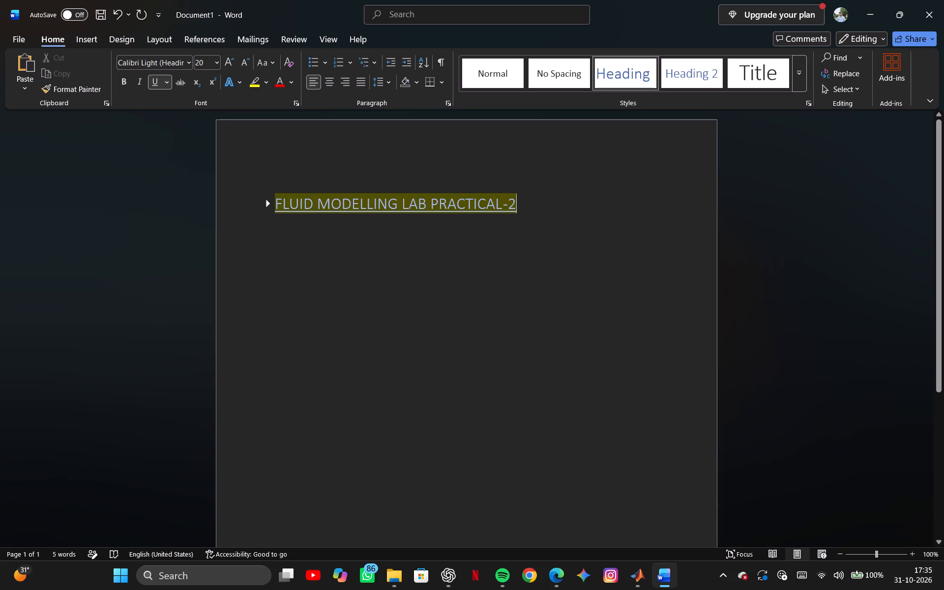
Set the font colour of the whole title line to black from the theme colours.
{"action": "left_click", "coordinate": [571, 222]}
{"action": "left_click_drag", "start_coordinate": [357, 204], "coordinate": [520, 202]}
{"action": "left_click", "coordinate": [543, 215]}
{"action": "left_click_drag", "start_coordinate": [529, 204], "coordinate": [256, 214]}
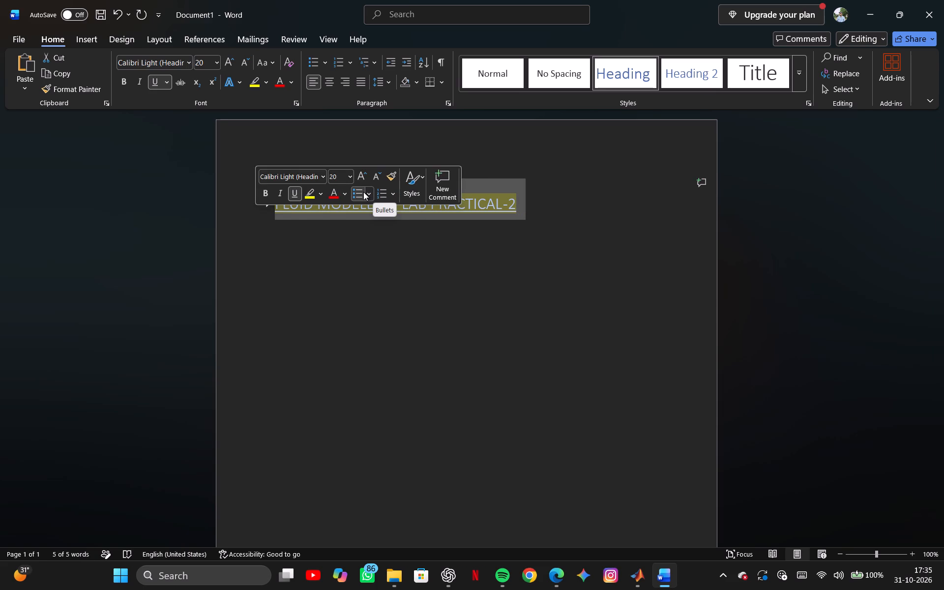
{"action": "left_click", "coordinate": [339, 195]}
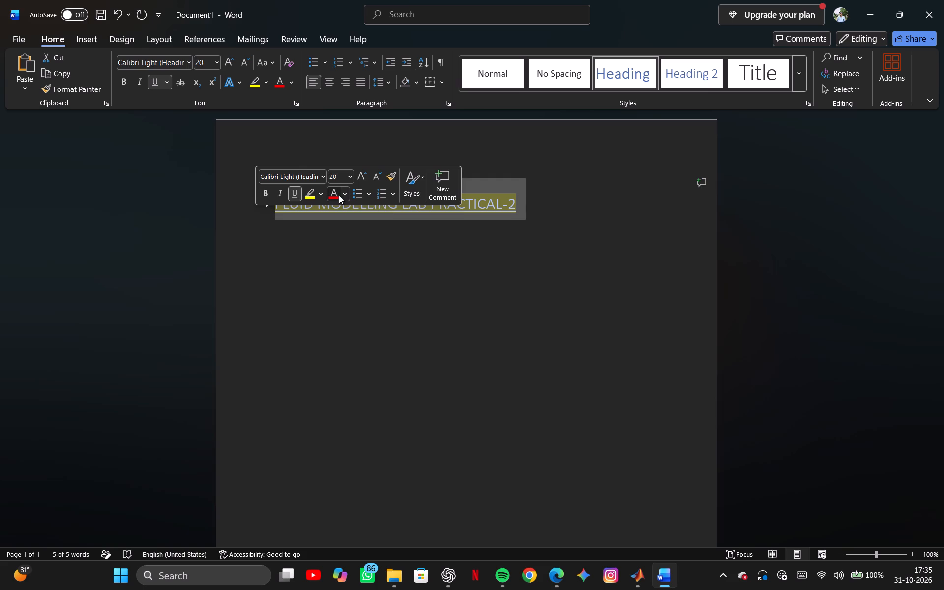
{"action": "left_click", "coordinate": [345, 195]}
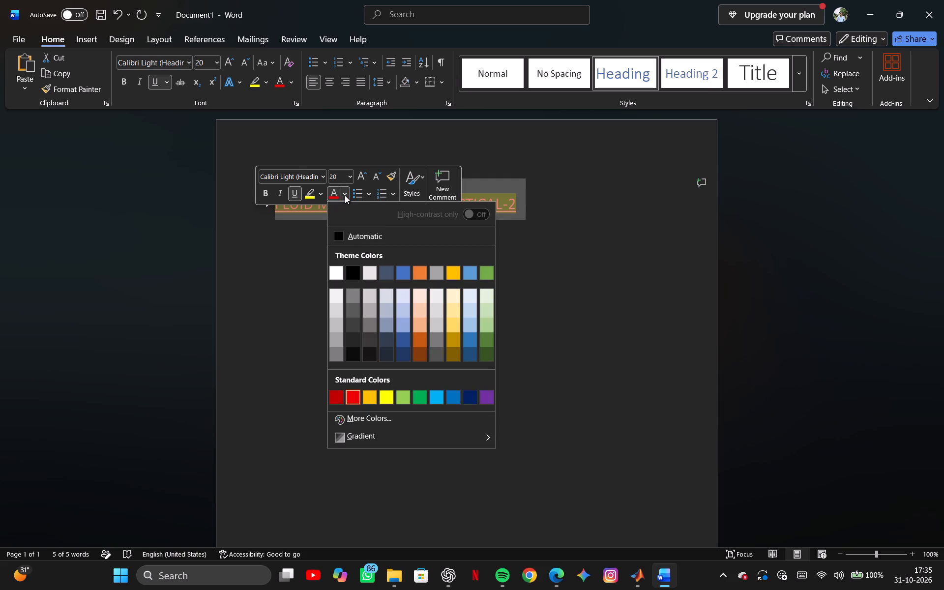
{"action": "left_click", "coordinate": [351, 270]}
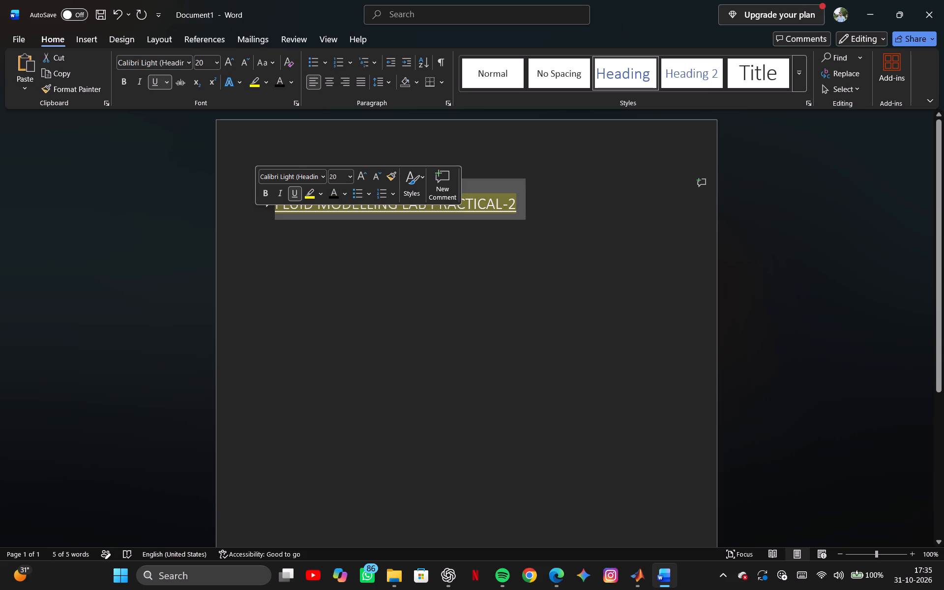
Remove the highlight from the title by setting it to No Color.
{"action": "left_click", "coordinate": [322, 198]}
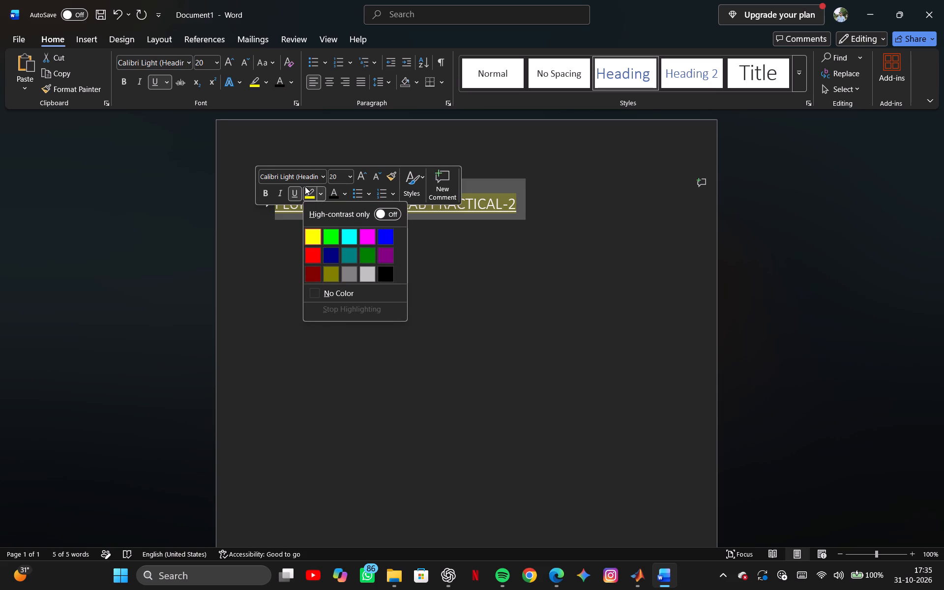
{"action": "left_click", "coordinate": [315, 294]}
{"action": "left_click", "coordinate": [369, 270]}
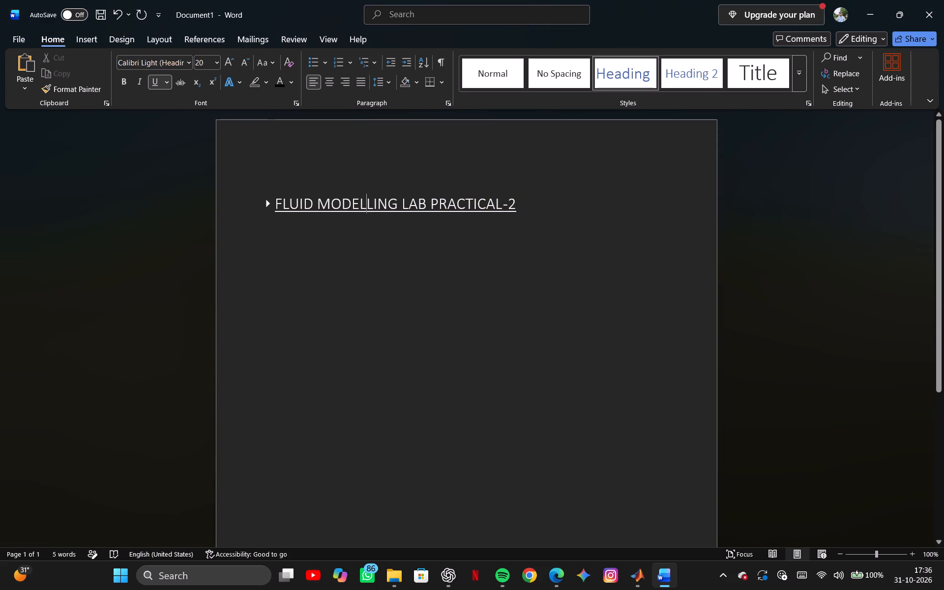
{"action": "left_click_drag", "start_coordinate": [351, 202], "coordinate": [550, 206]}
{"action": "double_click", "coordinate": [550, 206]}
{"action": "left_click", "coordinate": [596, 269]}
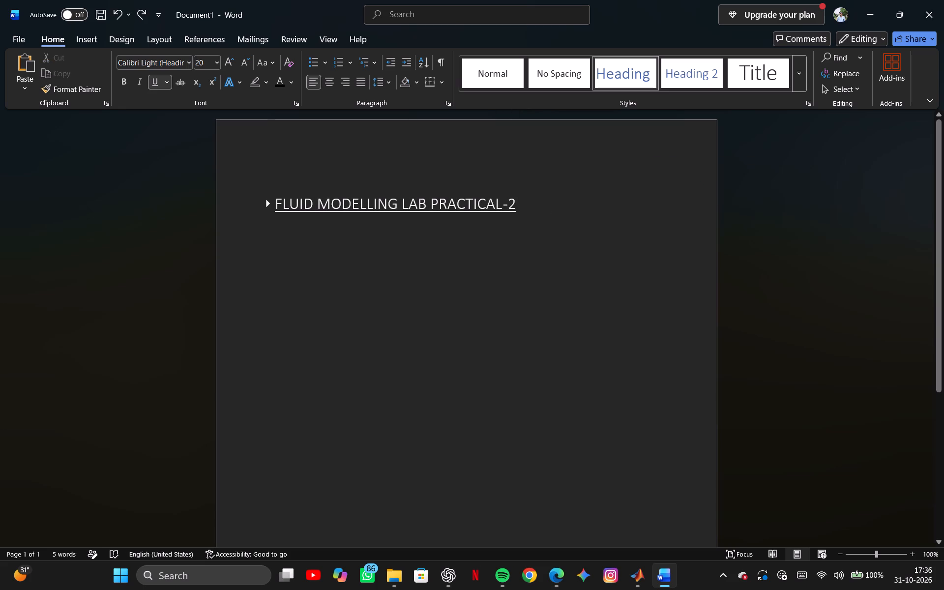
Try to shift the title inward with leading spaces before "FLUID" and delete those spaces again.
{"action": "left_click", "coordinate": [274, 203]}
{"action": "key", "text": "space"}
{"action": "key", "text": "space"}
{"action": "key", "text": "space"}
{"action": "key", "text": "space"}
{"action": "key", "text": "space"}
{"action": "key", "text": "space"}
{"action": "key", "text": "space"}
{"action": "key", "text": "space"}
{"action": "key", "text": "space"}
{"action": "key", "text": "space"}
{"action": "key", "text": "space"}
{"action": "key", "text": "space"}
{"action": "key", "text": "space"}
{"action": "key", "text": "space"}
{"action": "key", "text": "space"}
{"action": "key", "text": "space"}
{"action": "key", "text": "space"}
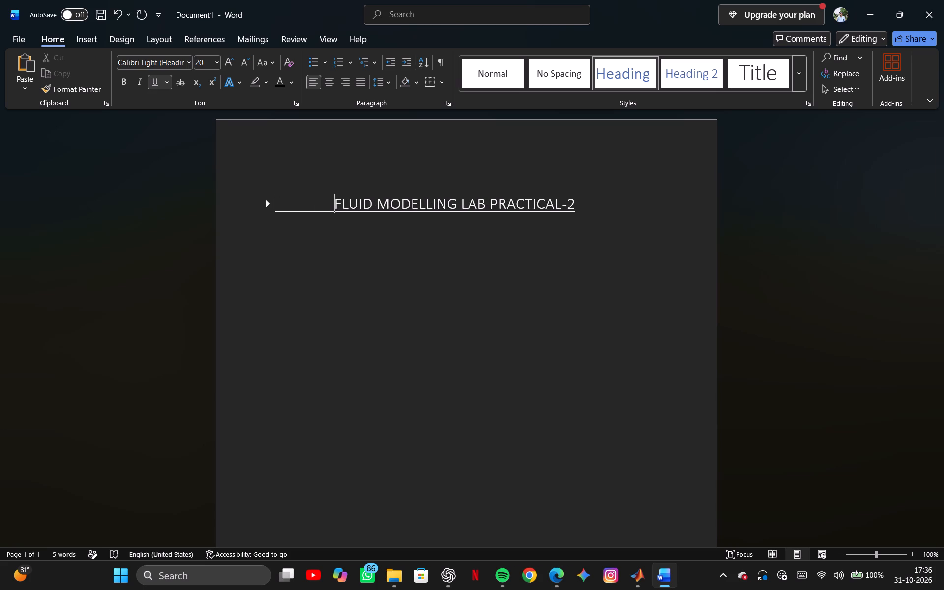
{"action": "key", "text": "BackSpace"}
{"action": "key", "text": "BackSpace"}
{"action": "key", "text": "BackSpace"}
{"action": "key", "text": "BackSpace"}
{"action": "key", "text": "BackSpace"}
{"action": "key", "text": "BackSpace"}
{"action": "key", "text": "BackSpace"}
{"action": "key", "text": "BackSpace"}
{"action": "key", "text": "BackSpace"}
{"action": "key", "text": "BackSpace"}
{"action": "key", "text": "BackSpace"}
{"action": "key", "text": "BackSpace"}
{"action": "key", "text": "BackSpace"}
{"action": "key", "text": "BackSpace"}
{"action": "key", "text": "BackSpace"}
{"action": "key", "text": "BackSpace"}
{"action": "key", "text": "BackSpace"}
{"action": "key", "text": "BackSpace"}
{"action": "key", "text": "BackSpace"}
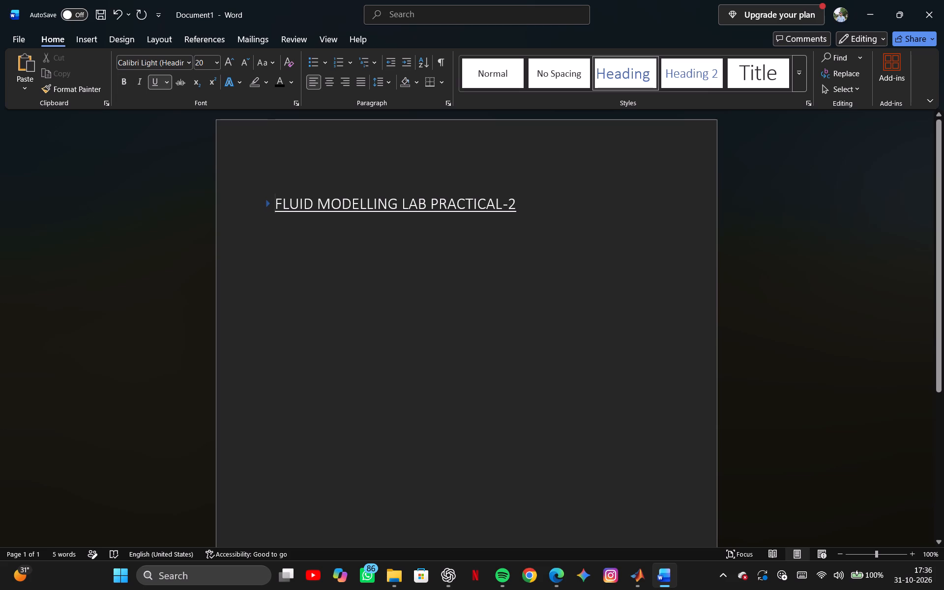
Delete the whole title text, leaving an empty heading line.
{"action": "left_click_drag", "start_coordinate": [523, 204], "coordinate": [341, 210]}
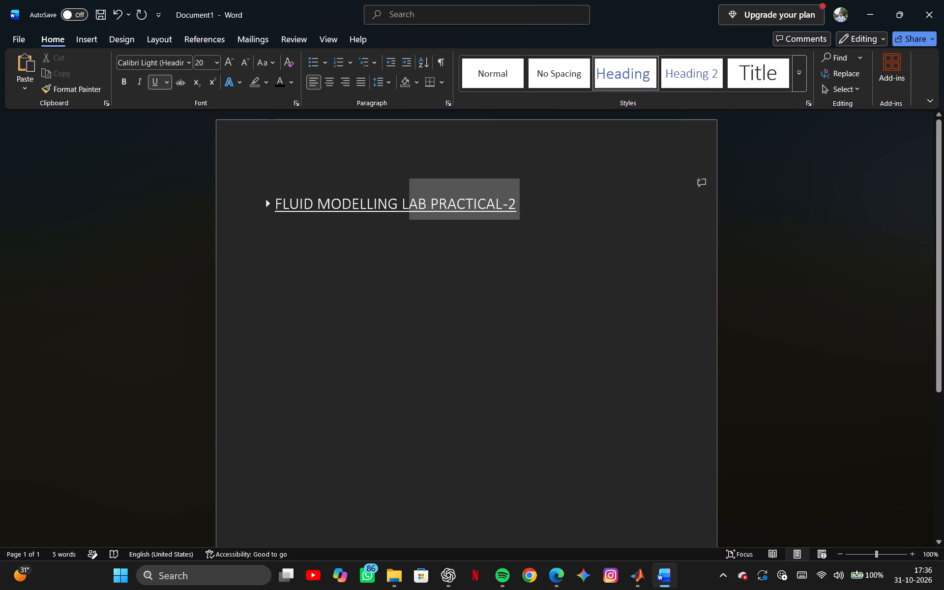
{"action": "left_click_drag", "start_coordinate": [341, 210], "coordinate": [197, 218]}
{"action": "key", "text": "BackSpace"}
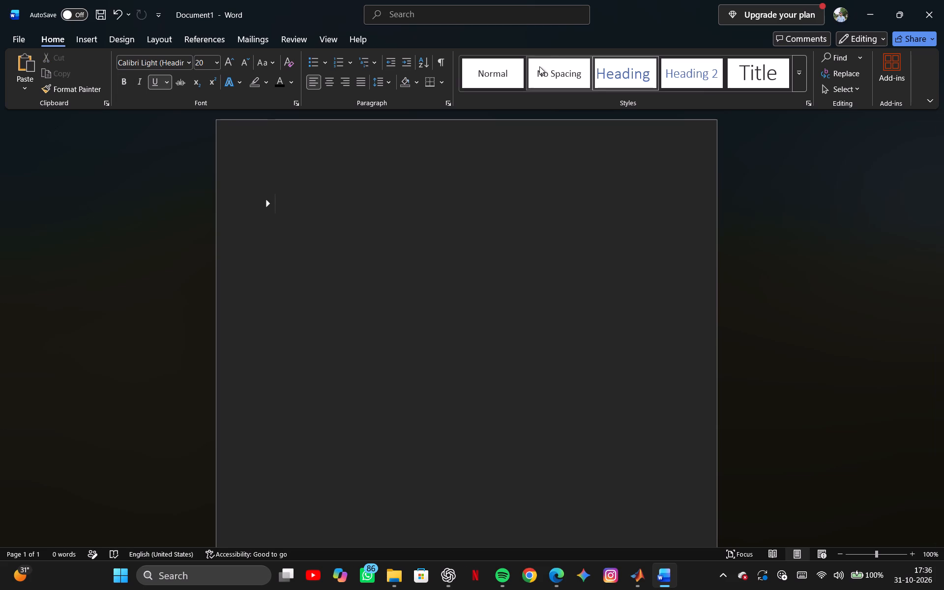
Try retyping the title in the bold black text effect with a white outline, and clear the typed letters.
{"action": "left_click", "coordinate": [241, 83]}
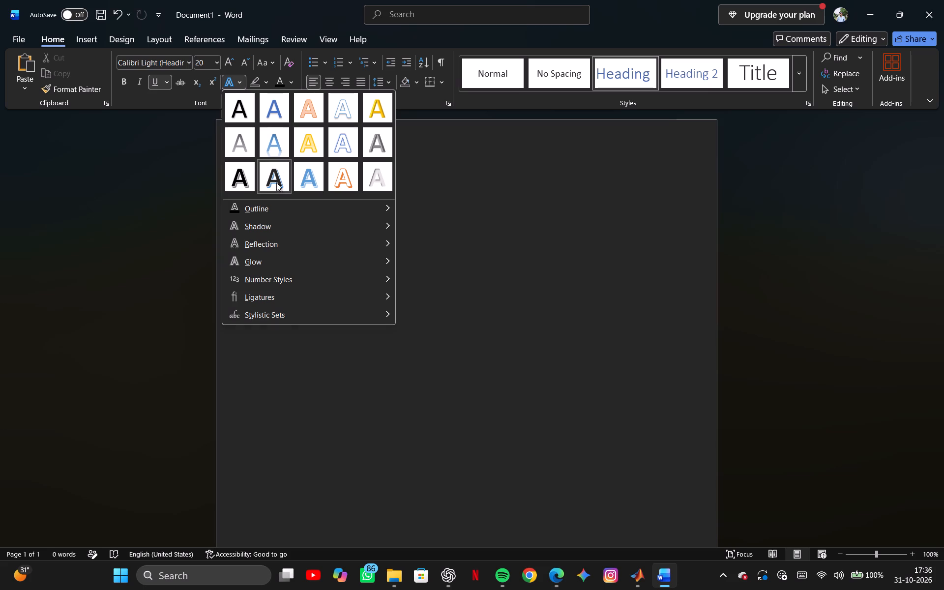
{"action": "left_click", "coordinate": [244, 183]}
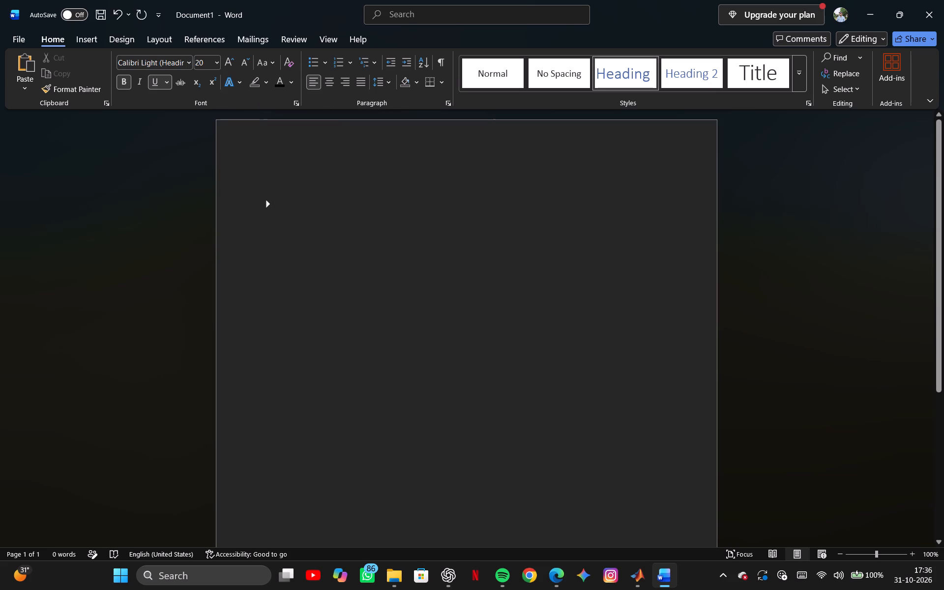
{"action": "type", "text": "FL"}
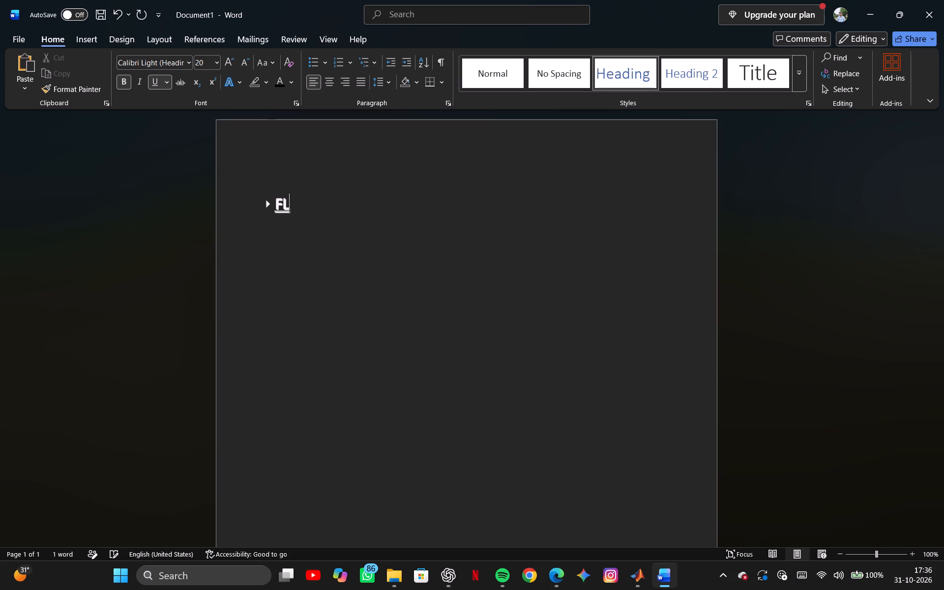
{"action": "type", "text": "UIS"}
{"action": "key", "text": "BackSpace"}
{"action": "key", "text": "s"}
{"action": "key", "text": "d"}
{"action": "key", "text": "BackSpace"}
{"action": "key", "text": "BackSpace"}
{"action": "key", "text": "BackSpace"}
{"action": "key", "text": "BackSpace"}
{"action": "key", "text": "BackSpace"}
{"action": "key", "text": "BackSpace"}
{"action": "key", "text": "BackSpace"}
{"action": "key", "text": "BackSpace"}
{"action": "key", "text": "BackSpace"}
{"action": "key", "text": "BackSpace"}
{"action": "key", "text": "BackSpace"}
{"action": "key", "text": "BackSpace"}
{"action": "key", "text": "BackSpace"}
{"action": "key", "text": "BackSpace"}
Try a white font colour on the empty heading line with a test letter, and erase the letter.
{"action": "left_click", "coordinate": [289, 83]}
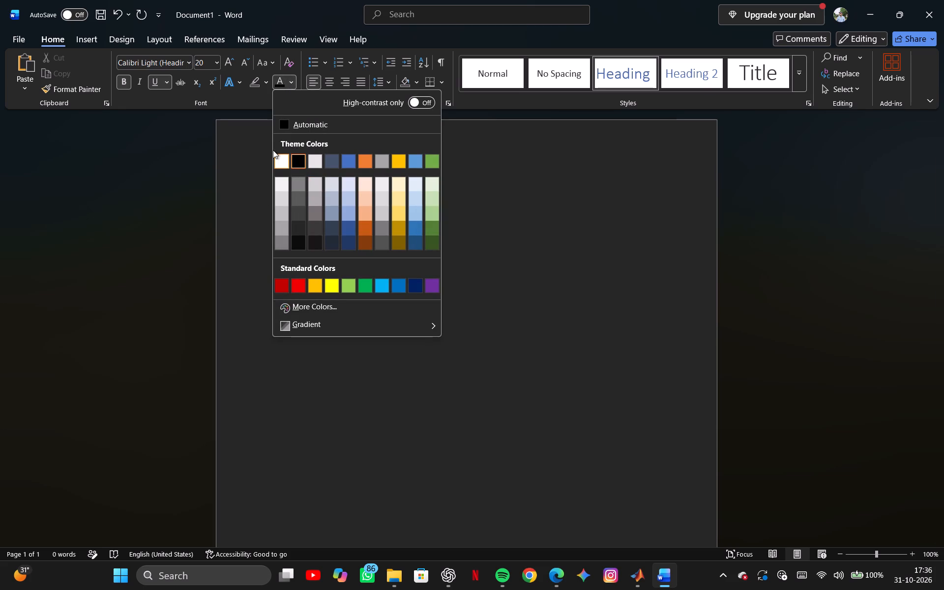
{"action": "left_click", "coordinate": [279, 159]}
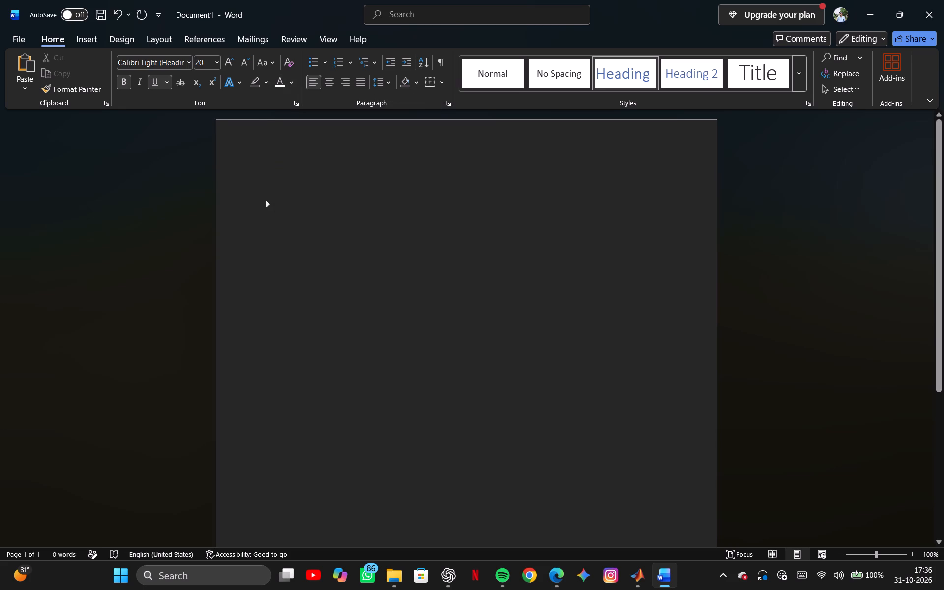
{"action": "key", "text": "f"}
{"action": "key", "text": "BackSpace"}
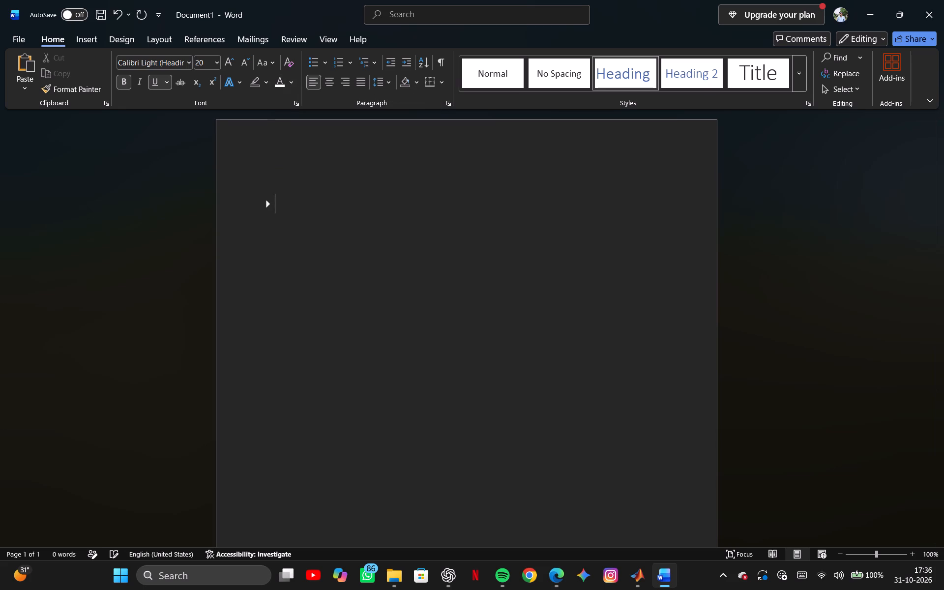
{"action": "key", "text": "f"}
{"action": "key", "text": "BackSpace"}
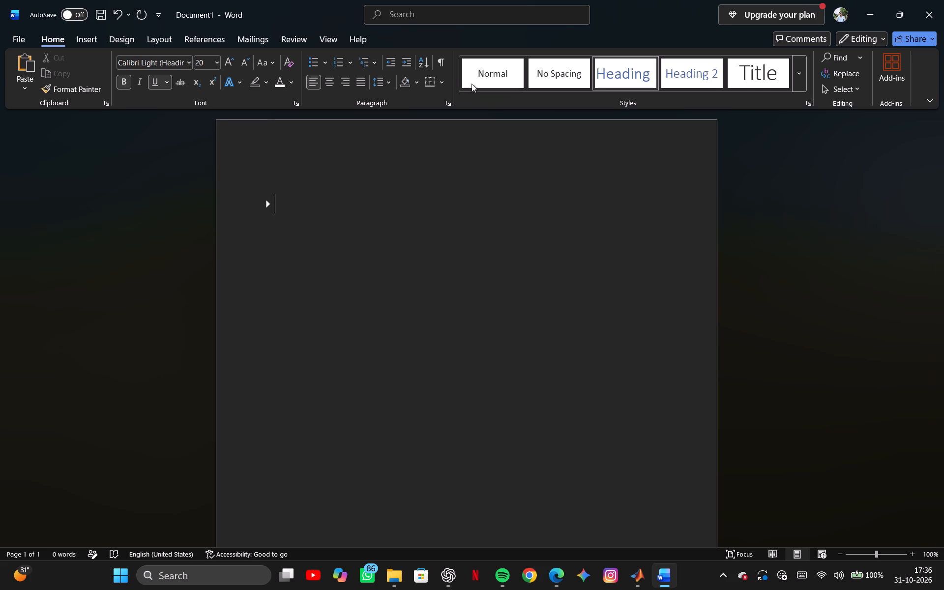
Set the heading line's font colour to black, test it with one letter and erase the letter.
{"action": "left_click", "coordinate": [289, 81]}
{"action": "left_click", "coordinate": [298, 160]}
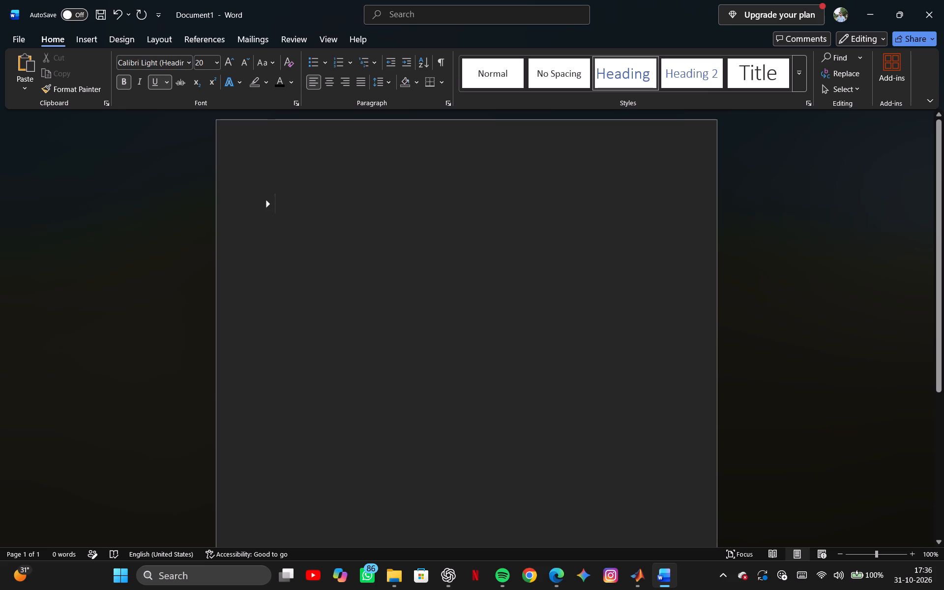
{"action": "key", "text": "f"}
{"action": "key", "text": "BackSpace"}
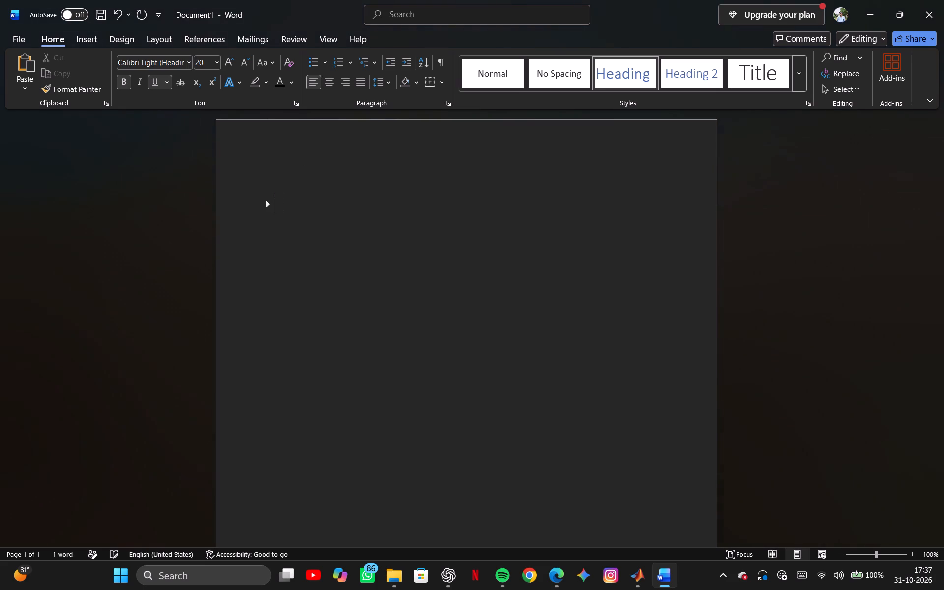
Apply the first text effect, plain black fill with shadow, and enter the title "FLUID MODELLING LAB PRACTICAL – 2" on the heading line.
{"action": "left_click", "coordinate": [239, 76]}
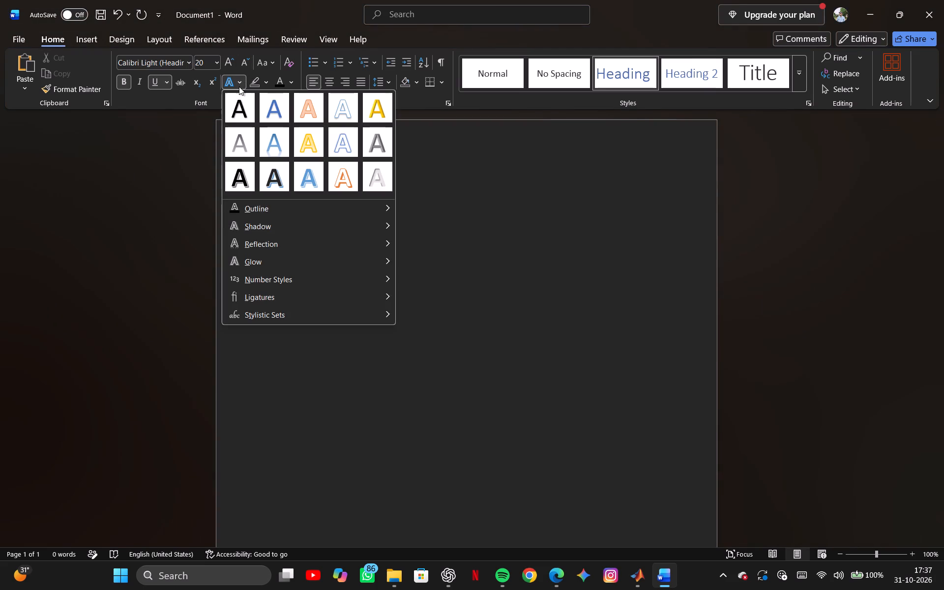
{"action": "left_click", "coordinate": [244, 106]}
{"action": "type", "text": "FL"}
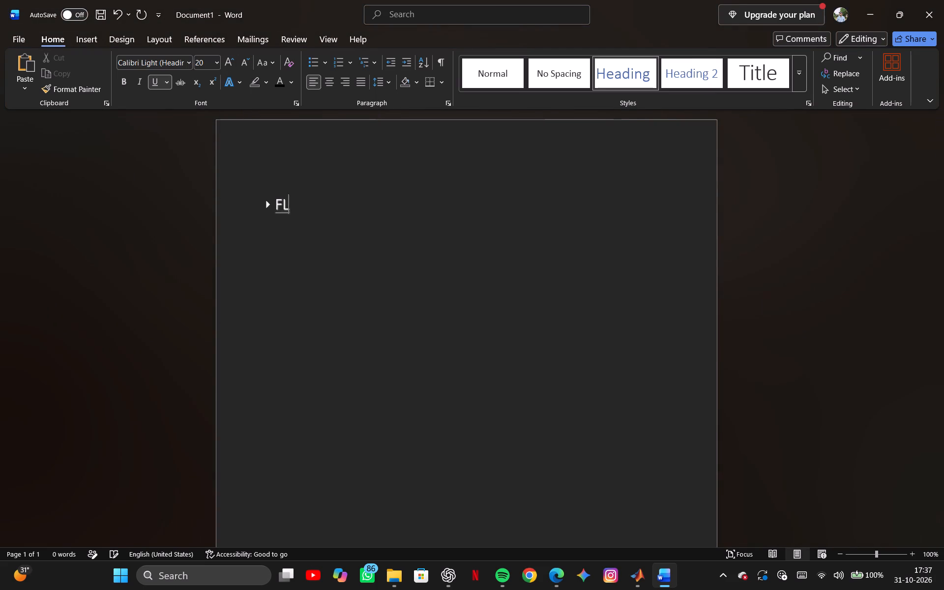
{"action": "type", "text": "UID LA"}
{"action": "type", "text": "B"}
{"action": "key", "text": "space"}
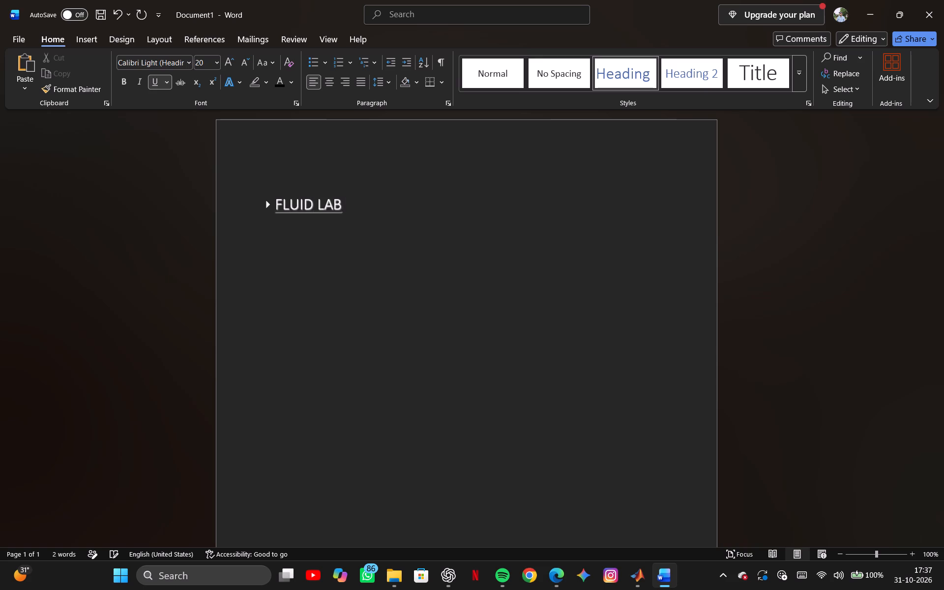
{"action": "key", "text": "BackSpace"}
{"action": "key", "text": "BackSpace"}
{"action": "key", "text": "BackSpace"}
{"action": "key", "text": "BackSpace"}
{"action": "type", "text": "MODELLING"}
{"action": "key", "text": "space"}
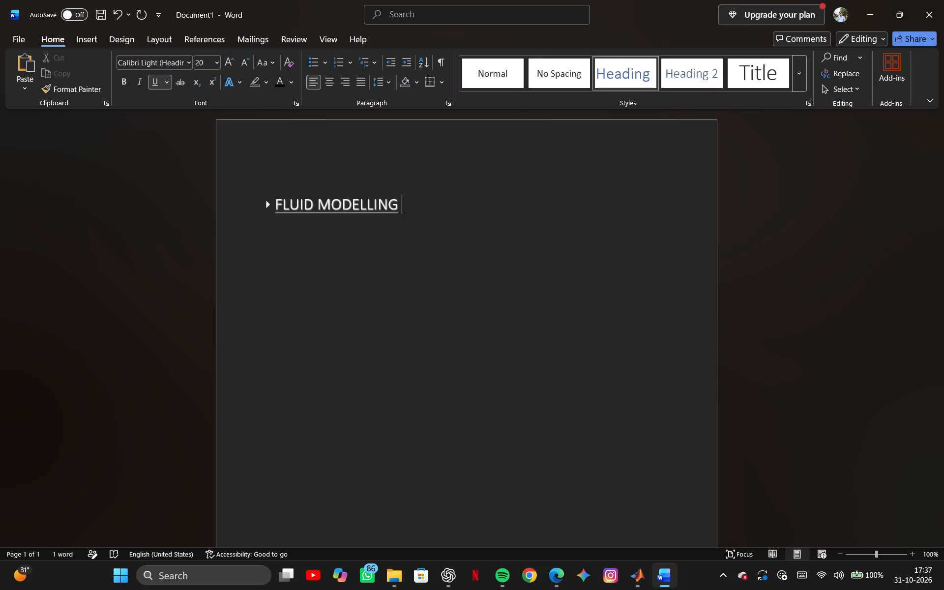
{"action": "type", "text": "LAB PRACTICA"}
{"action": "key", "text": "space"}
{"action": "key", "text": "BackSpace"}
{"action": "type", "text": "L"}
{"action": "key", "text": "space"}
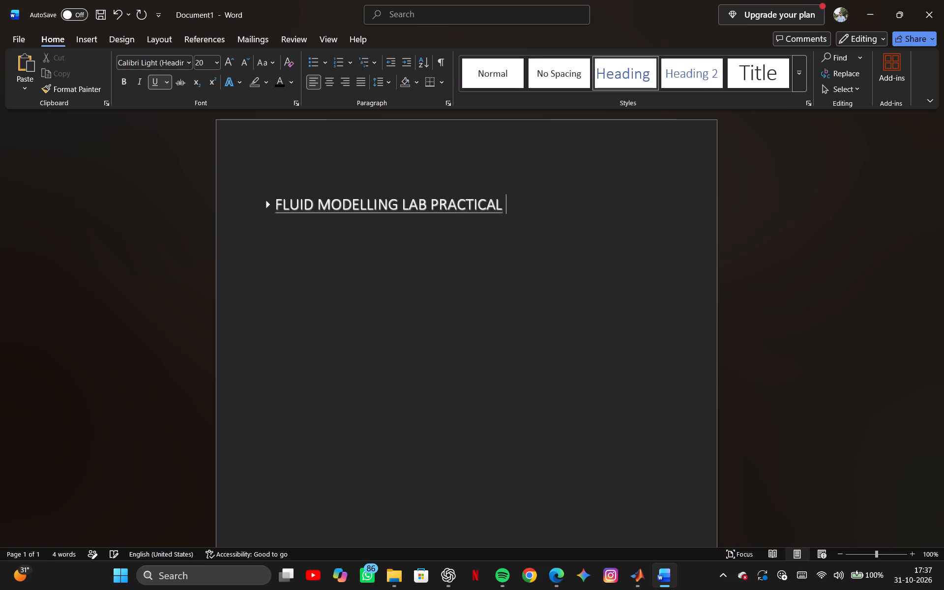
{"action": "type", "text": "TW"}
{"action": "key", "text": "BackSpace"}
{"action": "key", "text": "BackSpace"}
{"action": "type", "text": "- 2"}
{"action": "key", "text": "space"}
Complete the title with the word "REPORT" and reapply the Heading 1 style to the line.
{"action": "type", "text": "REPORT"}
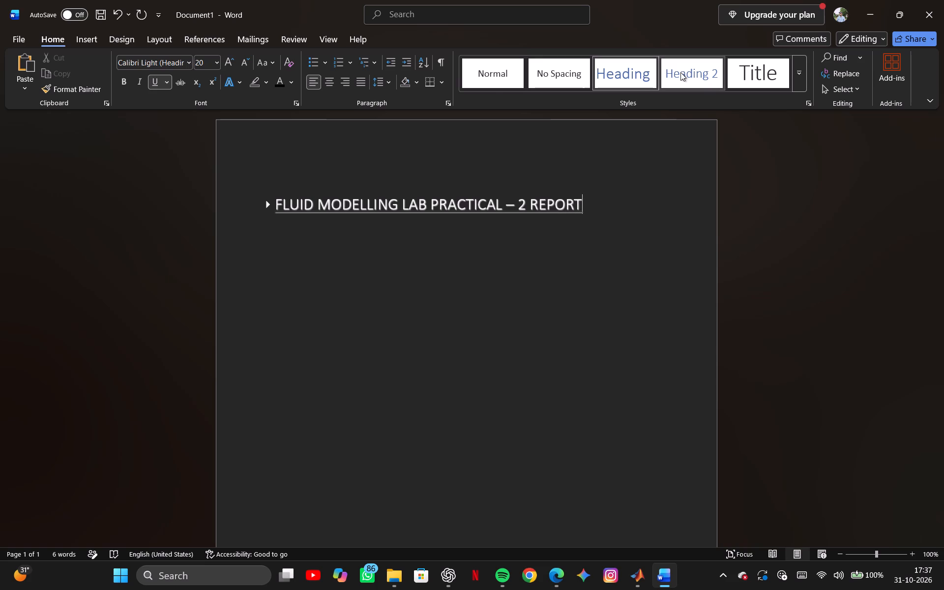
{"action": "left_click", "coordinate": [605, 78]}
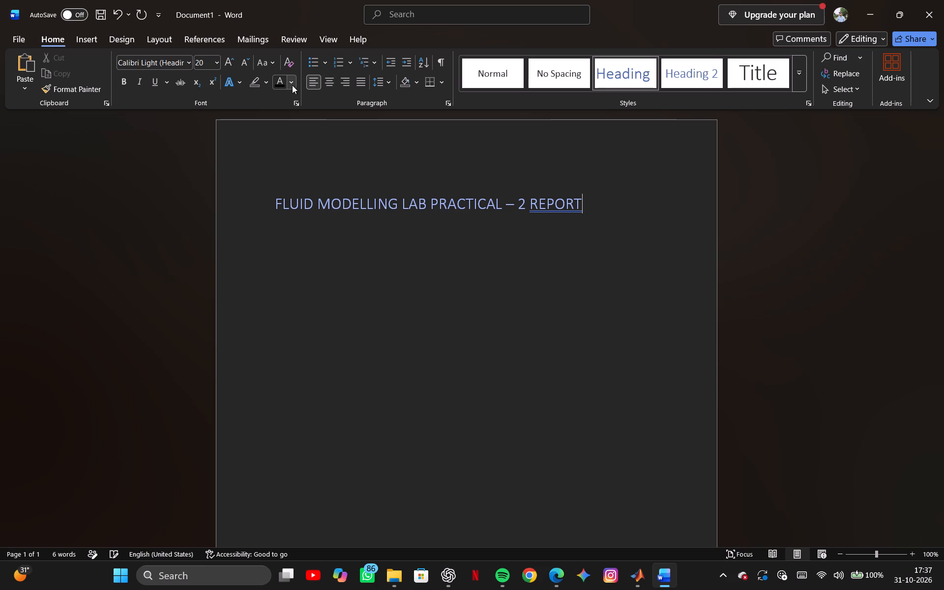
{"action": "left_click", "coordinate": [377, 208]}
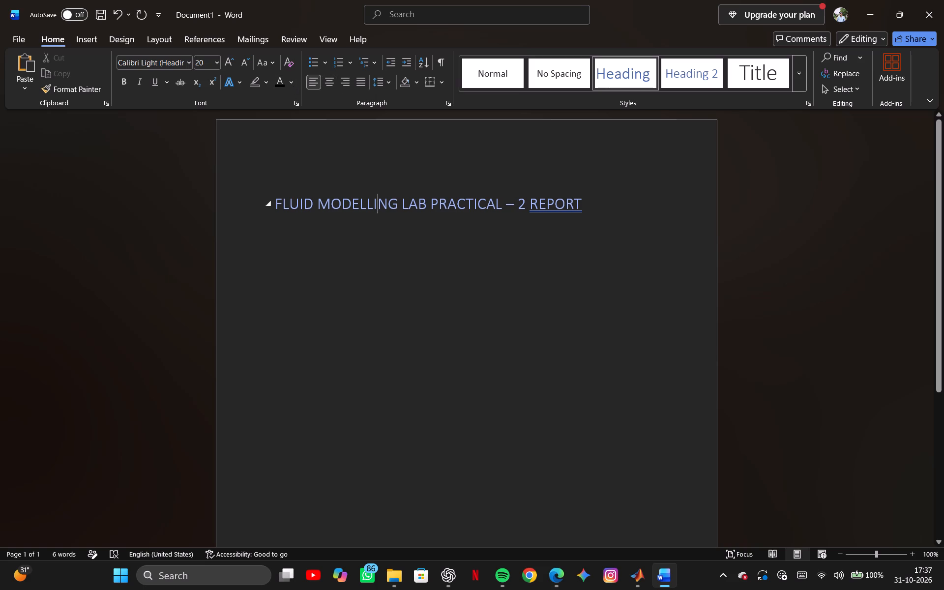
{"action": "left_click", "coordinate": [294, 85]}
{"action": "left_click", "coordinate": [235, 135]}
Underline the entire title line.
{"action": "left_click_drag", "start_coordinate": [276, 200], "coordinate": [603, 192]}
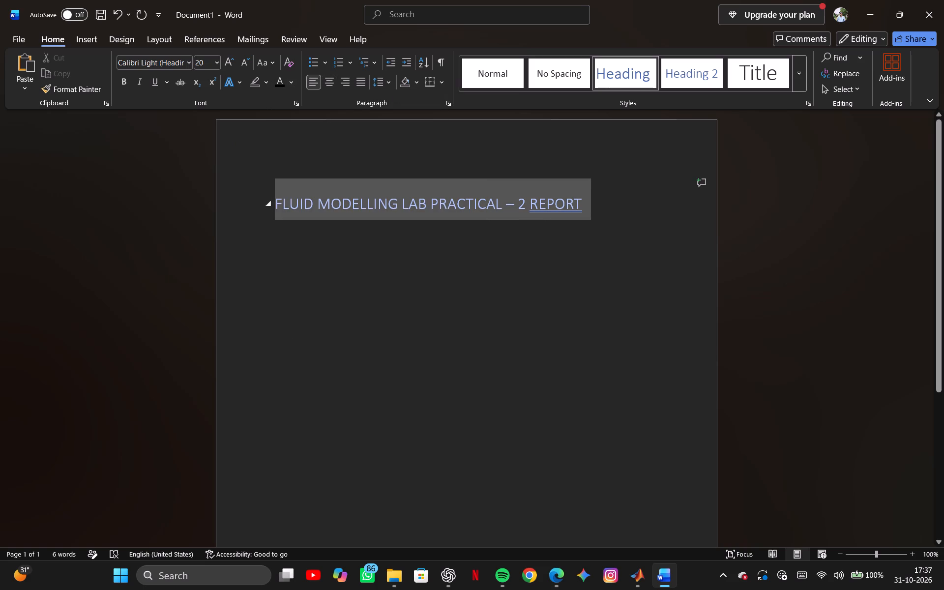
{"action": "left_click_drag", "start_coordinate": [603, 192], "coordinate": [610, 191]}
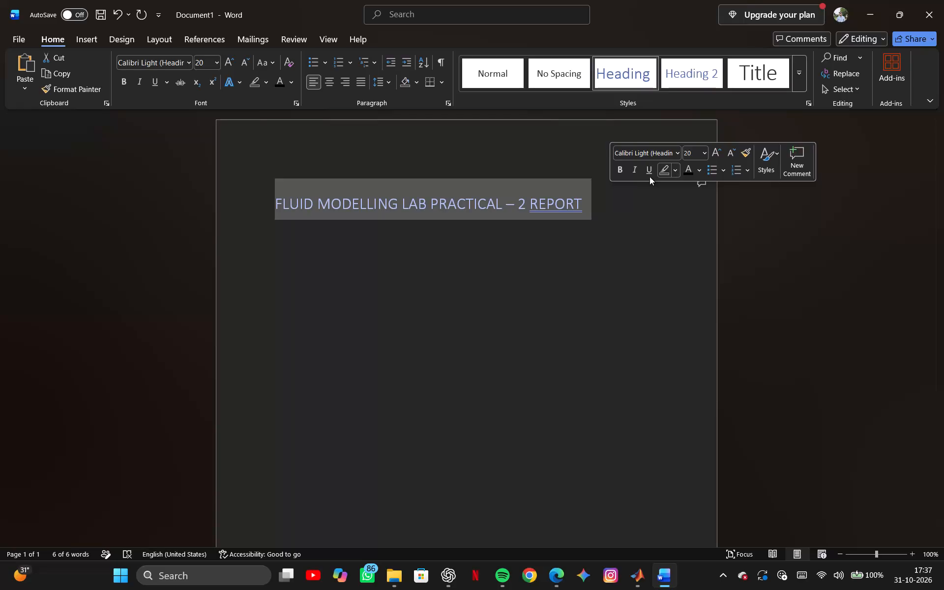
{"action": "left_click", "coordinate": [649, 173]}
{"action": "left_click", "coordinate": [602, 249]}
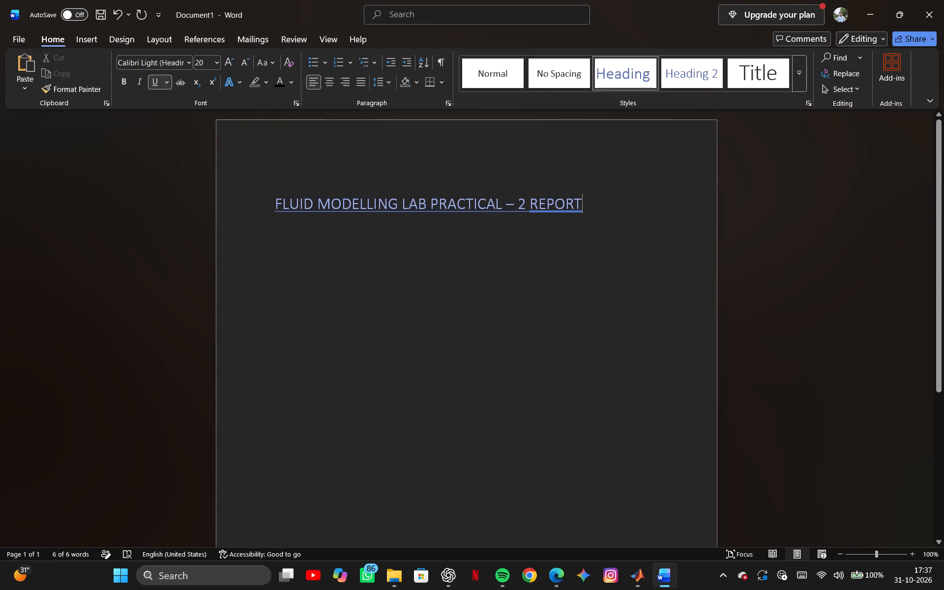
Erase the whole underlined title from the heading line.
{"action": "left_click", "coordinate": [578, 214]}
{"action": "key", "text": "BackSpace"}
{"action": "key", "text": "BackSpace"}
{"action": "key", "text": "BackSpace"}
{"action": "key", "text": "BackSpace"}
{"action": "key", "text": "BackSpace"}
{"action": "key", "text": "BackSpace"}
{"action": "key", "text": "BackSpace"}
{"action": "key", "text": "BackSpace"}
{"action": "key", "text": "BackSpace"}
{"action": "key", "text": "BackSpace"}
{"action": "key", "text": "BackSpace"}
{"action": "key", "text": "BackSpace"}
{"action": "key", "text": "BackSpace"}
{"action": "key", "text": "BackSpace"}
{"action": "key", "text": "BackSpace"}
{"action": "key", "text": "BackSpace"}
{"action": "key", "text": "BackSpace"}
{"action": "key", "text": "BackSpace"}
{"action": "key", "text": "BackSpace"}
{"action": "key", "text": "BackSpace"}
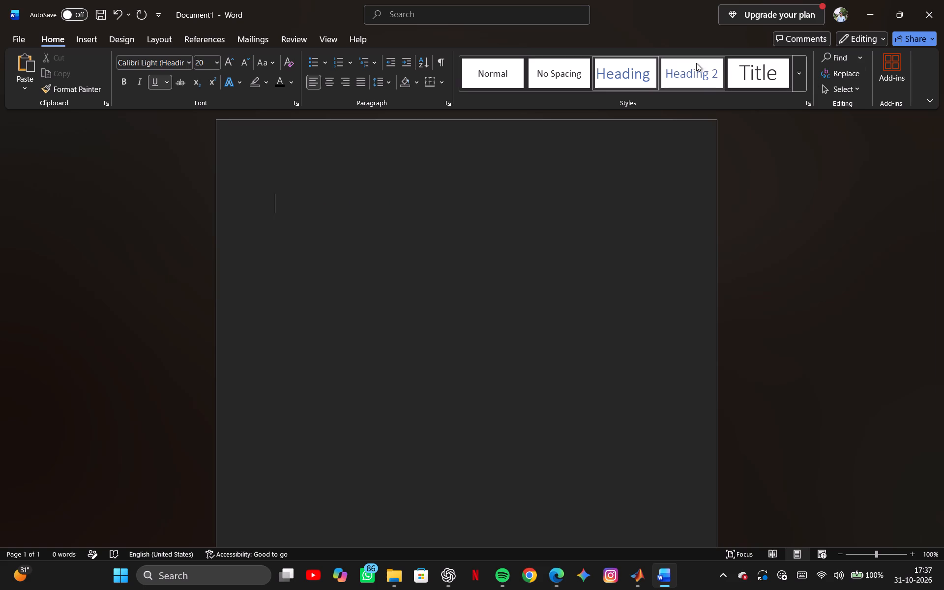
Enter the title "FLUID MODELLING LAB PRACTICAL – 2 REPORT" in Heading 1 style and start a new line below it.
{"action": "left_click", "coordinate": [640, 64]}
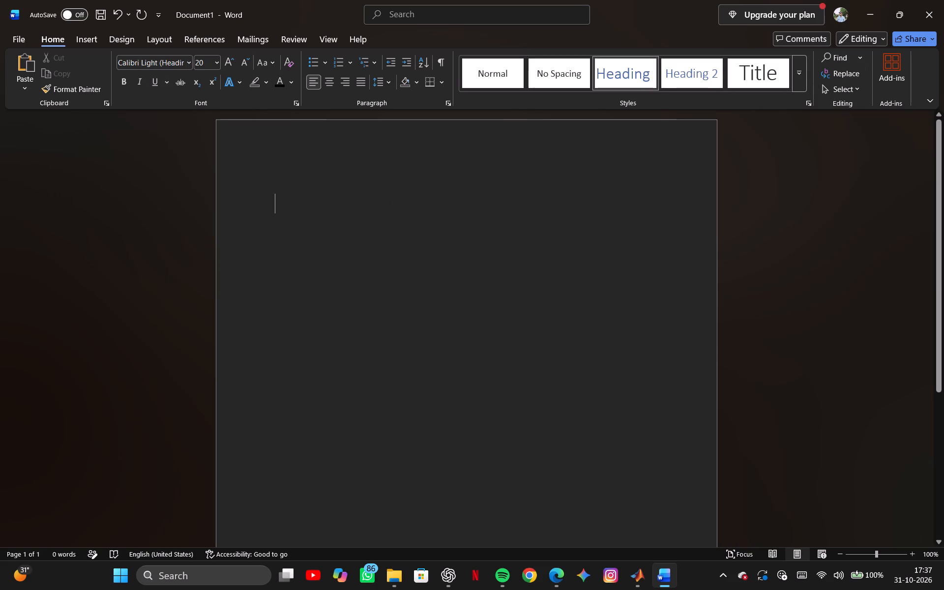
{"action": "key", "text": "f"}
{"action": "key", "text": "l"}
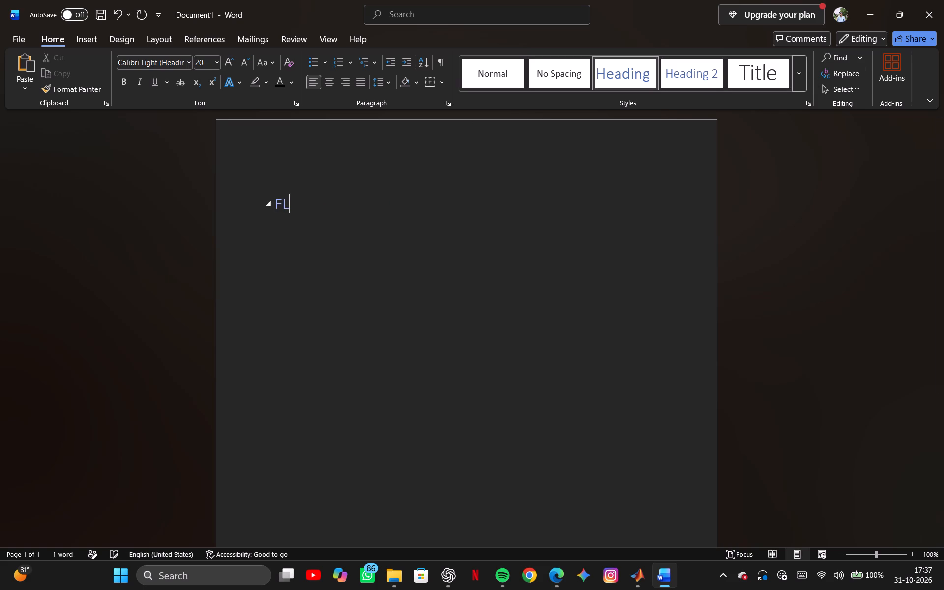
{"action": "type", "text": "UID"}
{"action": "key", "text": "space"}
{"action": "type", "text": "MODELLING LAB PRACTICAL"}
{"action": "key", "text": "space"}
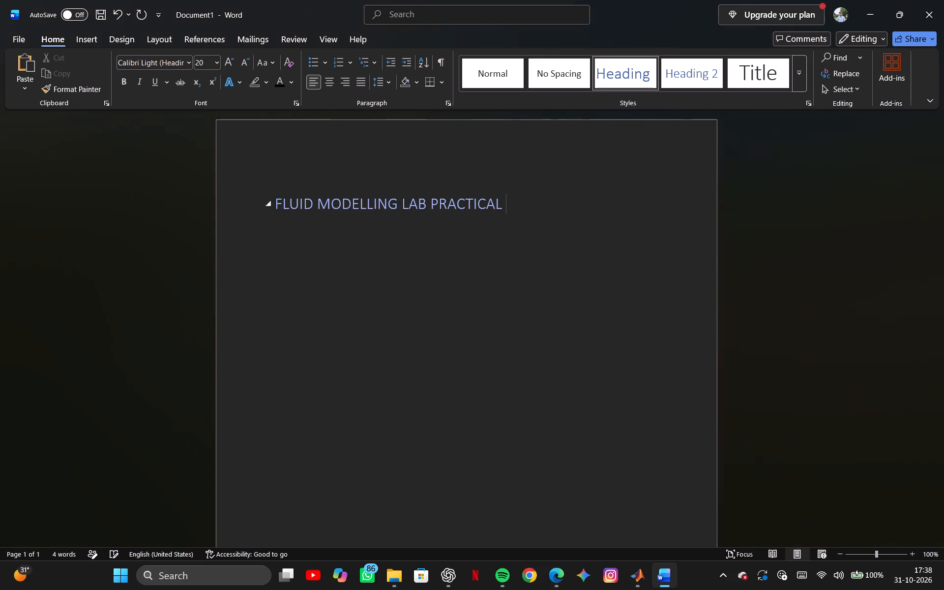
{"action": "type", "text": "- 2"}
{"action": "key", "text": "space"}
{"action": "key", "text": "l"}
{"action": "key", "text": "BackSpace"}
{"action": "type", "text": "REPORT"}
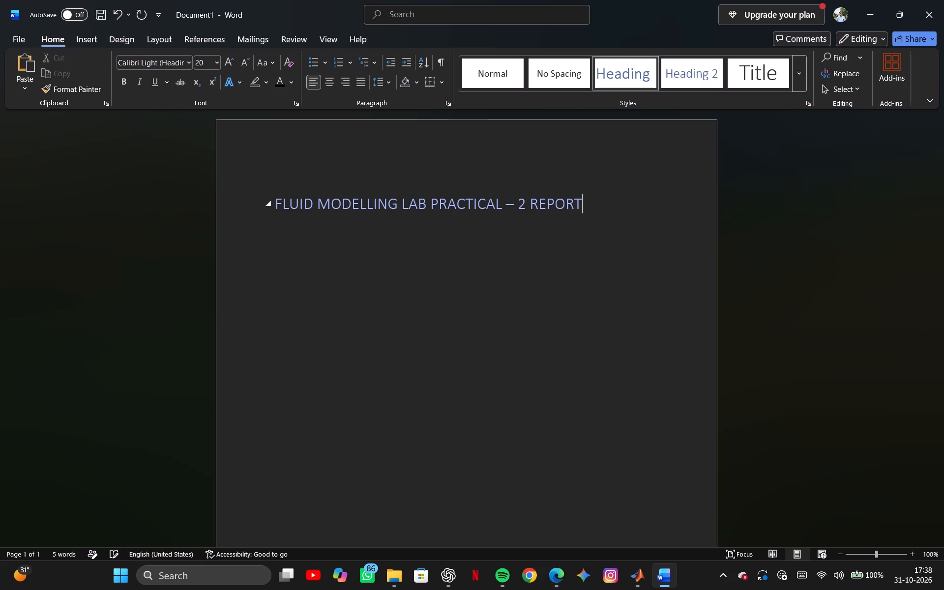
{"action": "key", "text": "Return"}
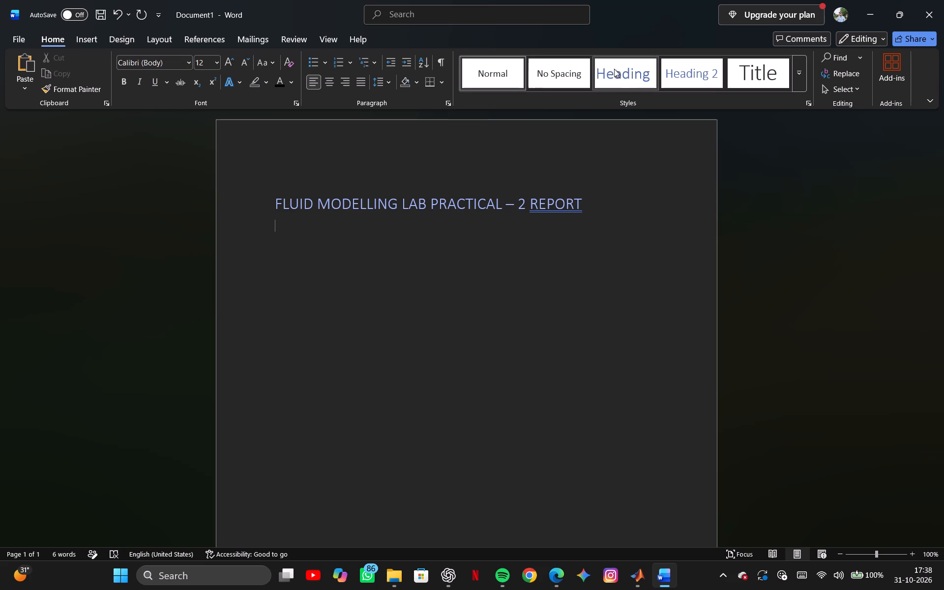
Add a "NAME :" line with the student's name in Heading 2 style below the title, and start a new line.
{"action": "left_click", "coordinate": [682, 81]}
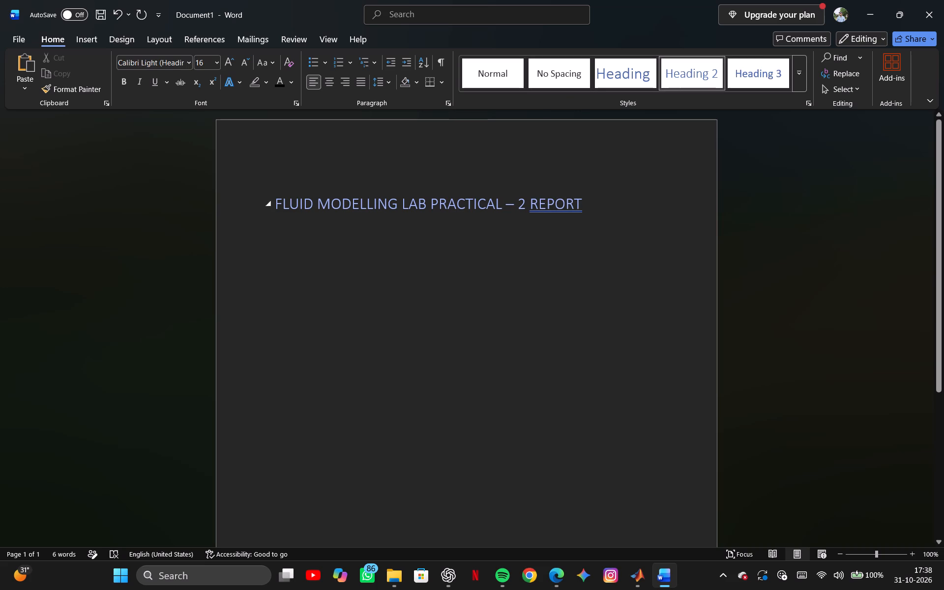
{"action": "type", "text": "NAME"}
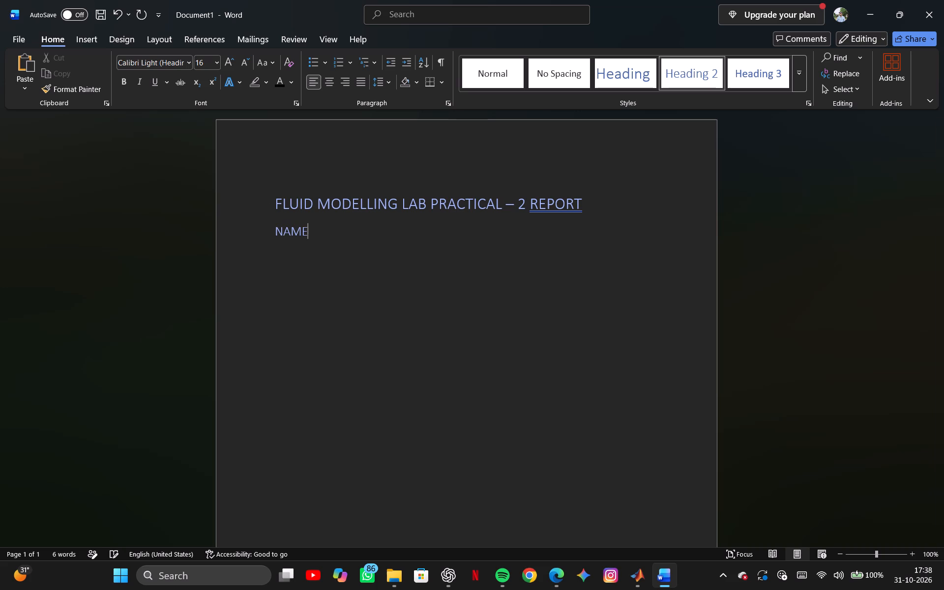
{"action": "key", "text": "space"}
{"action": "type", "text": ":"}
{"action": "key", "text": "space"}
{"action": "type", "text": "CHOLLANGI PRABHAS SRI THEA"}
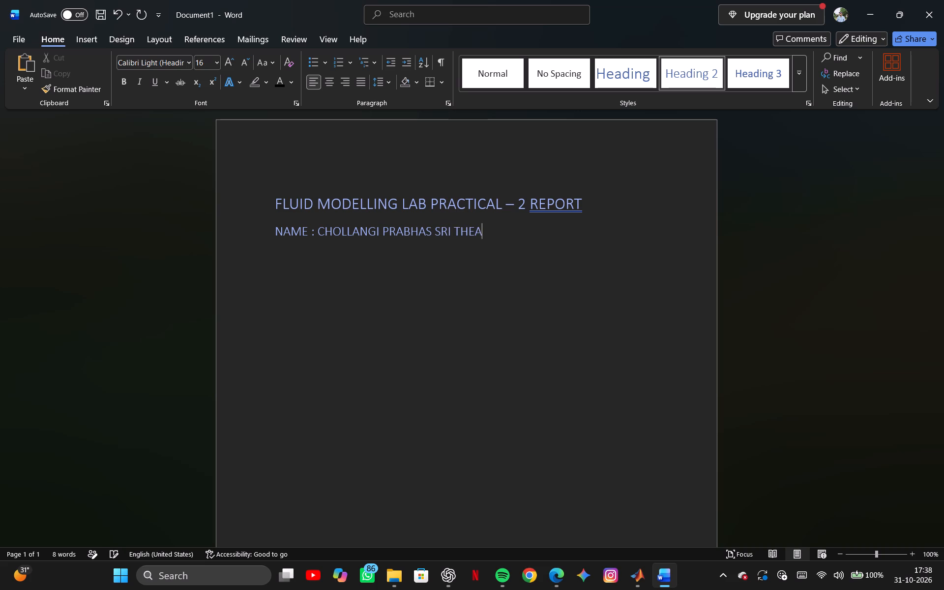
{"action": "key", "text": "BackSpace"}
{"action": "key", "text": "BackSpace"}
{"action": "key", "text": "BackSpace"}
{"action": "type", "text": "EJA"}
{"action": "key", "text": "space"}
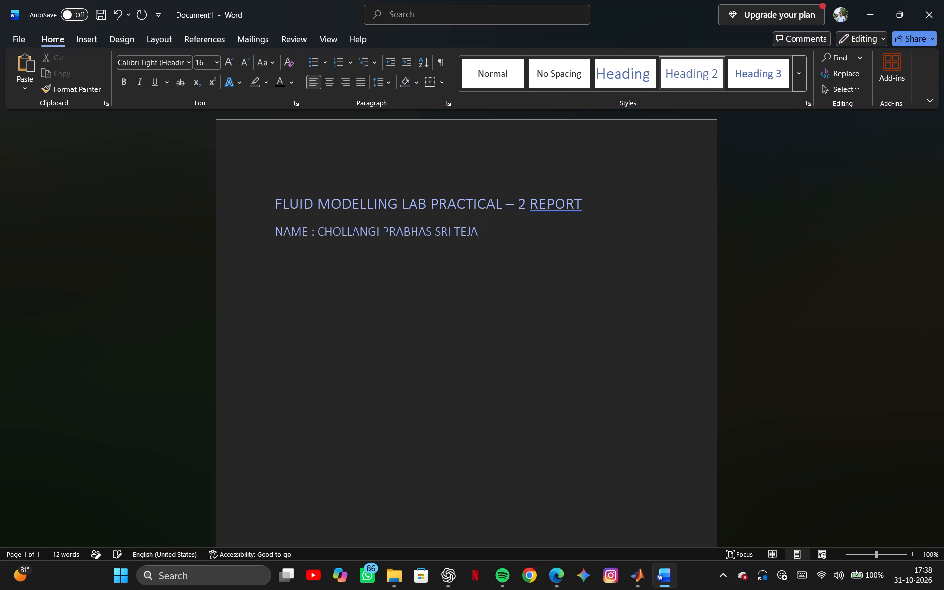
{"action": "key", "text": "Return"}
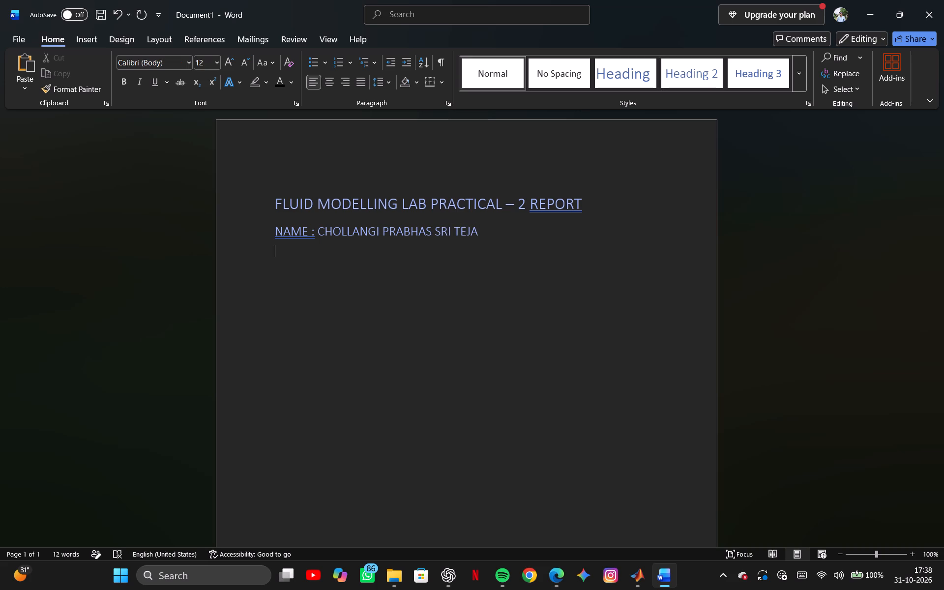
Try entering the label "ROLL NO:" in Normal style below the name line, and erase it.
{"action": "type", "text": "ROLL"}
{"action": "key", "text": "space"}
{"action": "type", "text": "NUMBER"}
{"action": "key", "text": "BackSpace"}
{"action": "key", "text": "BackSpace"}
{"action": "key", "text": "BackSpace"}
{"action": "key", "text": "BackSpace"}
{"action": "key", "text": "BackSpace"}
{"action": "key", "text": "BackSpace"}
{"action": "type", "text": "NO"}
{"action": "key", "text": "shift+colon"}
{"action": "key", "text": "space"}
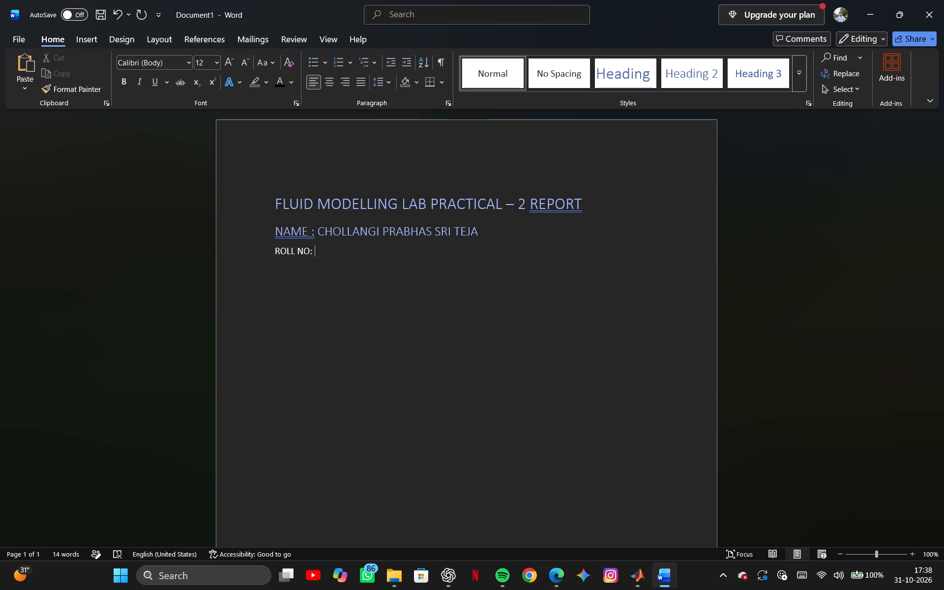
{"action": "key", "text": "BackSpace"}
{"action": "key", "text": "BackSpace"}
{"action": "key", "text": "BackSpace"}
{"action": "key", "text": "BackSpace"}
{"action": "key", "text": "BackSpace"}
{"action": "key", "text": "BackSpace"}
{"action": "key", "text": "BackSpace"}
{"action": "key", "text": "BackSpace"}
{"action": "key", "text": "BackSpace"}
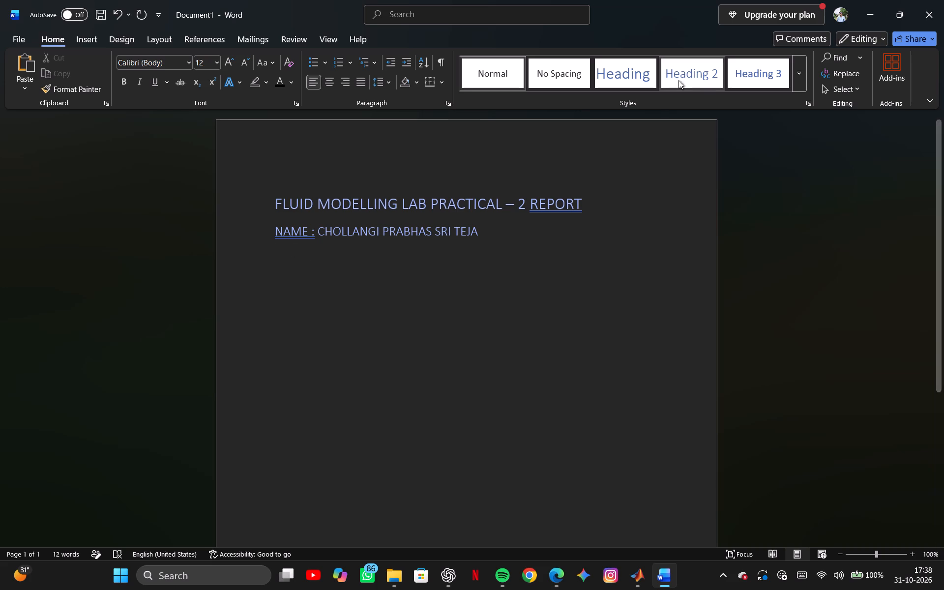
Add a "ROLL.NO :" line with the student's roll number in Heading 2 style below the name, and start a new line.
{"action": "left_click", "coordinate": [682, 76]}
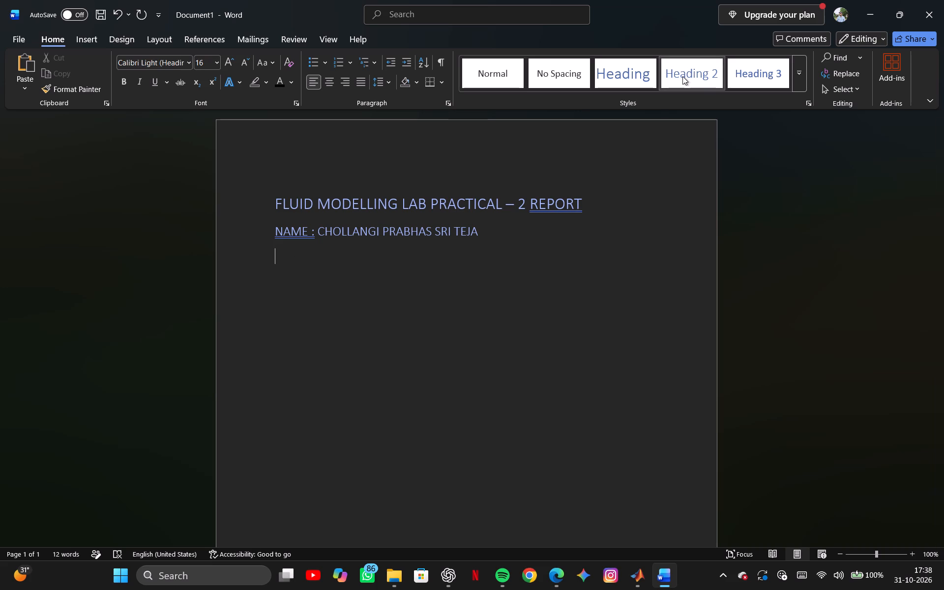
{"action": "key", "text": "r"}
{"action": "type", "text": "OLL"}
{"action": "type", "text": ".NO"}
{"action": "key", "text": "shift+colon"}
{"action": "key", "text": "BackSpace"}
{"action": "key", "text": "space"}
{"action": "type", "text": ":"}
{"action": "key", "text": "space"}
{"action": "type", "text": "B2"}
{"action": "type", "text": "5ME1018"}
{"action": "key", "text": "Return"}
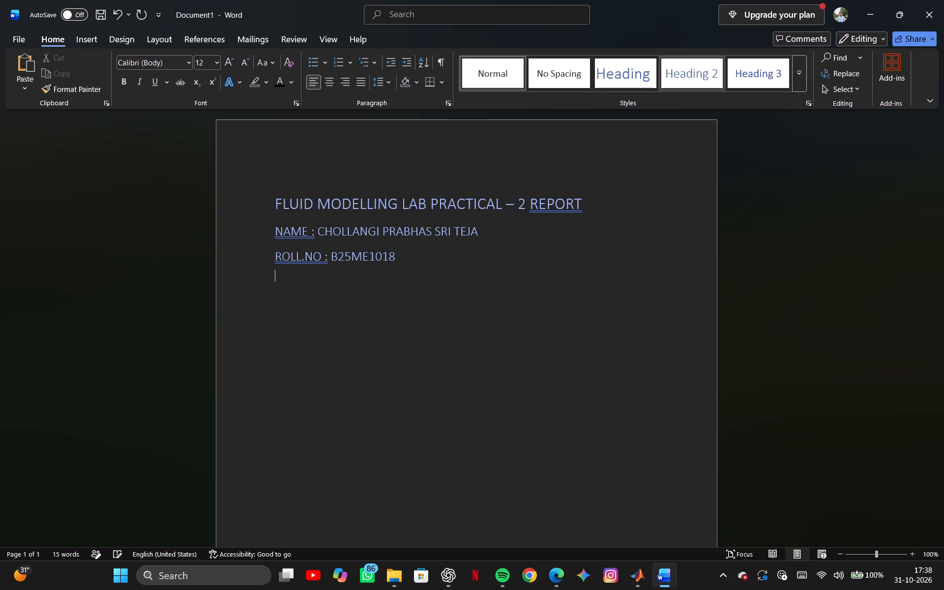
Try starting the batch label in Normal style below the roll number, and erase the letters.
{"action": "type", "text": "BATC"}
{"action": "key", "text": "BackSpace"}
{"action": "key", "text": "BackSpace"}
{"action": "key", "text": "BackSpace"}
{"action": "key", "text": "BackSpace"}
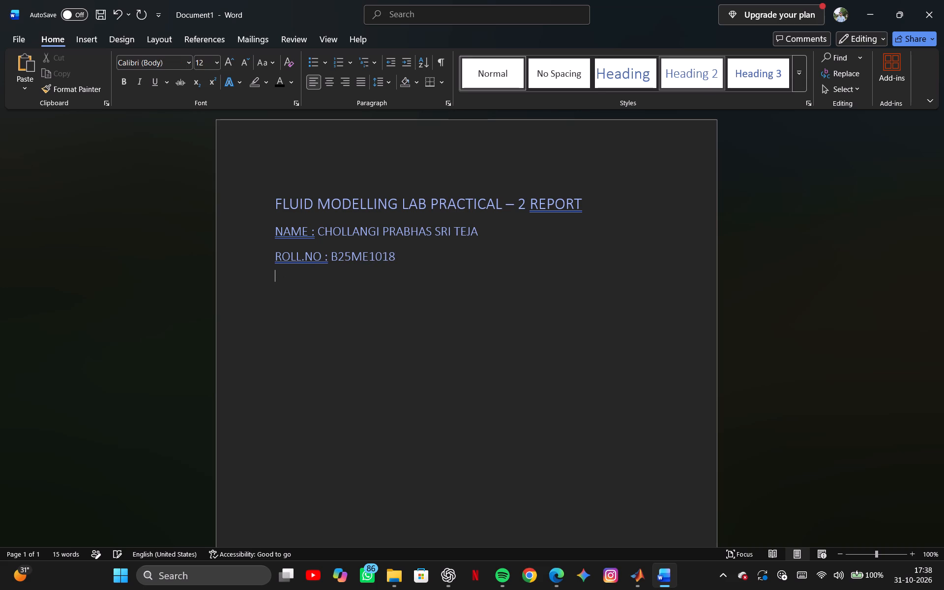
Add the line "BATCH : B1" in Heading 2 style below the roll number, and start a new line.
{"action": "left_click", "coordinate": [690, 69]}
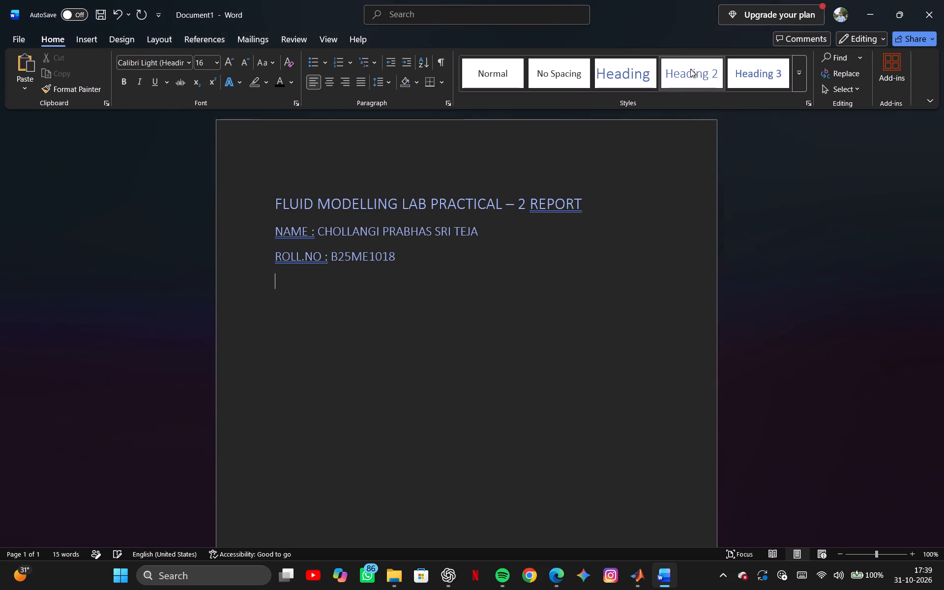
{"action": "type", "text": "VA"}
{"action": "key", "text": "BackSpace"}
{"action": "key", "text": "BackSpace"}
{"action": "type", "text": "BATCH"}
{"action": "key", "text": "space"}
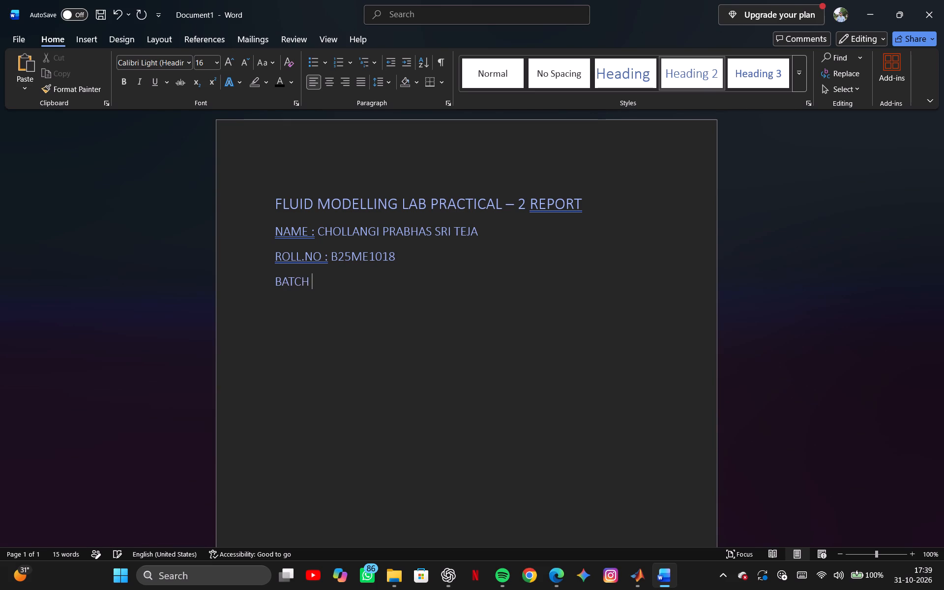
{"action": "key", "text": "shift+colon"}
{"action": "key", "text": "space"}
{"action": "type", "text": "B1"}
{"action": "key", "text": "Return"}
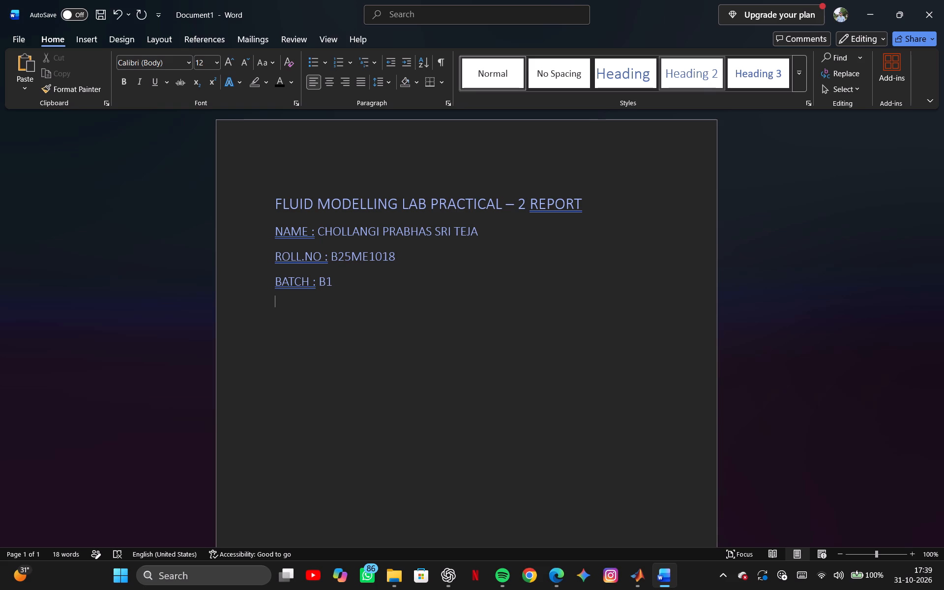
Leave a blank line below the batch line and add the heading "TASK 1 :" in Heading 3 style.
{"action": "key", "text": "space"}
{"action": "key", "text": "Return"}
{"action": "left_click", "coordinate": [778, 73]}
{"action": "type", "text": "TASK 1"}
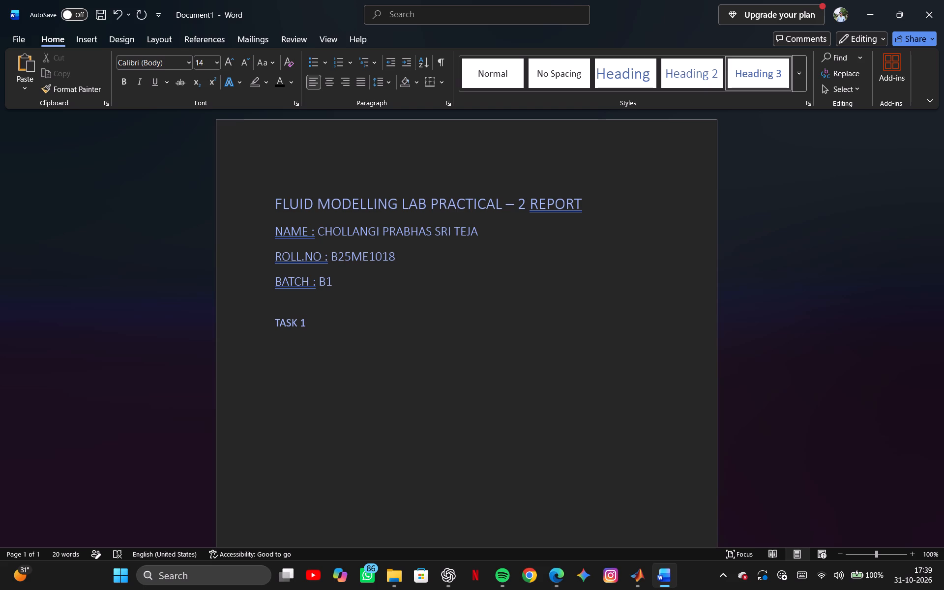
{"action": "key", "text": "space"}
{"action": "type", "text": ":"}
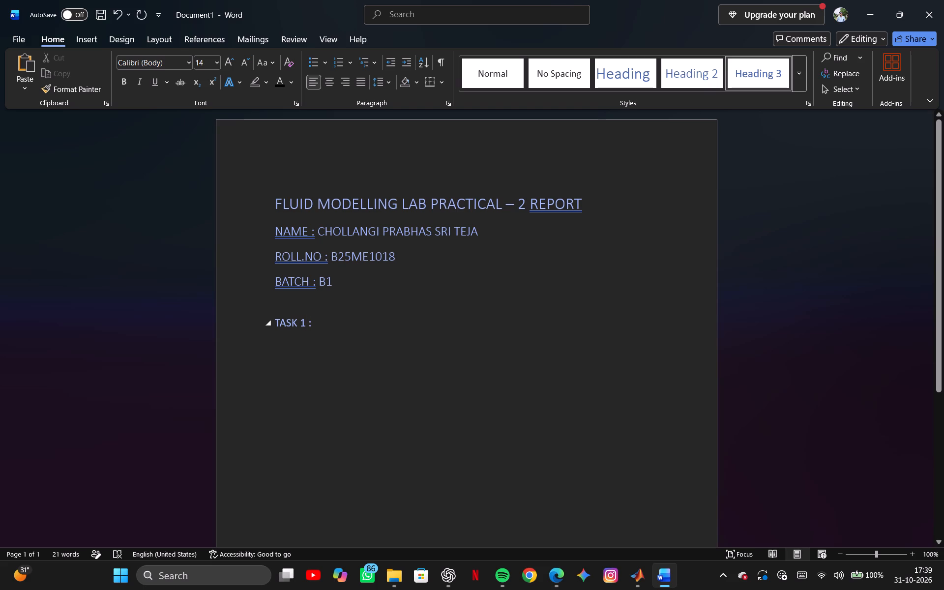
Underline the whole "TASK 1 :" heading.
{"action": "left_click_drag", "start_coordinate": [314, 325], "coordinate": [269, 326]}
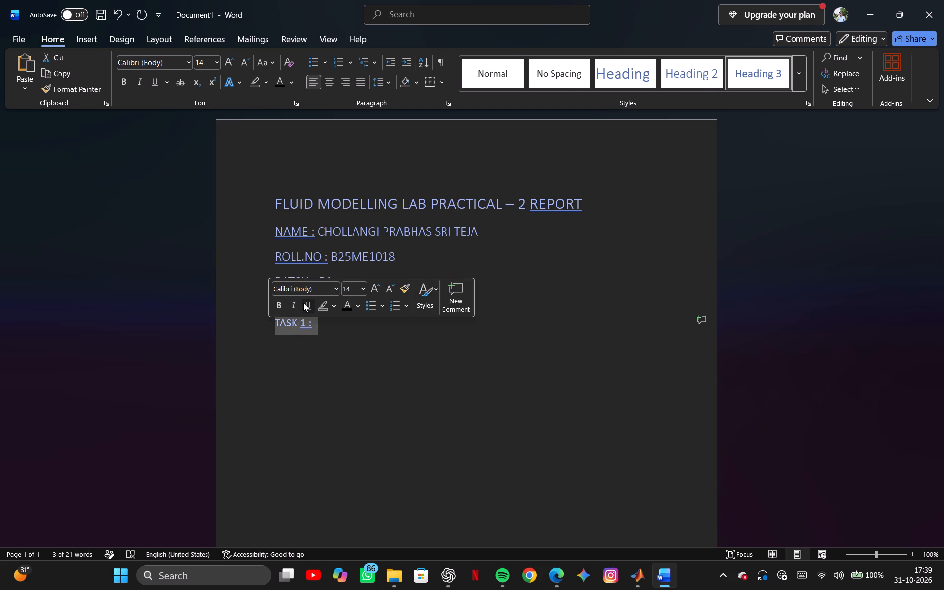
{"action": "left_click", "coordinate": [303, 303]}
{"action": "left_click", "coordinate": [343, 337]}
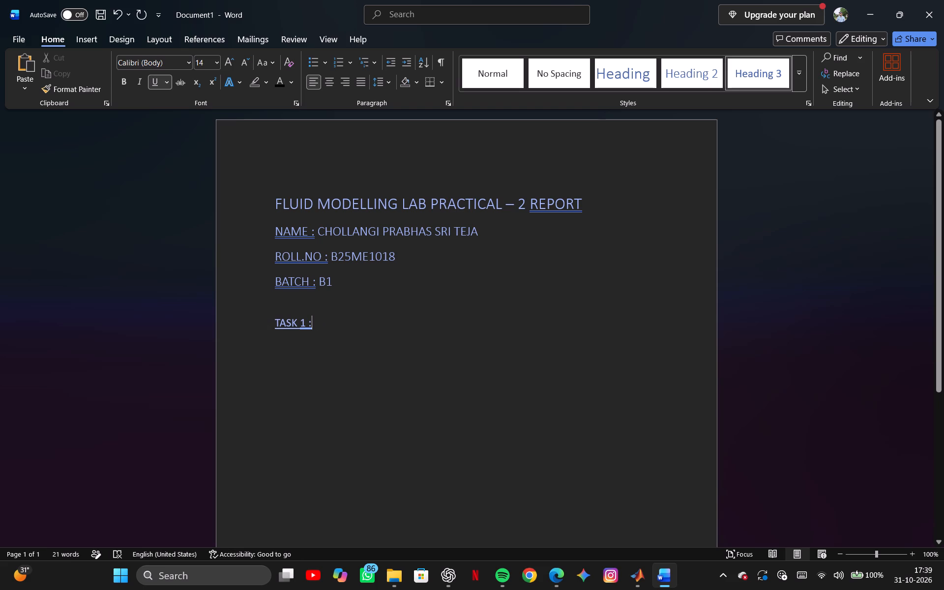
Underline the entire report title "FLUID MODELLING LAB PRACTICAL – 2 REPORT".
{"action": "left_click", "coordinate": [546, 211]}
{"action": "left_click", "coordinate": [429, 303]}
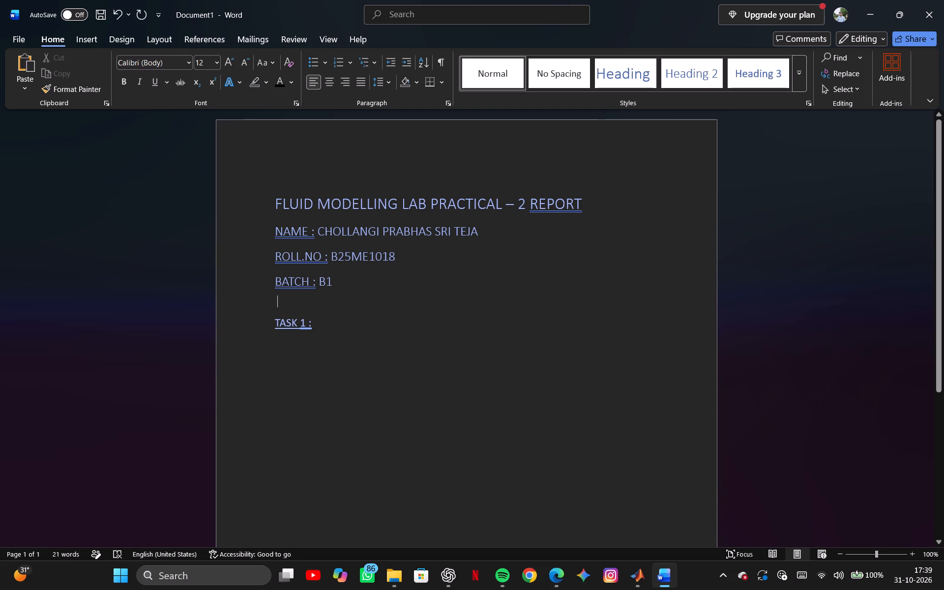
{"action": "left_click", "coordinate": [358, 207]}
{"action": "left_click_drag", "start_coordinate": [275, 204], "coordinate": [461, 194]}
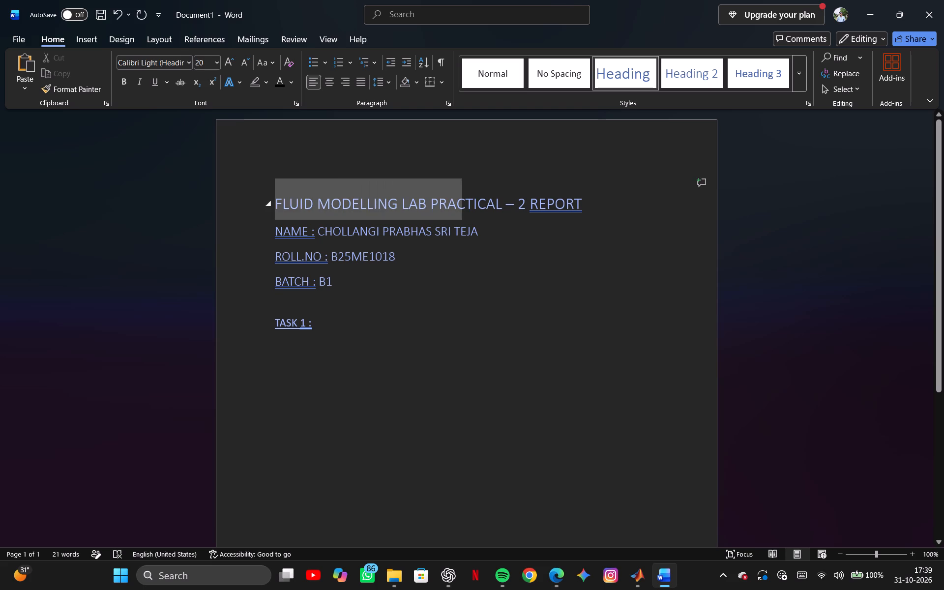
{"action": "left_click_drag", "start_coordinate": [461, 194], "coordinate": [617, 208]}
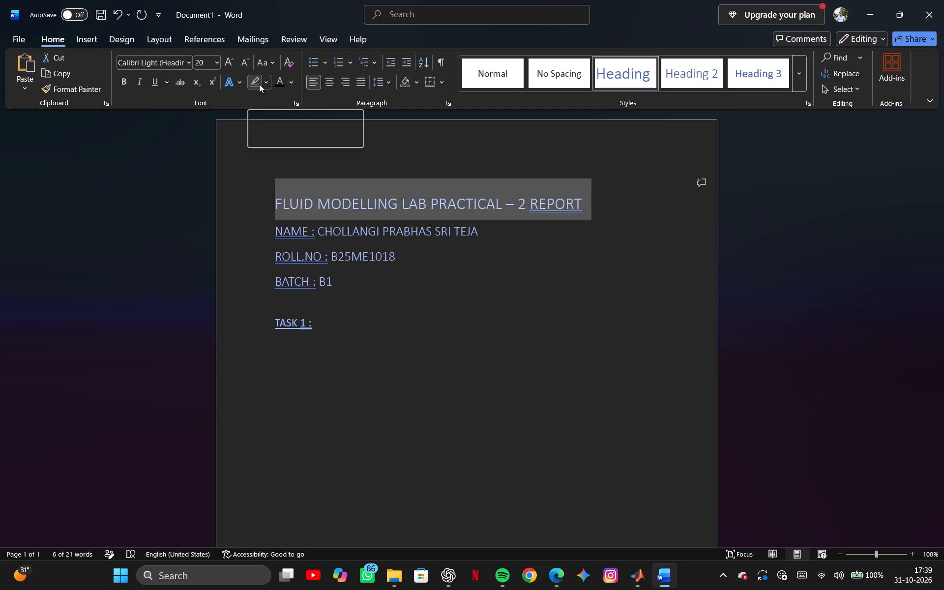
{"action": "right_click", "coordinate": [374, 203]}
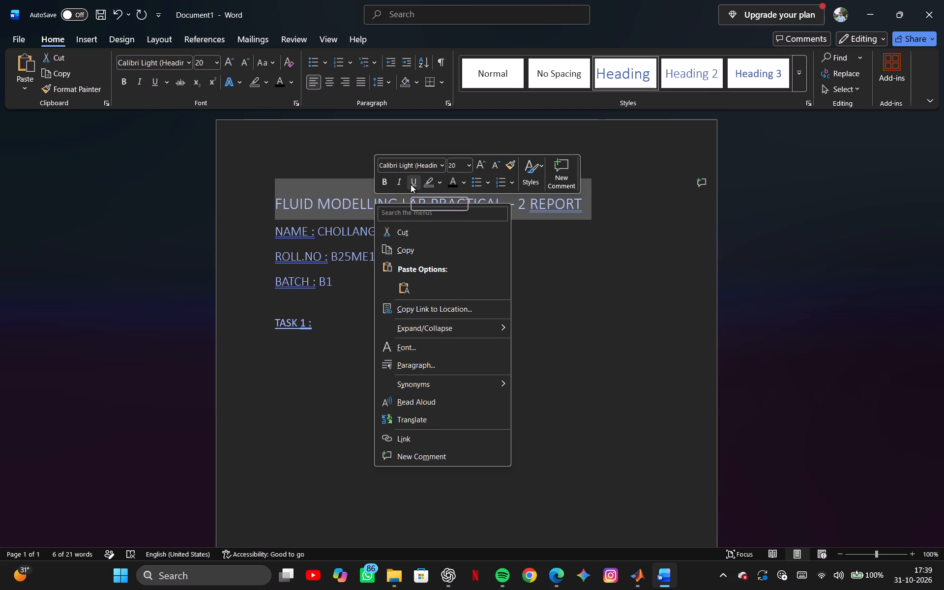
{"action": "left_click", "coordinate": [411, 184]}
{"action": "left_click", "coordinate": [534, 266]}
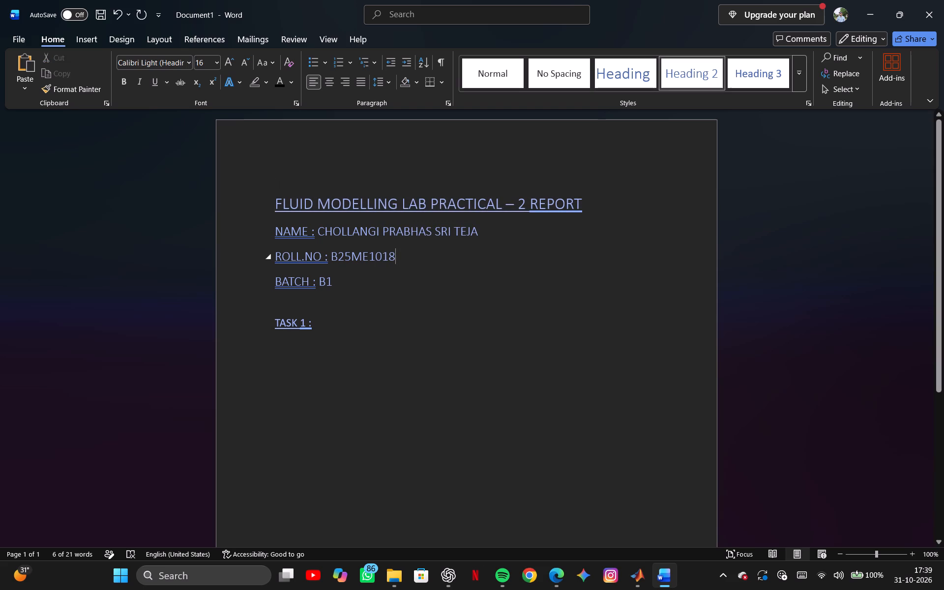
Switch to the lab PDF in Microsoft Edge and copy a screen snip of the full Task 1 statement, excluding its heading and Task 2.
{"action": "scroll", "coordinate": [534, 266], "scroll_direction": "down", "scroll_amount": 1}
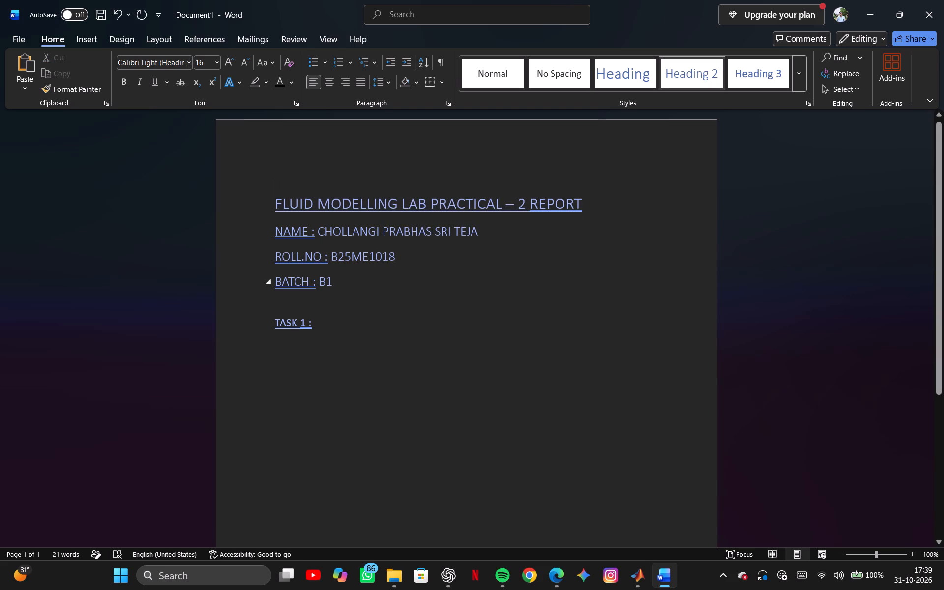
{"action": "scroll", "coordinate": [534, 266], "scroll_direction": "down", "scroll_amount": 1}
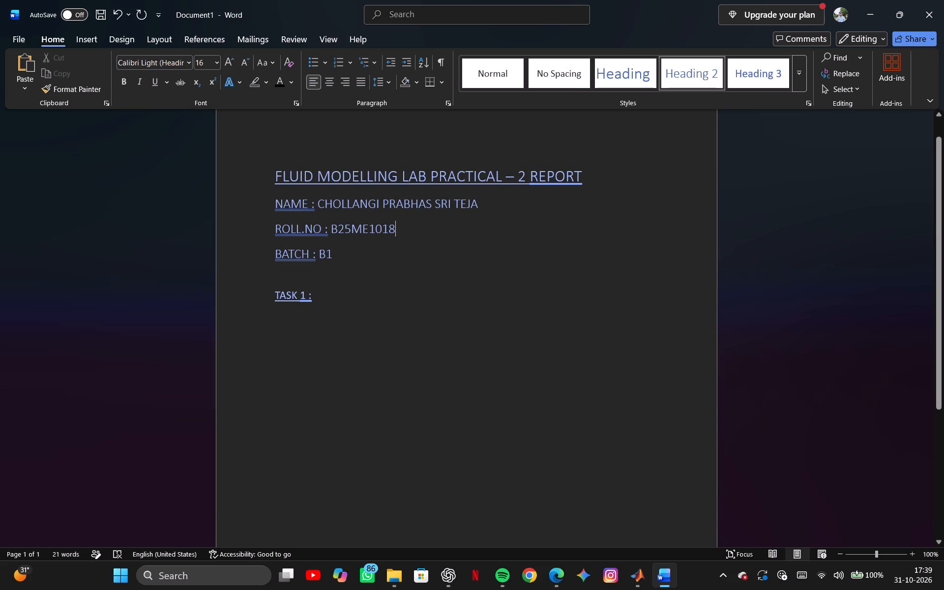
{"action": "left_click", "coordinate": [330, 300]}
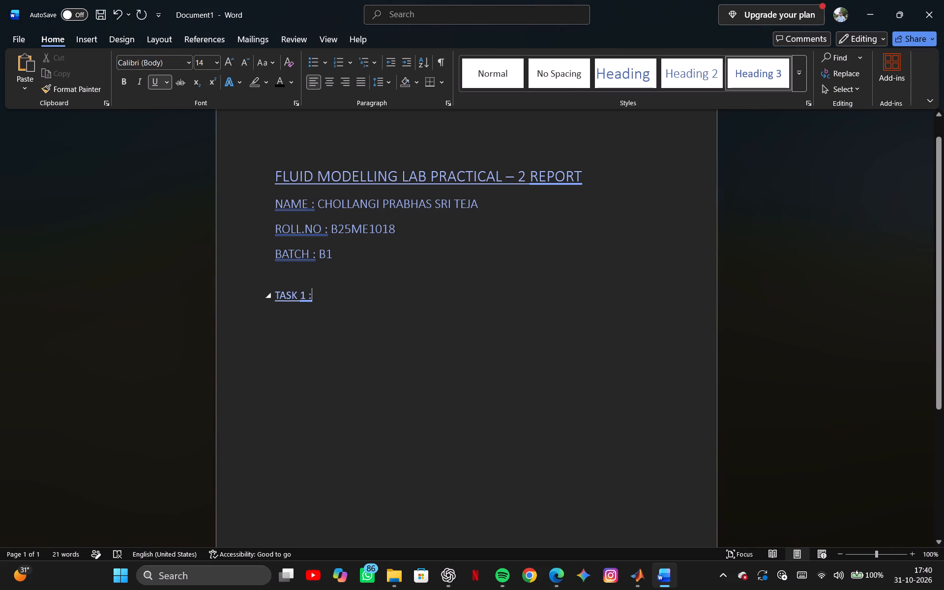
{"action": "left_click", "coordinate": [545, 572]}
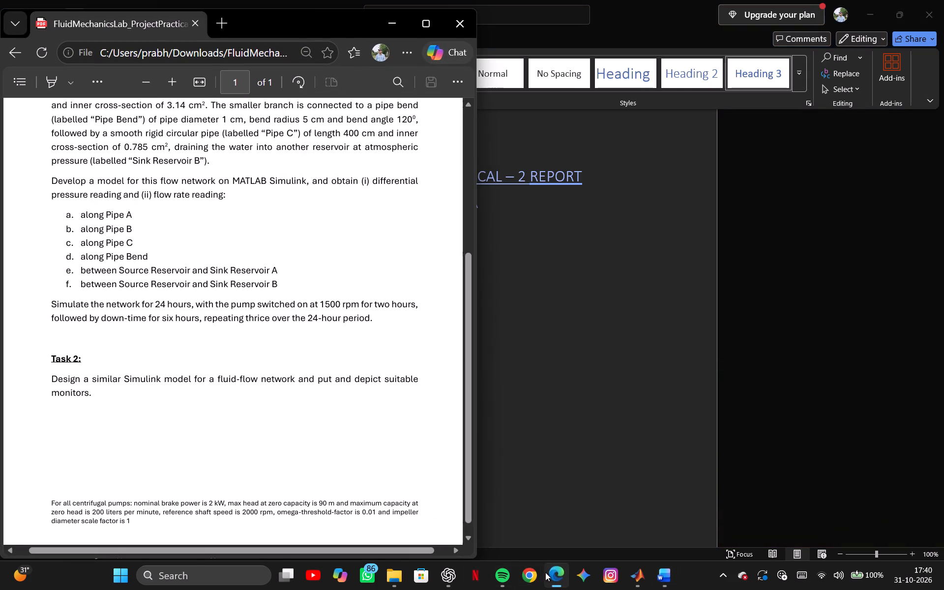
{"action": "scroll", "coordinate": [232, 240], "scroll_direction": "up", "scroll_amount": 5}
{"action": "scroll", "coordinate": [232, 240], "scroll_direction": "down", "scroll_amount": 1}
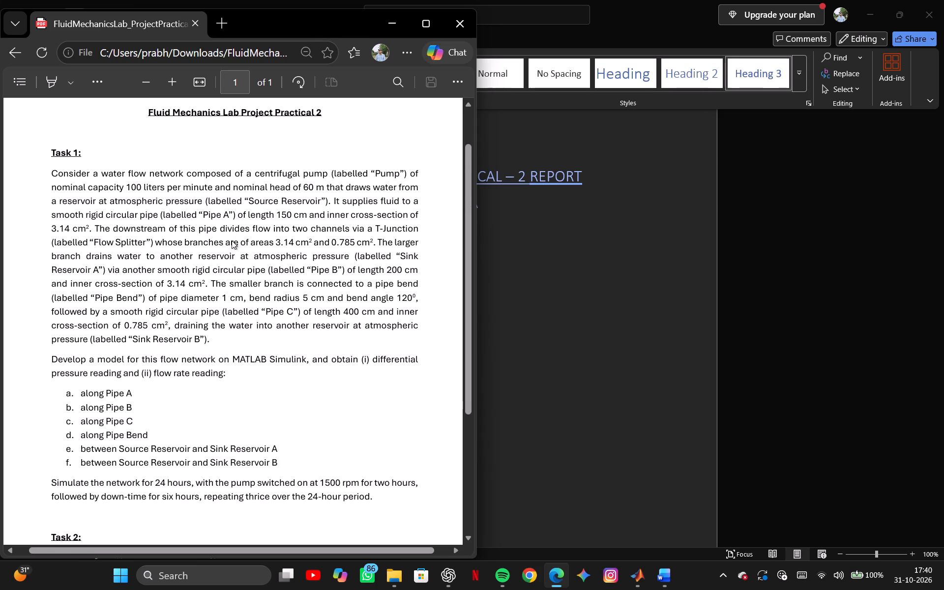
{"action": "scroll", "coordinate": [232, 240], "scroll_direction": "down", "scroll_amount": 1}
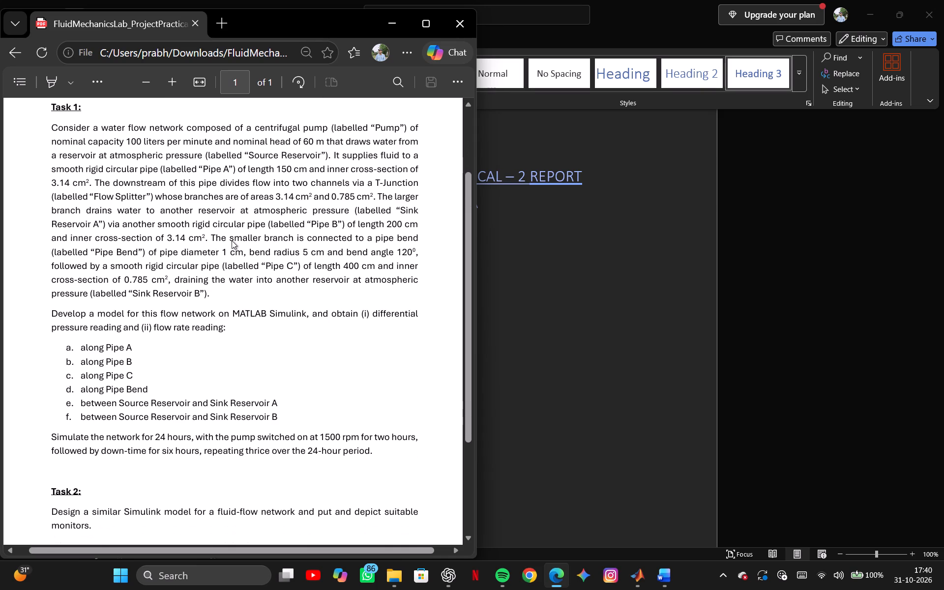
{"action": "key", "text": "Print"}
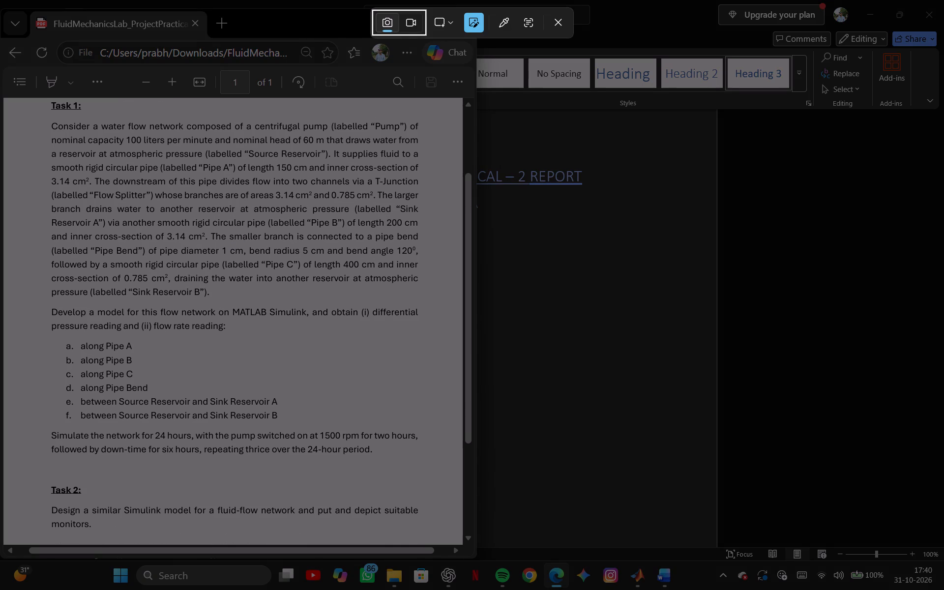
{"action": "left_click_drag", "start_coordinate": [44, 115], "coordinate": [440, 497]}
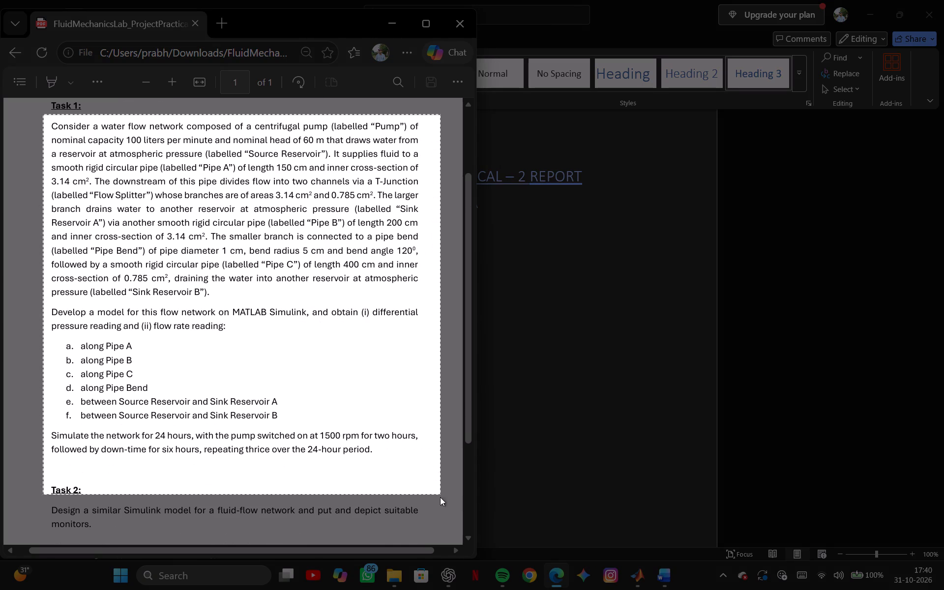
{"action": "left_click_drag", "start_coordinate": [440, 497], "coordinate": [427, 460]}
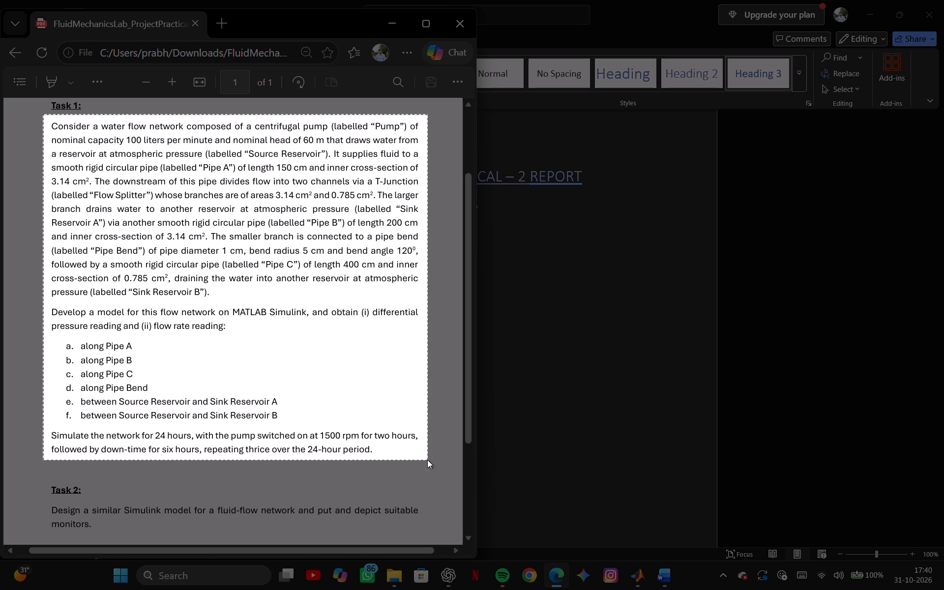
{"action": "key", "text": "ctrl+c"}
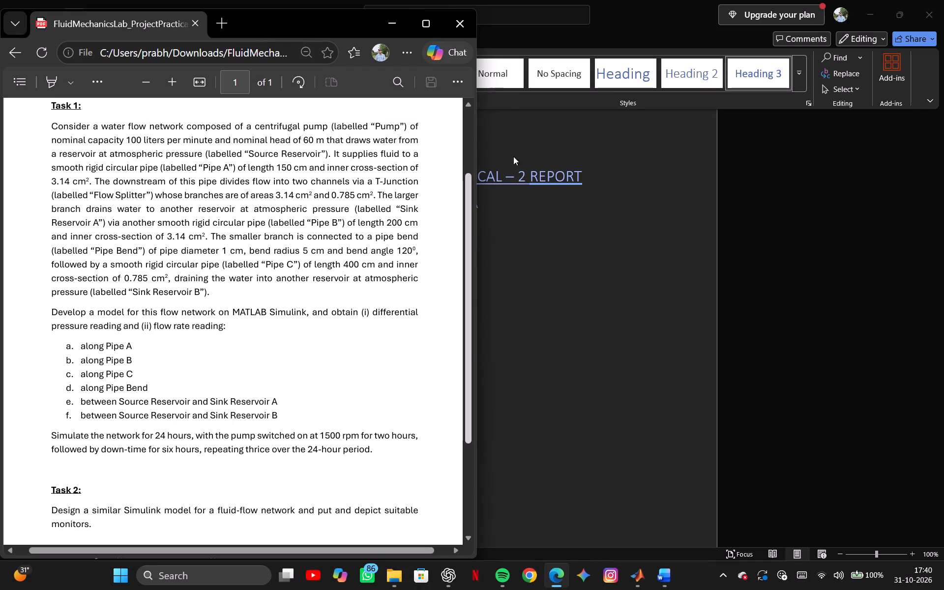
Return to the Word report, start a new line below the "TASK 1 :" heading, and try to paste the captured statement there.
{"action": "left_click", "coordinate": [395, 19]}
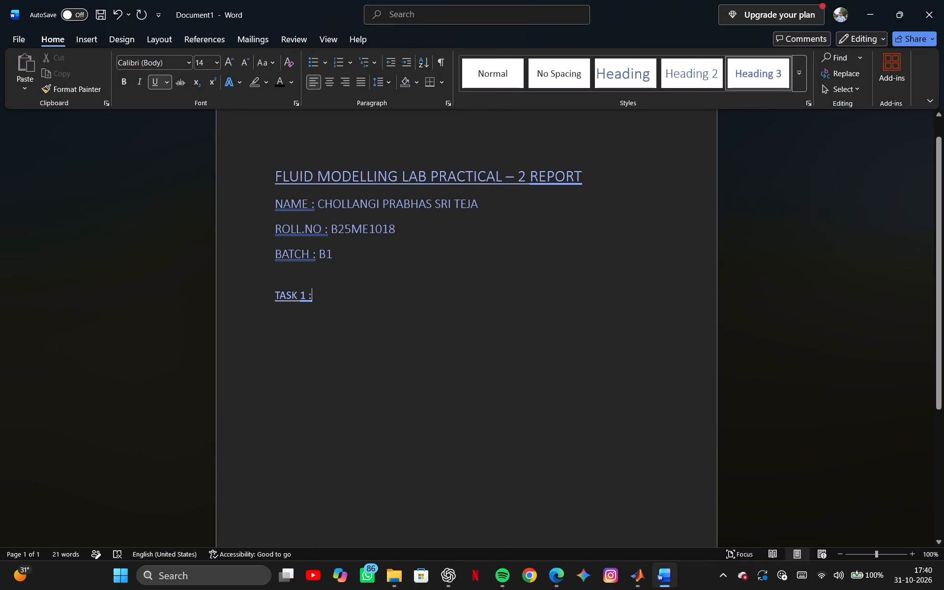
{"action": "scroll", "coordinate": [396, 332], "scroll_direction": "down", "scroll_amount": 3}
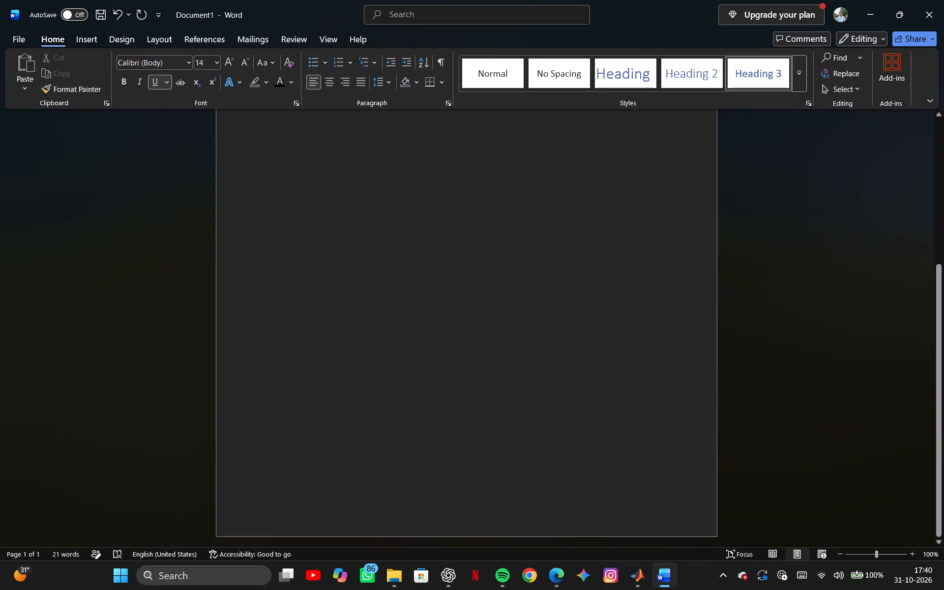
{"action": "scroll", "coordinate": [396, 332], "scroll_direction": "up", "scroll_amount": 1}
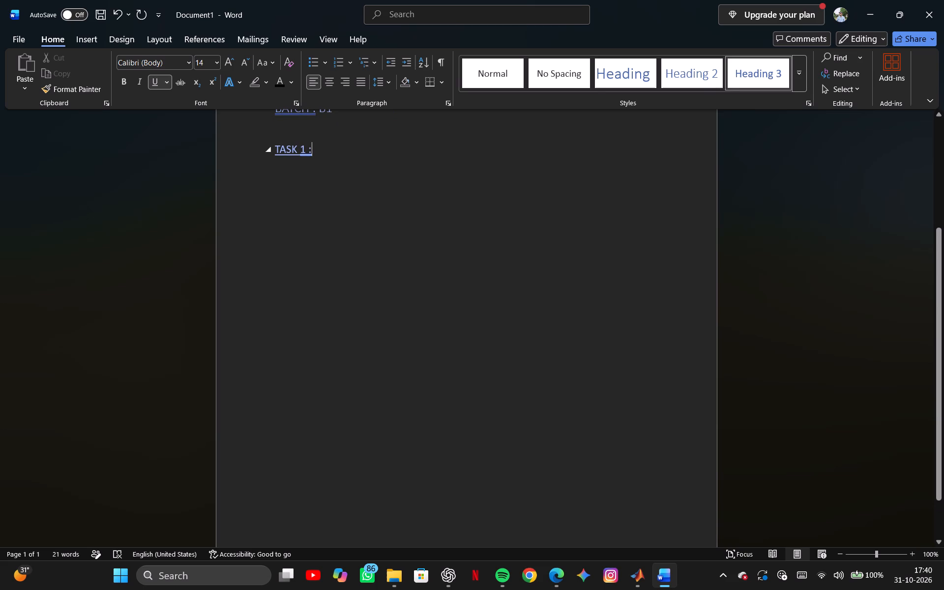
{"action": "key", "text": "Return"}
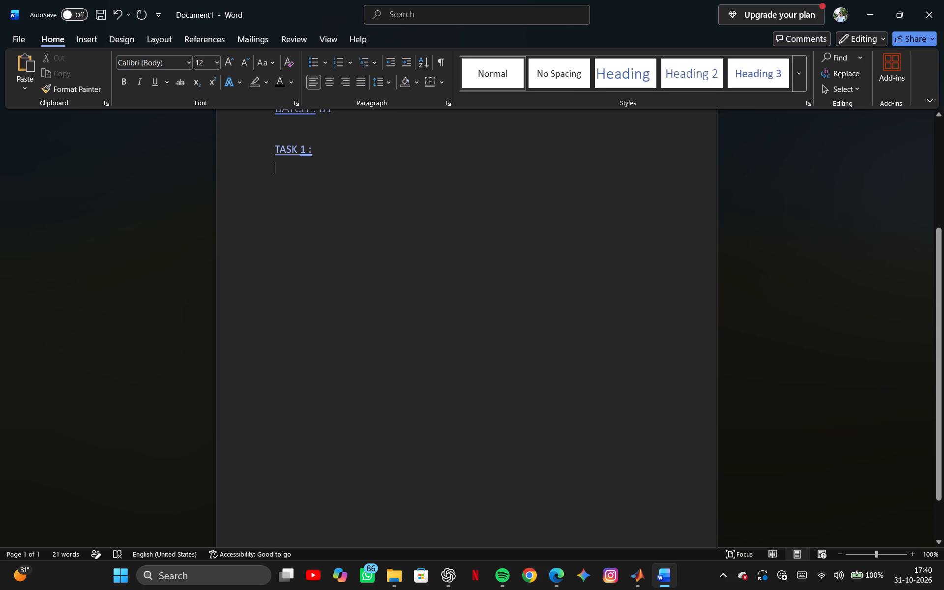
{"action": "key", "text": "ctrl+v"}
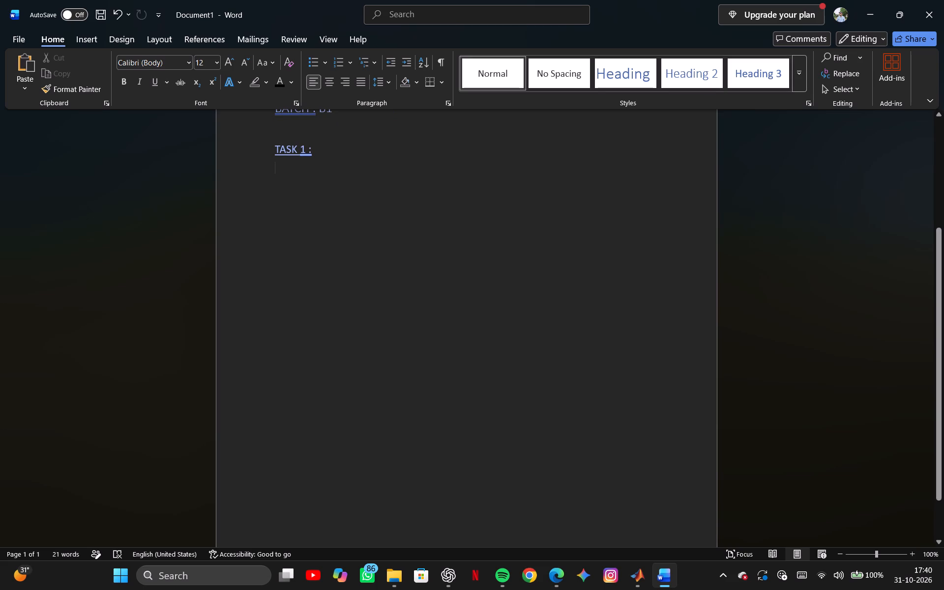
{"action": "right_click", "coordinate": [329, 187]}
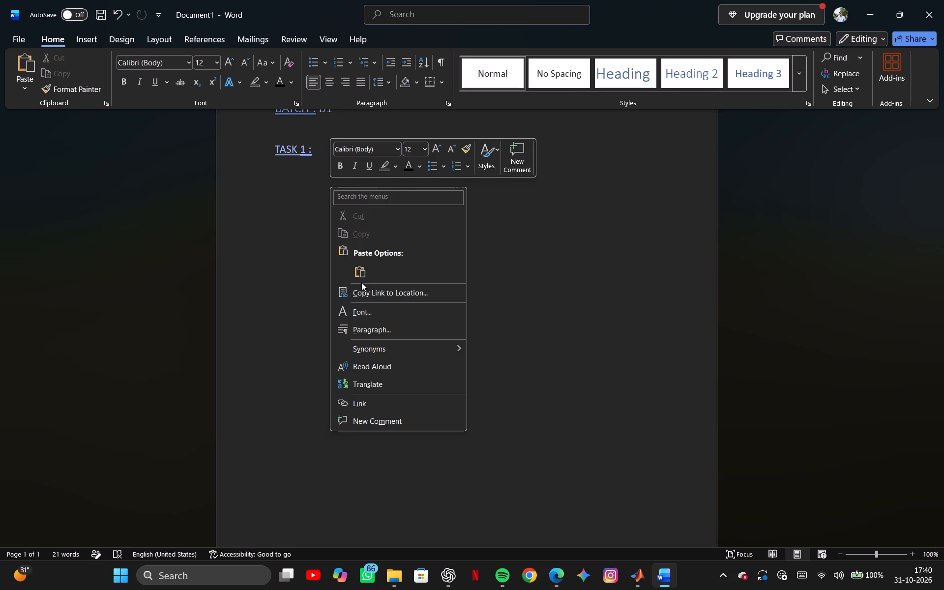
{"action": "left_click", "coordinate": [359, 276]}
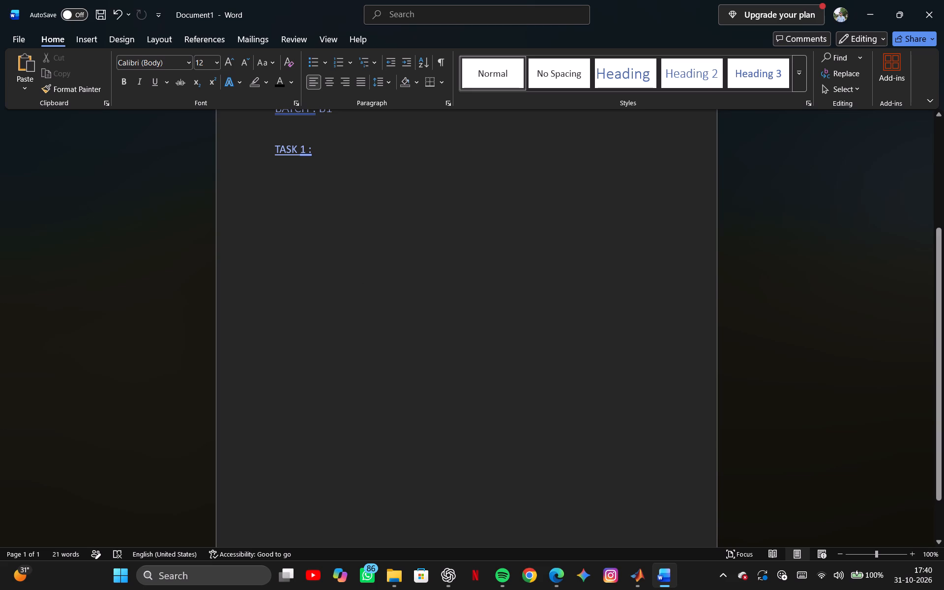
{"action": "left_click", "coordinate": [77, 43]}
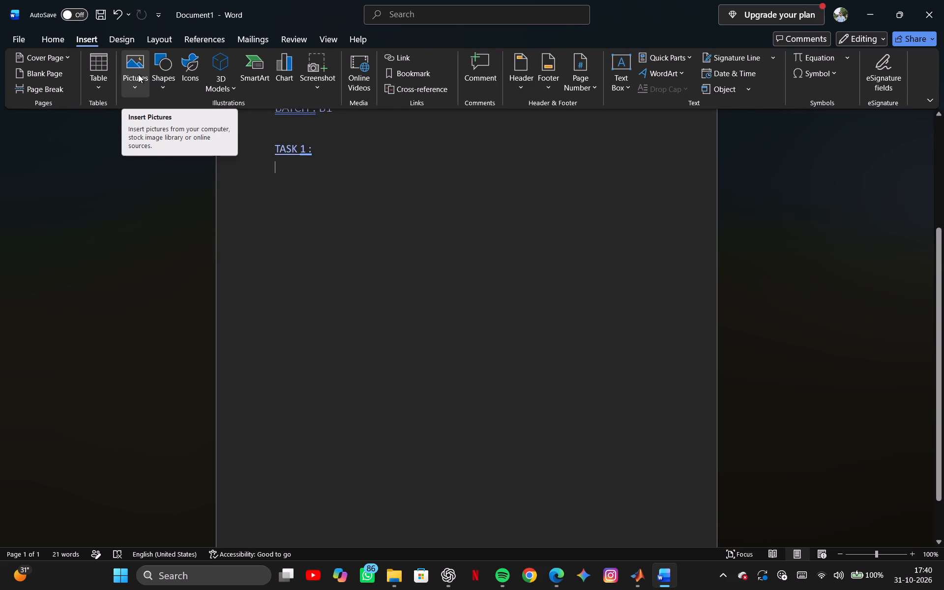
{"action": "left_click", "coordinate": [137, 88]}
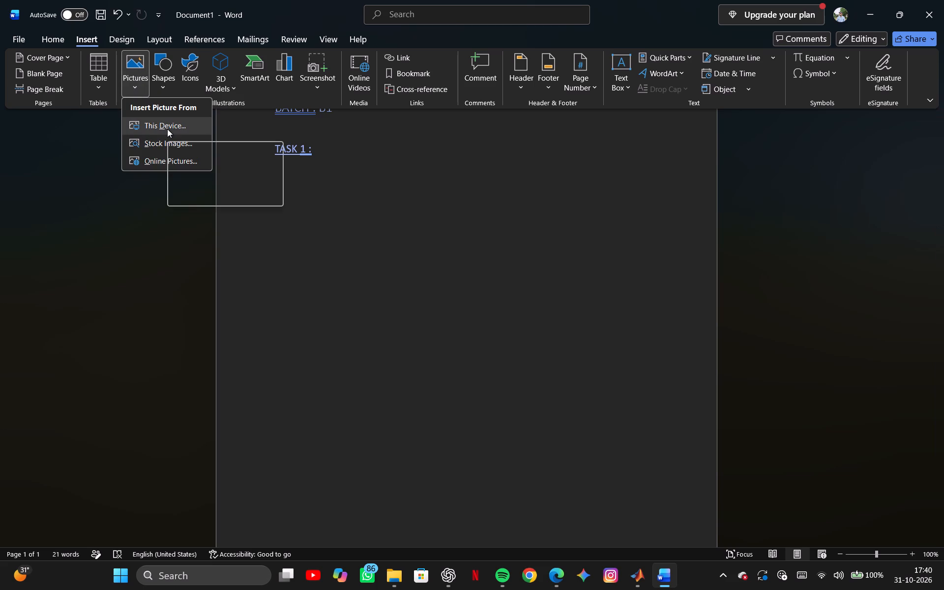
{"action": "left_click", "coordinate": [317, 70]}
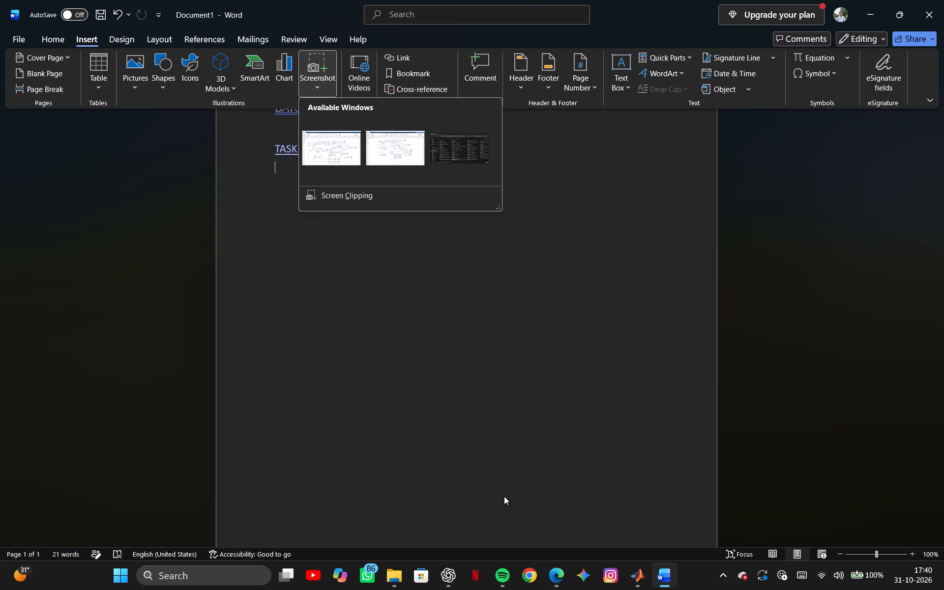
Switch to the lab PDF in Microsoft Edge and capture a screen snip of Task 1 including its heading, excluding Task 2.
{"action": "left_click", "coordinate": [575, 566]}
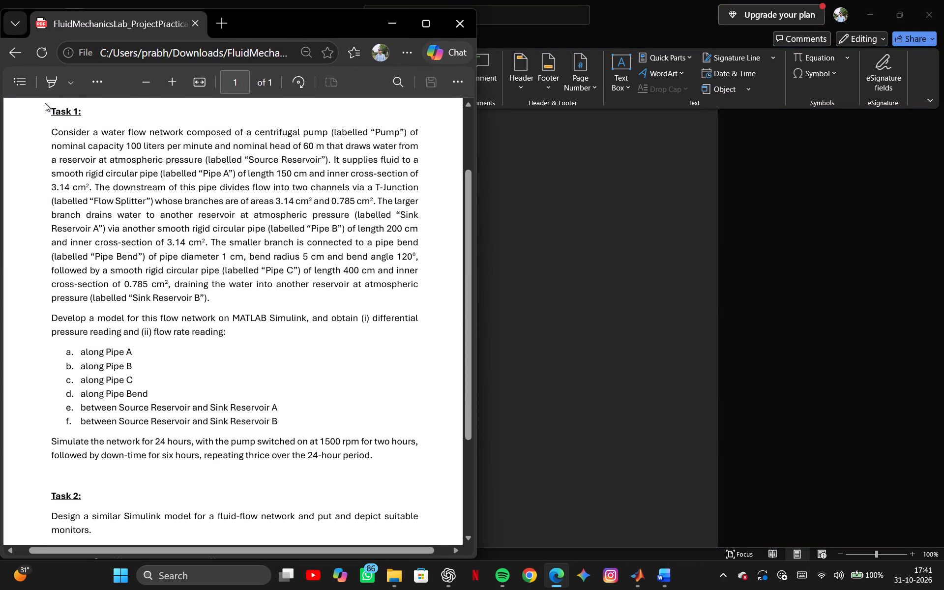
{"action": "key", "text": "Print"}
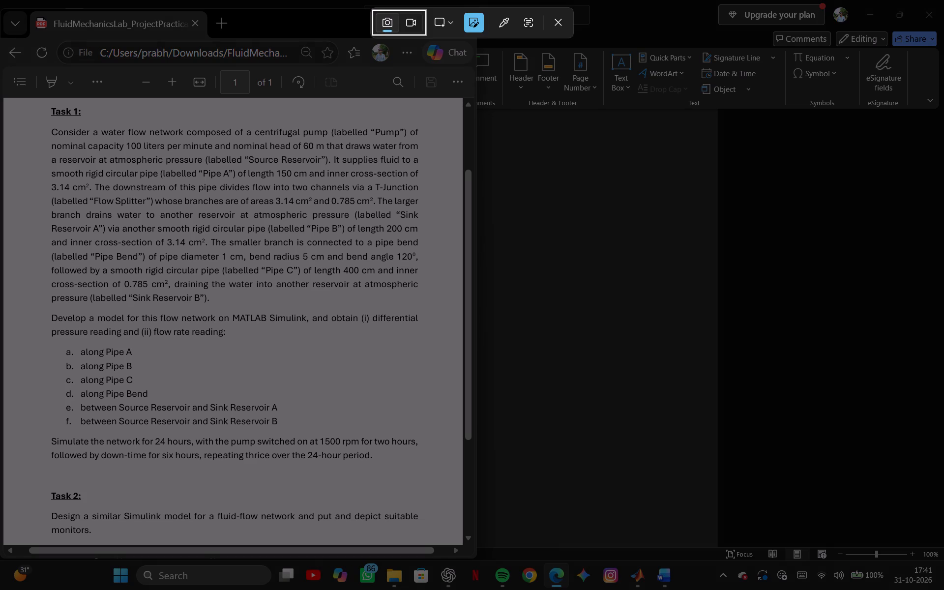
{"action": "left_click_drag", "start_coordinate": [45, 103], "coordinate": [442, 507]}
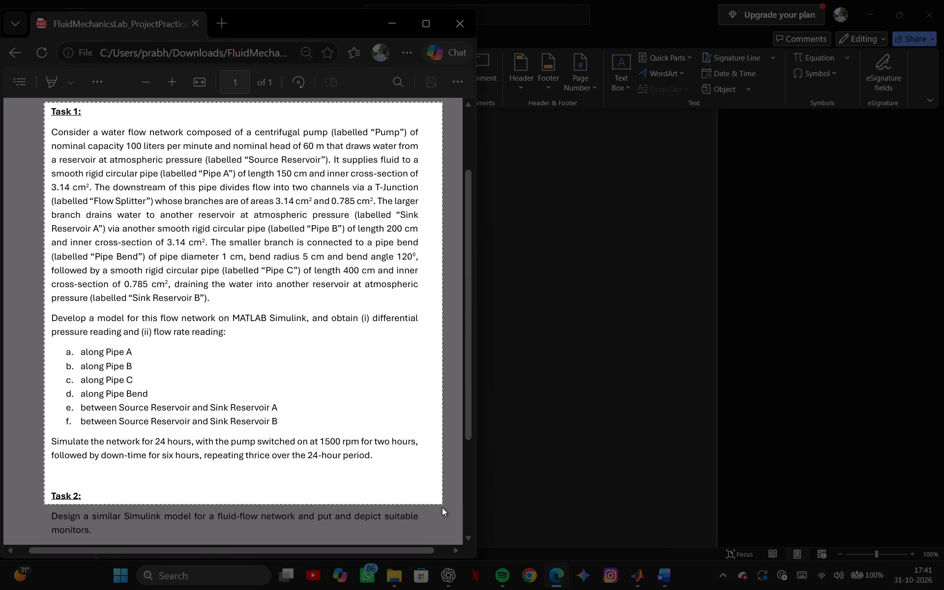
{"action": "left_click_drag", "start_coordinate": [442, 507], "coordinate": [440, 472]}
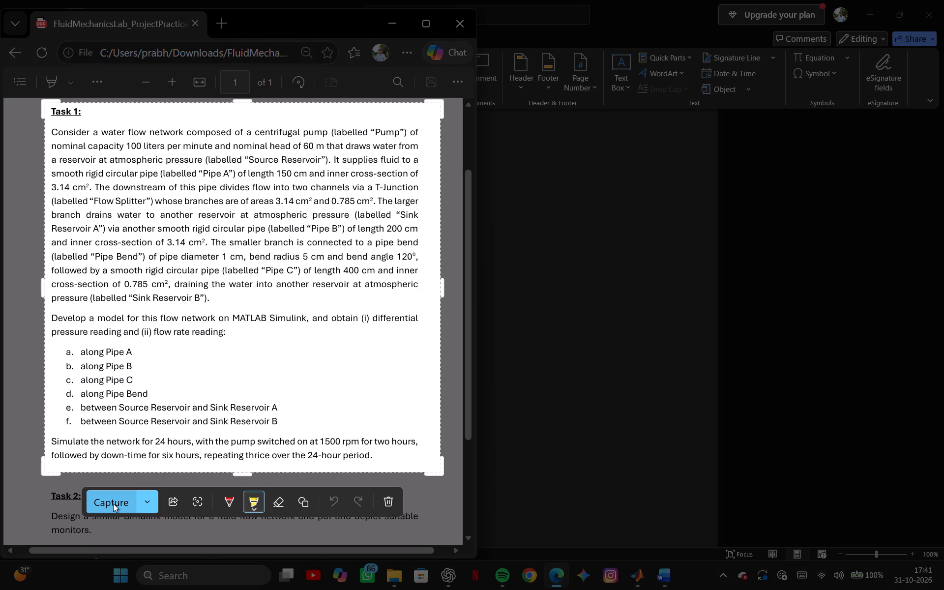
{"action": "left_click", "coordinate": [113, 503]}
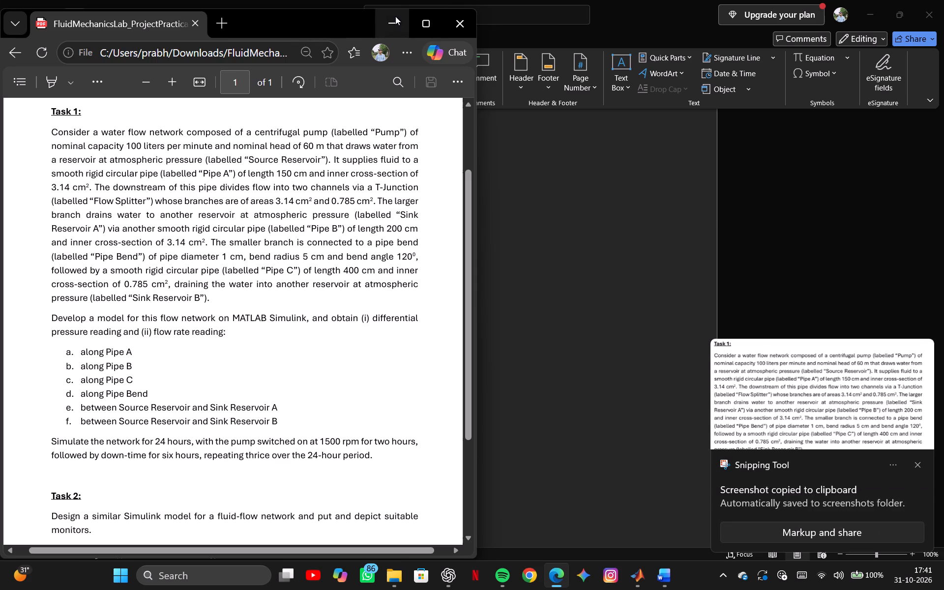
Return to the Word report and insert the new Task 1 snip, Screenshot 2026-10-31 174113.png from Pictures > Screenshots, below the "TASK 1 :" heading.
{"action": "left_click", "coordinate": [395, 16]}
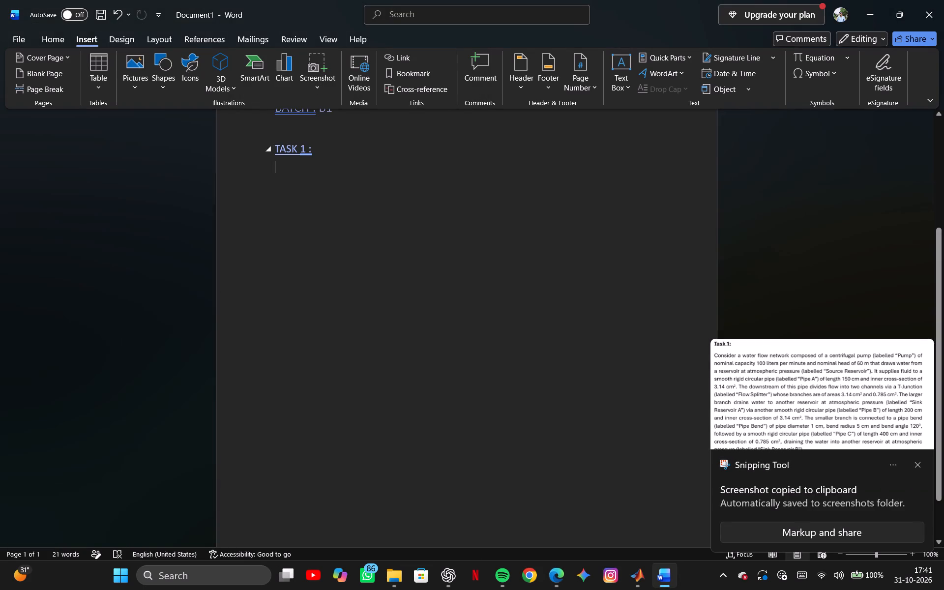
{"action": "left_click", "coordinate": [143, 79]}
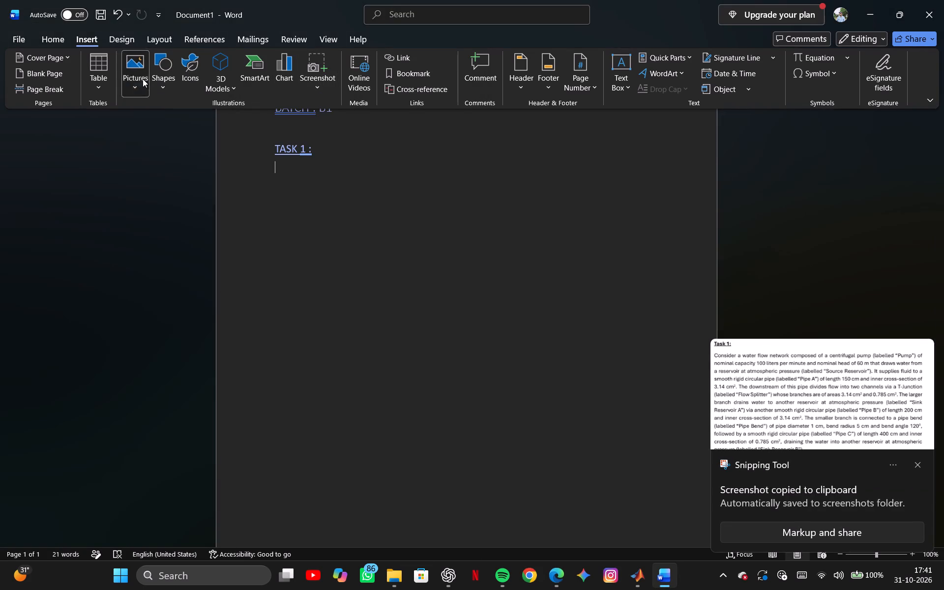
{"action": "left_click", "coordinate": [156, 121]}
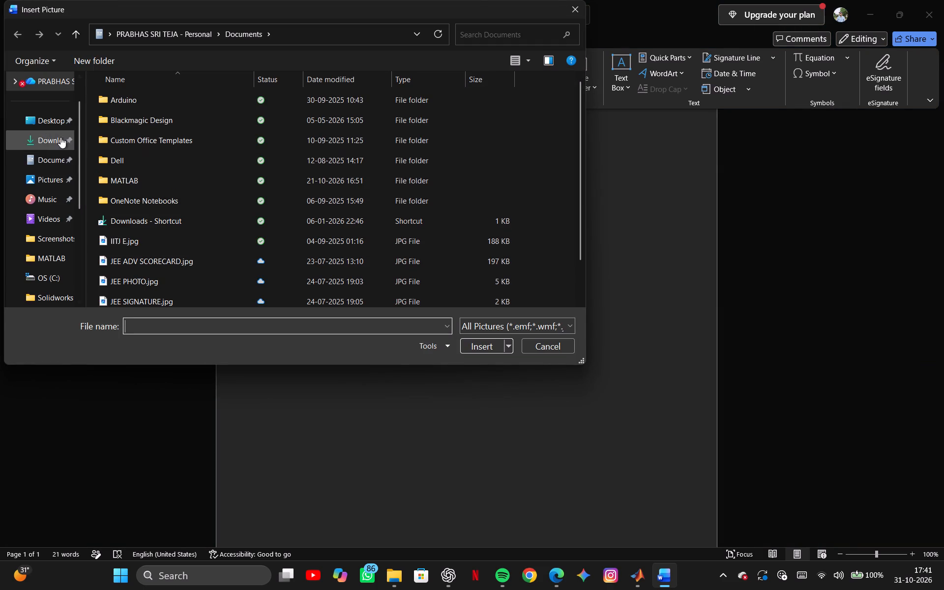
{"action": "left_click", "coordinate": [42, 173]}
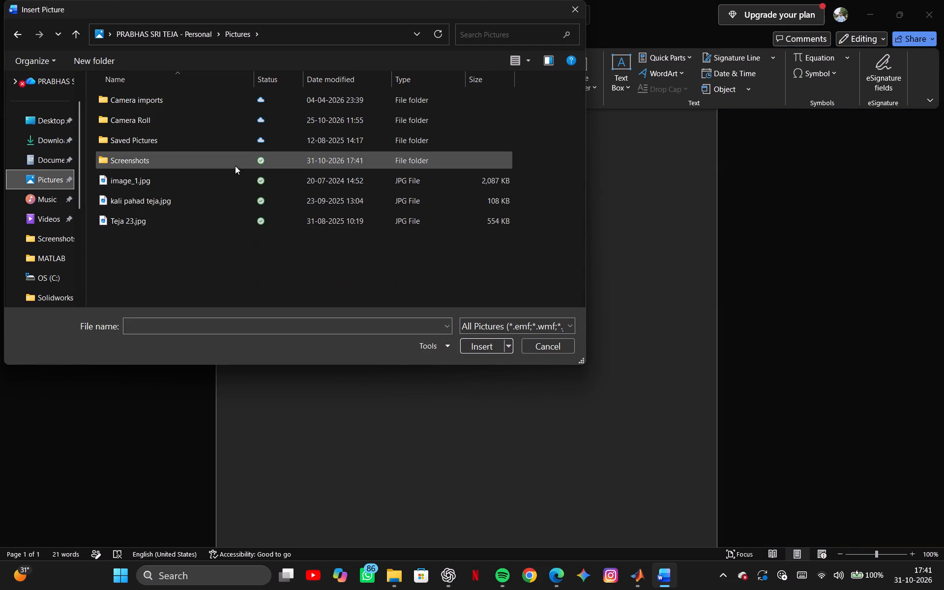
{"action": "double_click", "coordinate": [242, 162]}
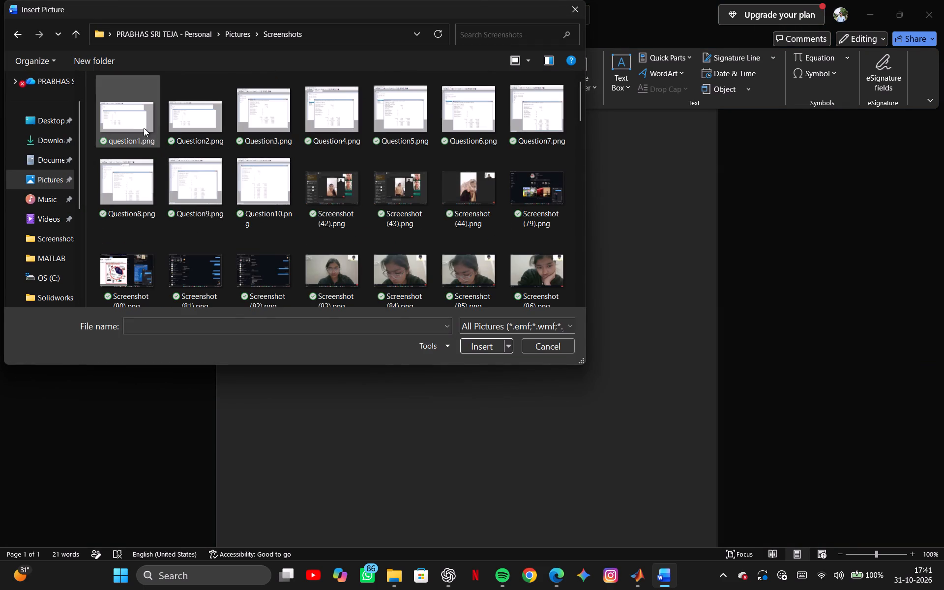
{"action": "scroll", "coordinate": [179, 145], "scroll_direction": "down", "scroll_amount": 14}
{"action": "scroll", "coordinate": [179, 145], "scroll_direction": "up", "scroll_amount": 6}
{"action": "scroll", "coordinate": [179, 145], "scroll_direction": "down", "scroll_amount": 20}
{"action": "scroll", "coordinate": [179, 145], "scroll_direction": "down", "scroll_amount": 20}
{"action": "scroll", "coordinate": [179, 145], "scroll_direction": "down", "scroll_amount": 6}
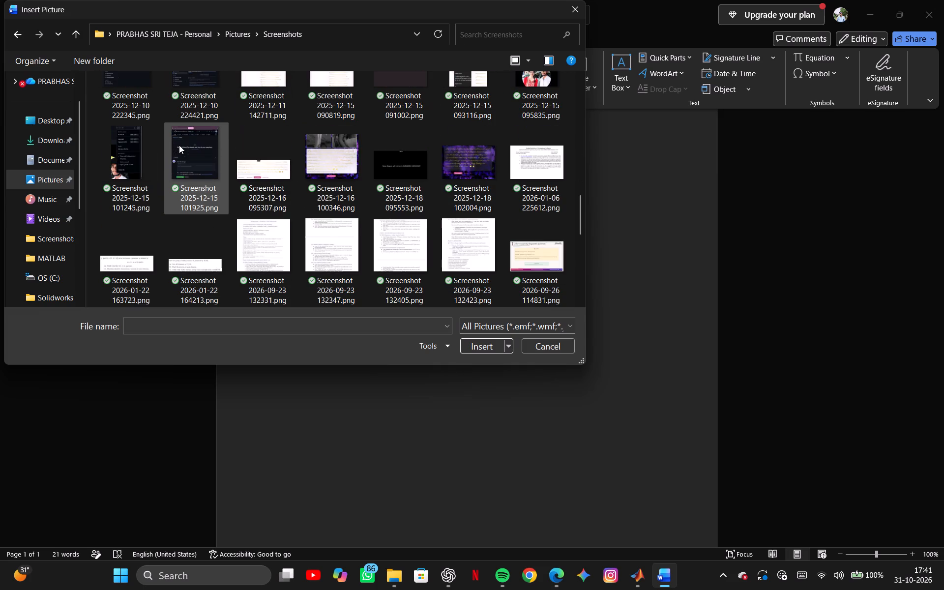
{"action": "scroll", "coordinate": [179, 145], "scroll_direction": "down", "scroll_amount": 10}
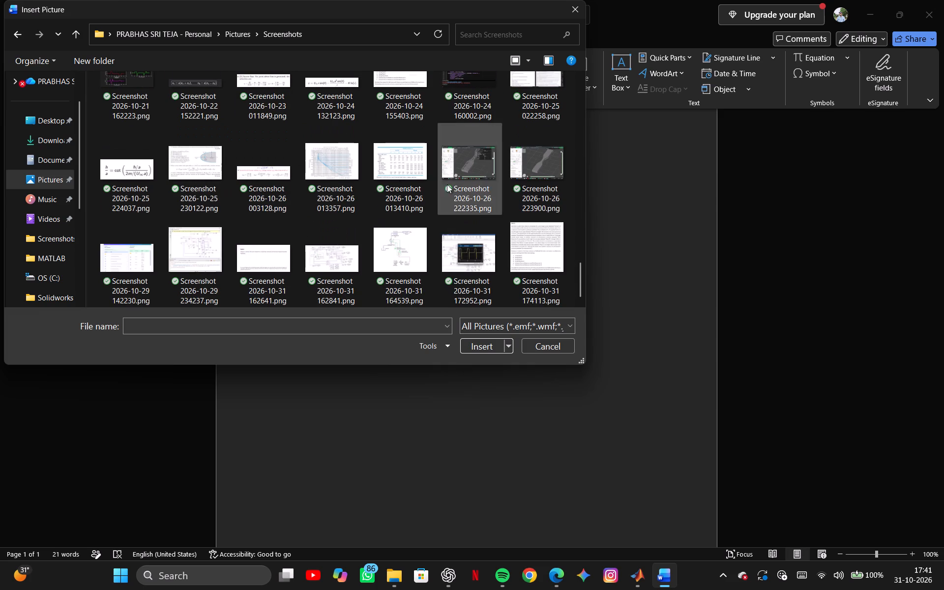
{"action": "double_click", "coordinate": [527, 238]}
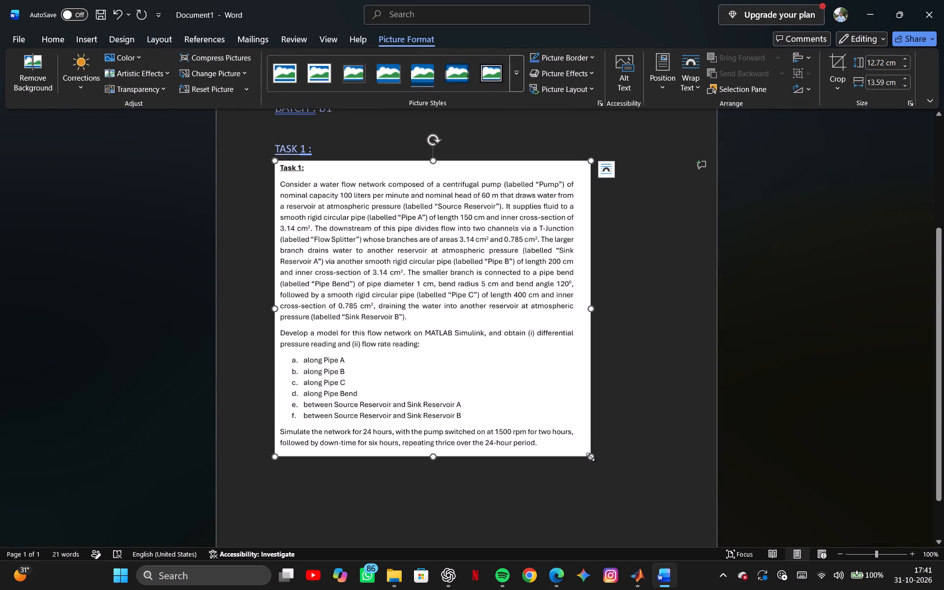
Enlarge the Task 1 picture proportionally to about 15.2 cm high by 16.2 cm wide, then deselect it.
{"action": "left_click_drag", "start_coordinate": [591, 458], "coordinate": [661, 525]}
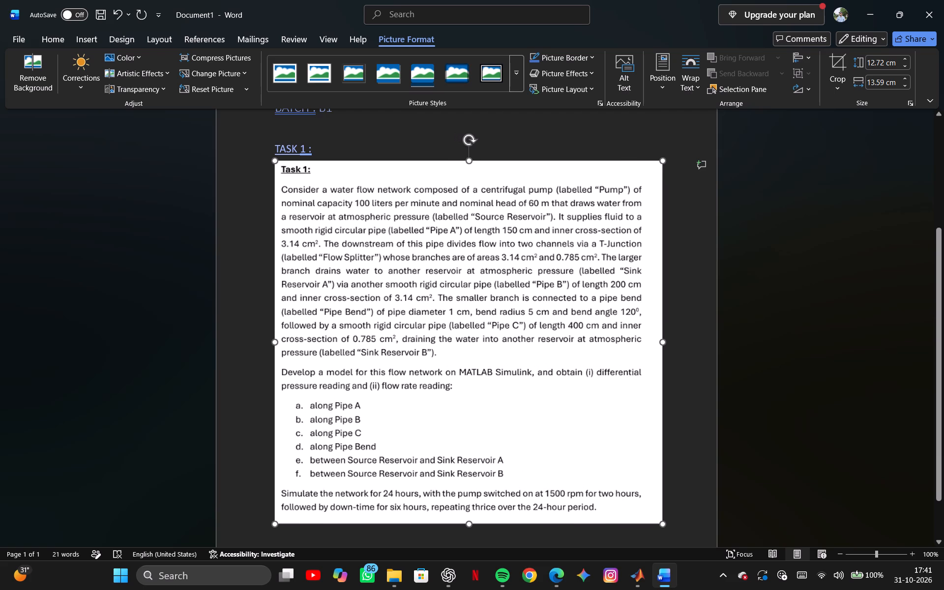
{"action": "left_click_drag", "start_coordinate": [661, 525], "coordinate": [641, 513]}
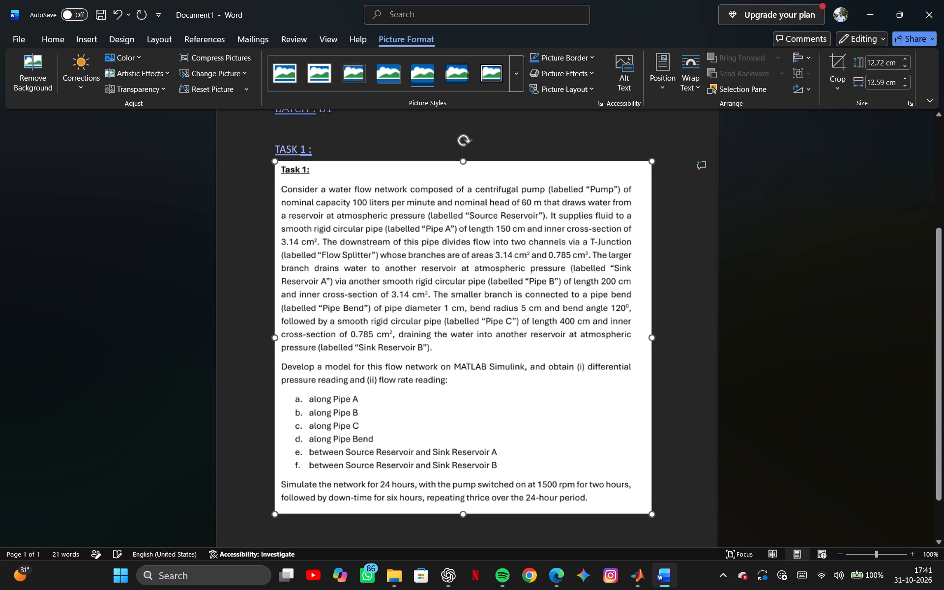
{"action": "left_click_drag", "start_coordinate": [472, 349], "coordinate": [474, 388]}
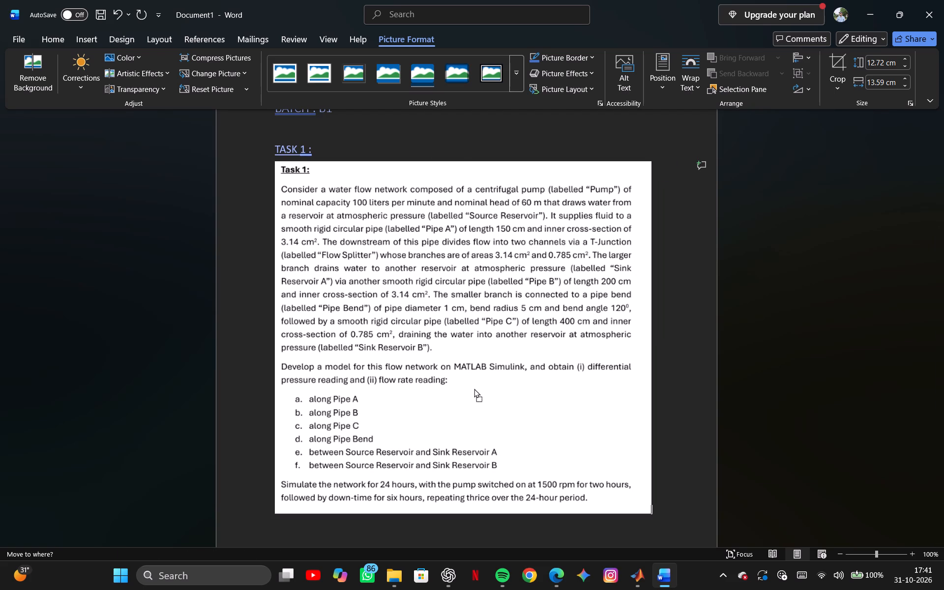
{"action": "left_click_drag", "start_coordinate": [474, 388], "coordinate": [474, 394]}
{"action": "scroll", "coordinate": [758, 335], "scroll_direction": "down", "scroll_amount": 4}
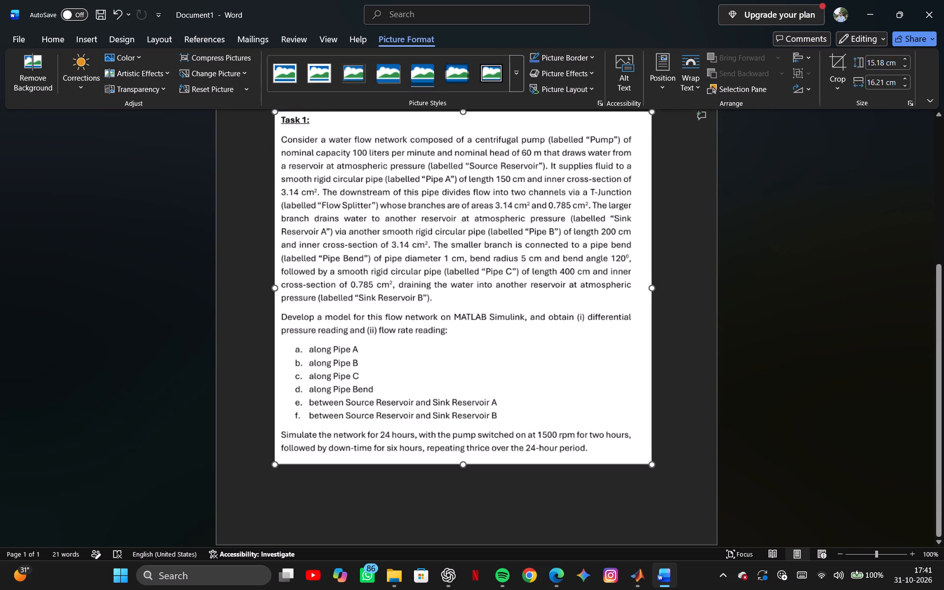
{"action": "scroll", "coordinate": [758, 335], "scroll_direction": "down", "scroll_amount": 7}
{"action": "scroll", "coordinate": [758, 335], "scroll_direction": "up", "scroll_amount": 8}
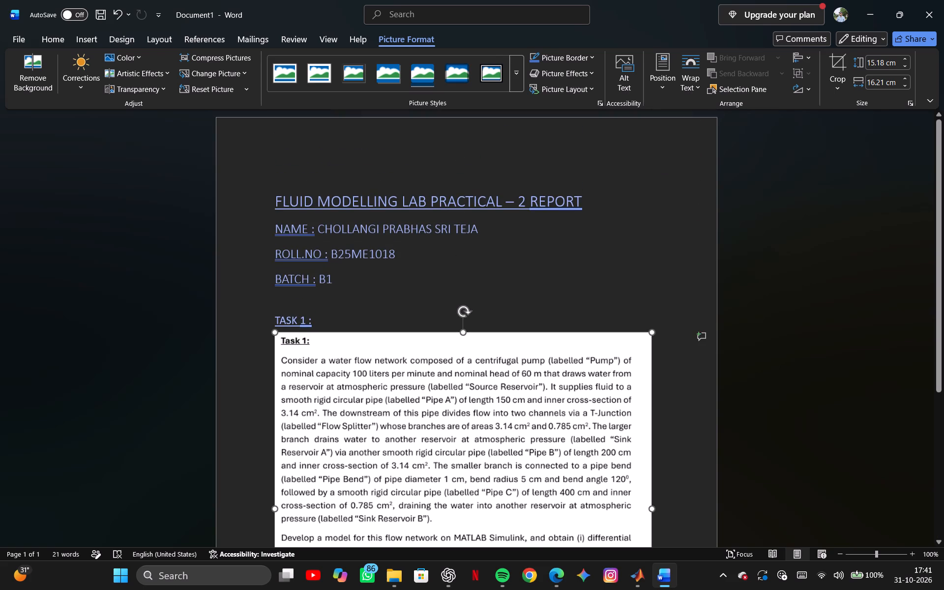
{"action": "scroll", "coordinate": [758, 335], "scroll_direction": "down", "scroll_amount": 4}
{"action": "left_click", "coordinate": [690, 346]}
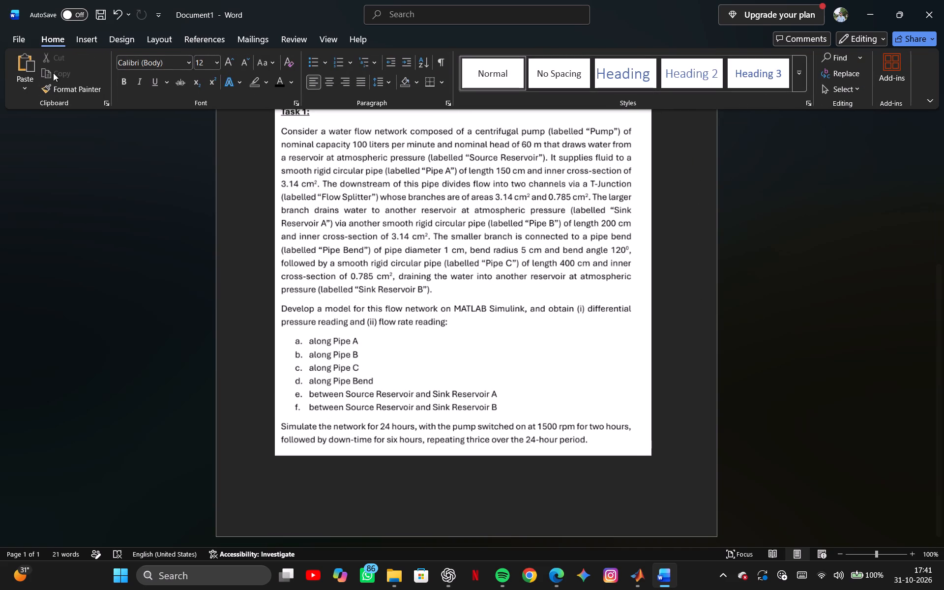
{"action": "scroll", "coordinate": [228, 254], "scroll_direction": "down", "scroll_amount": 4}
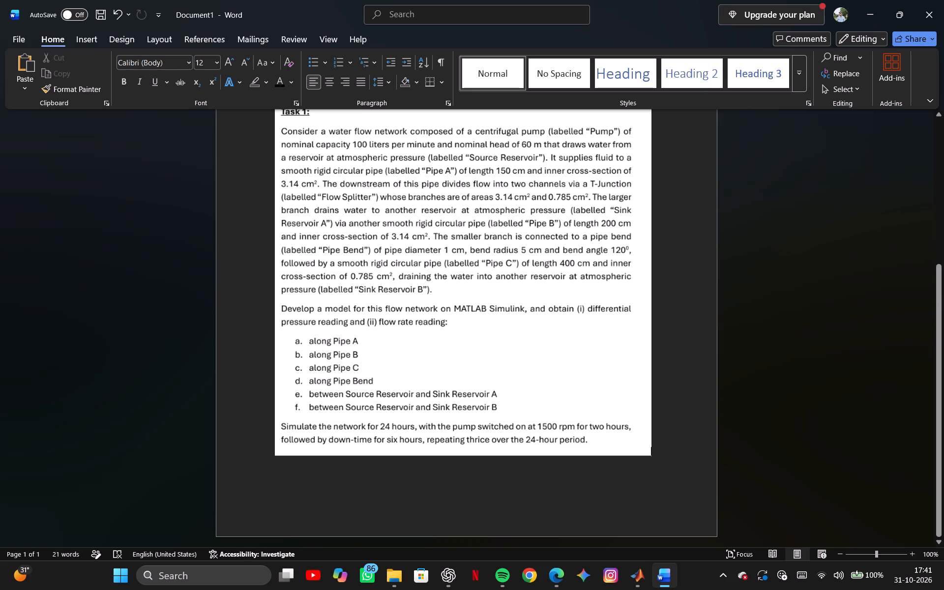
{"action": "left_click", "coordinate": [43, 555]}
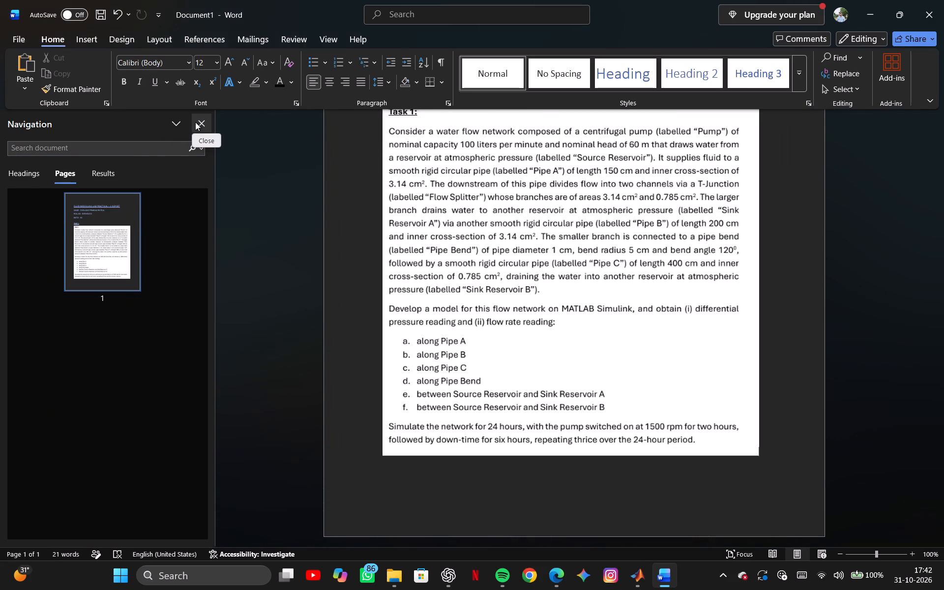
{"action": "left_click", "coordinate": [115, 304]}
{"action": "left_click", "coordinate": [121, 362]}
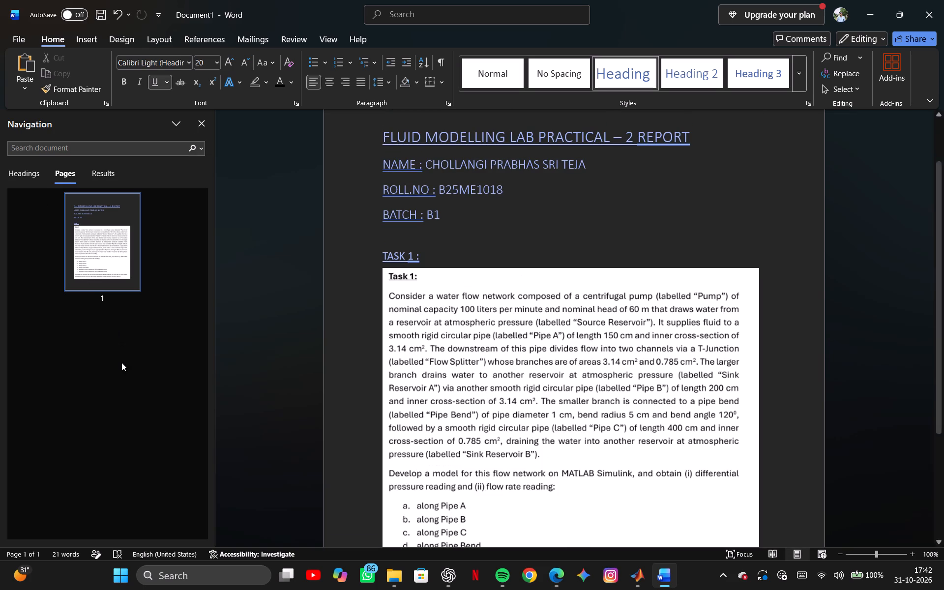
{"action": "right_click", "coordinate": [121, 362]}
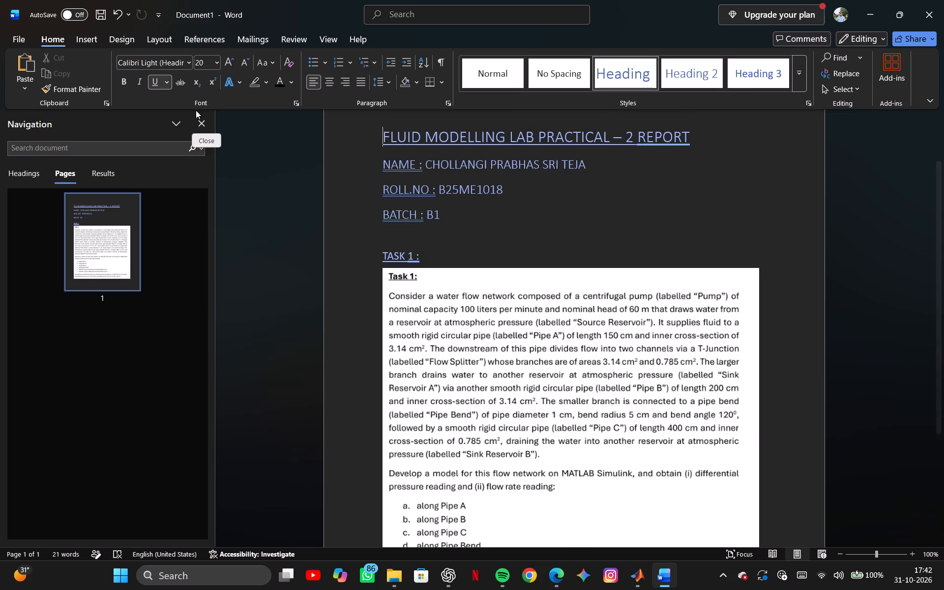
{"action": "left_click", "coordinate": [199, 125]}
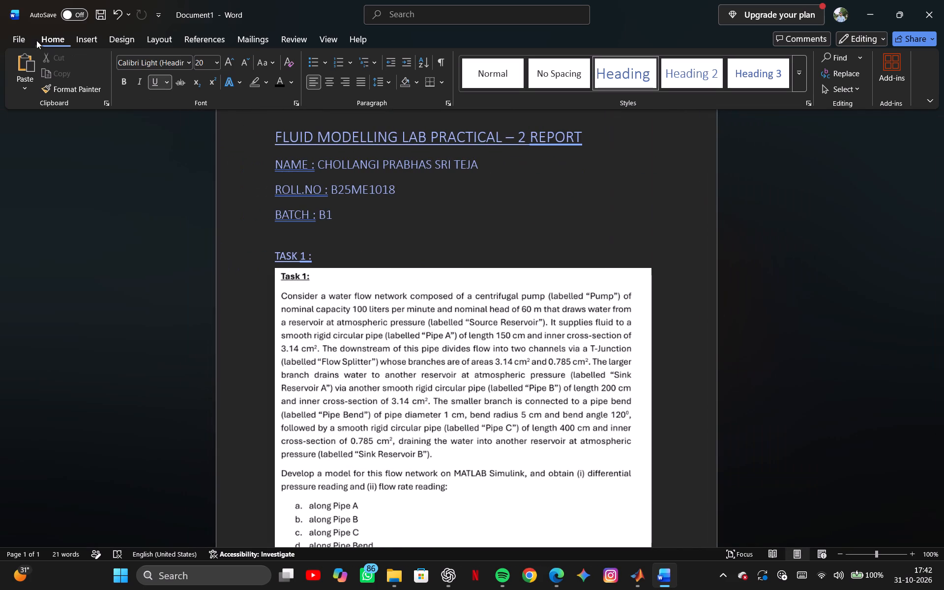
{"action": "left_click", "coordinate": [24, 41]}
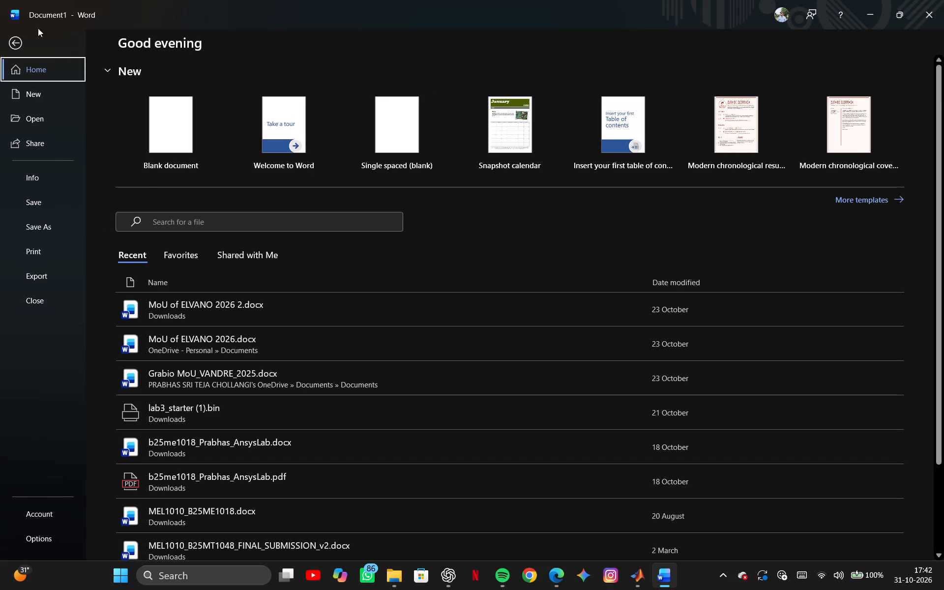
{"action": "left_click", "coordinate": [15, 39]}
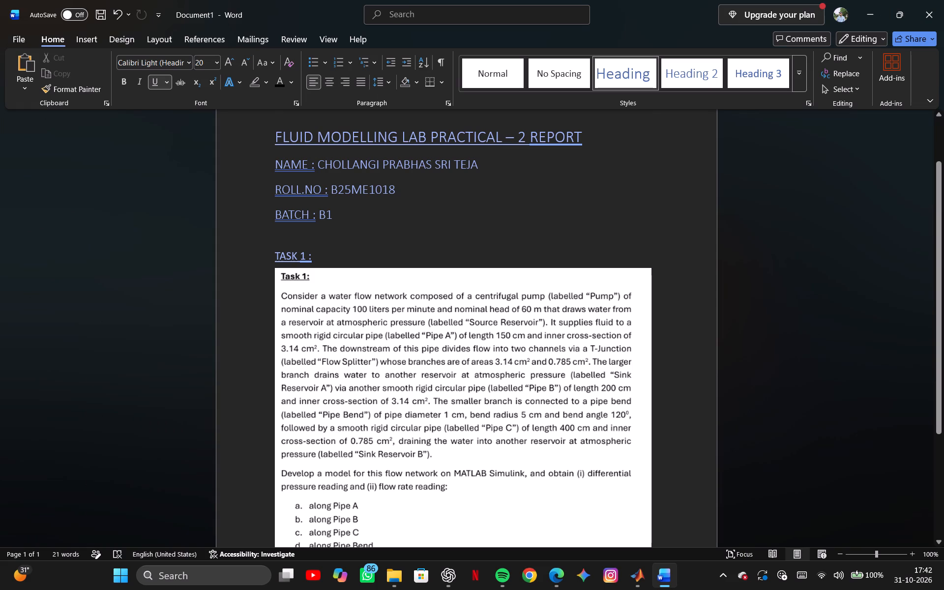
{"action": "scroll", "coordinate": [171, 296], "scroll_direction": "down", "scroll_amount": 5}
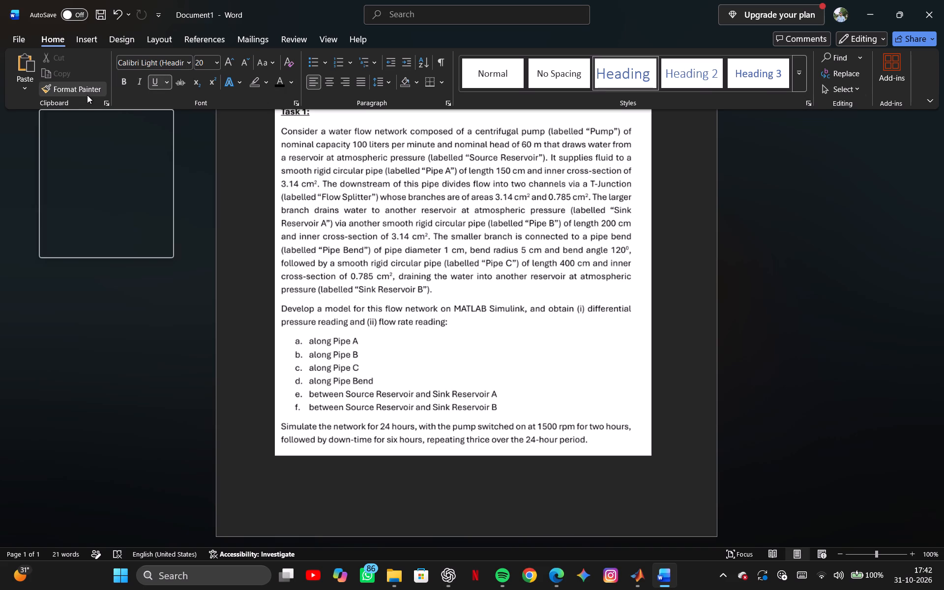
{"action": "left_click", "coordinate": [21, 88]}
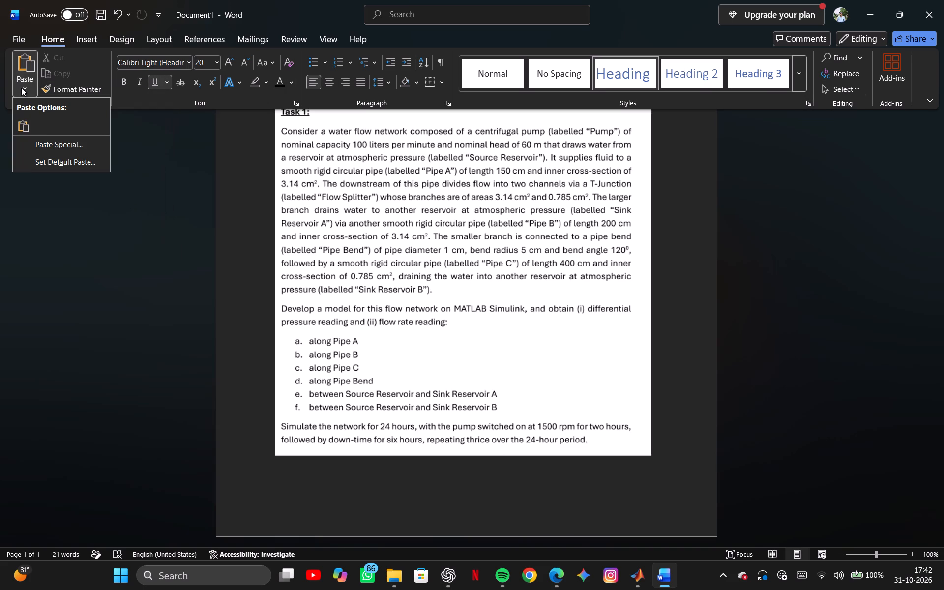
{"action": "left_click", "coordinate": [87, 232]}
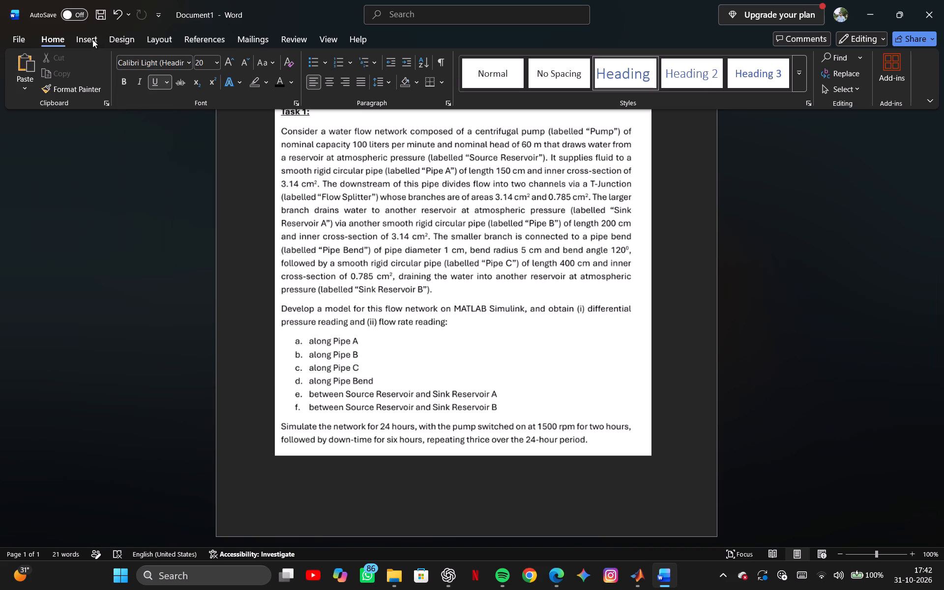
Insert a blank page before the report title and check the start of the document.
{"action": "left_click", "coordinate": [92, 39]}
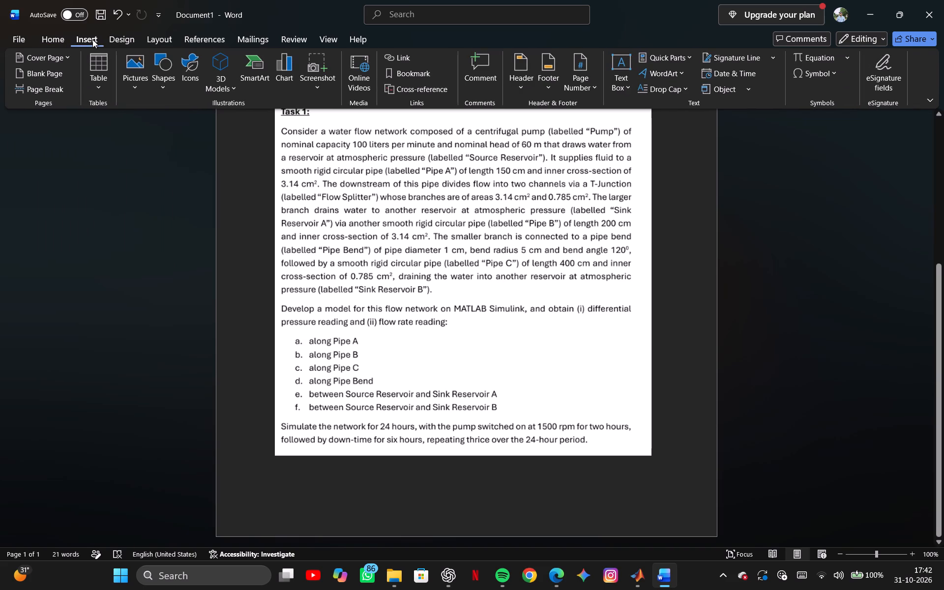
{"action": "left_click", "coordinate": [65, 71]}
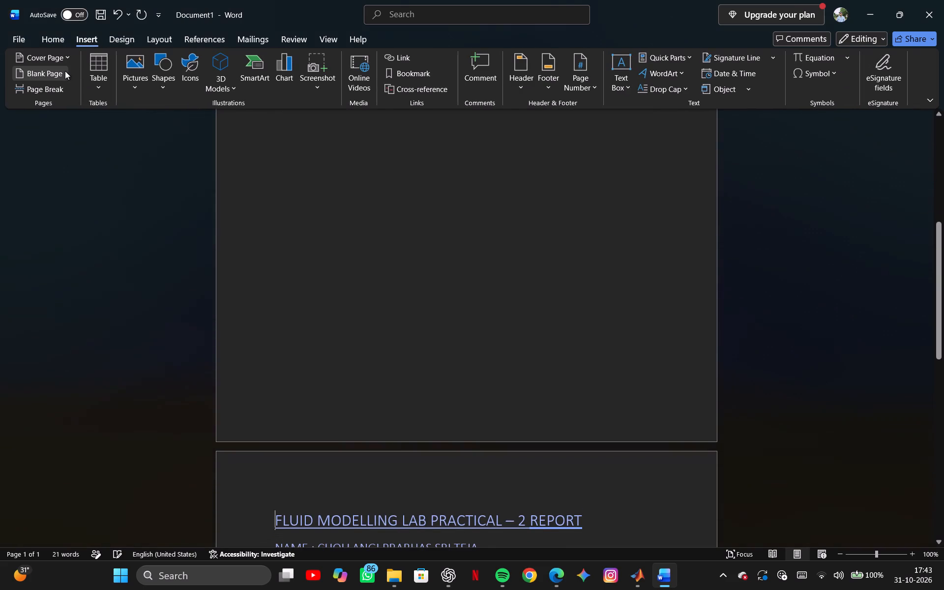
{"action": "scroll", "coordinate": [212, 229], "scroll_direction": "up", "scroll_amount": 10}
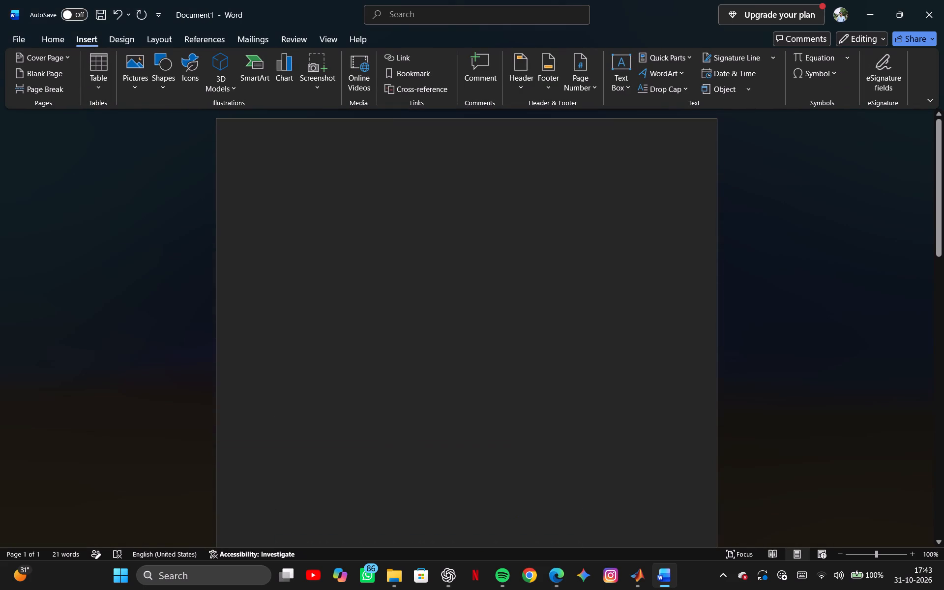
Undo the blank page inserted before the report title and go to the end of the Task 1 page.
{"action": "scroll", "coordinate": [212, 229], "scroll_direction": "up", "scroll_amount": 1}
{"action": "right_click", "coordinate": [335, 253]}
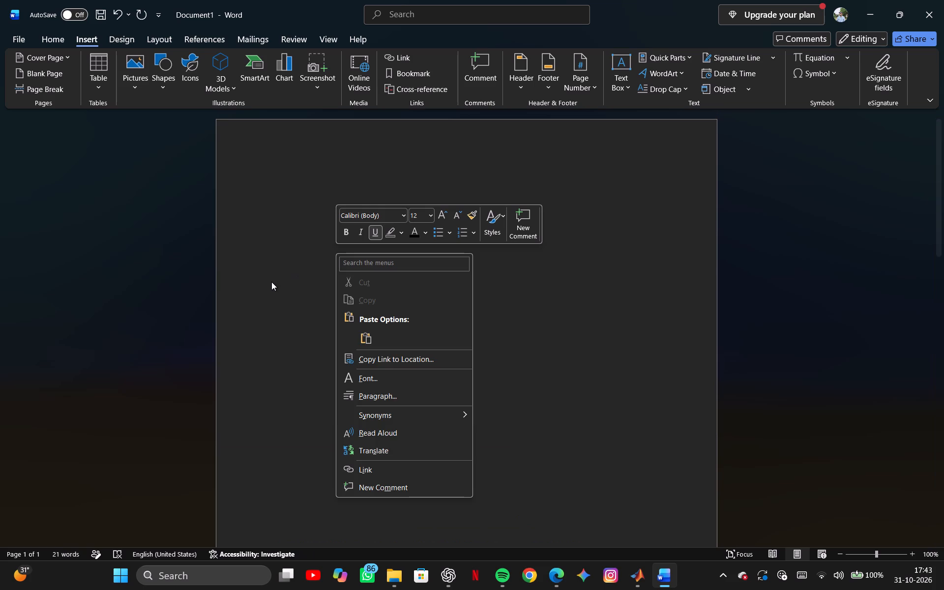
{"action": "key", "text": "ctrl+z"}
{"action": "left_click", "coordinate": [271, 282]}
{"action": "key", "text": "ctrl+z"}
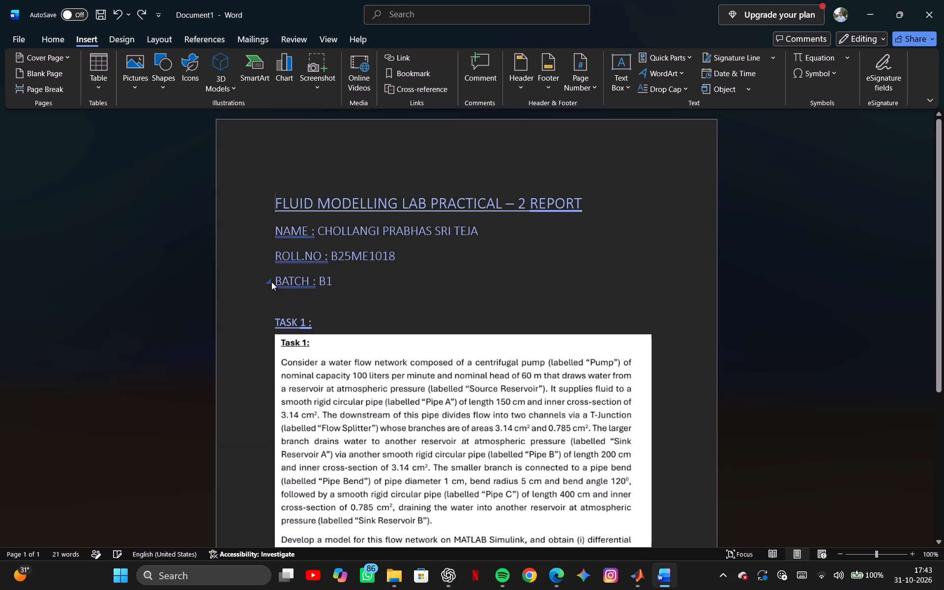
{"action": "scroll", "coordinate": [170, 236], "scroll_direction": "down", "scroll_amount": 13}
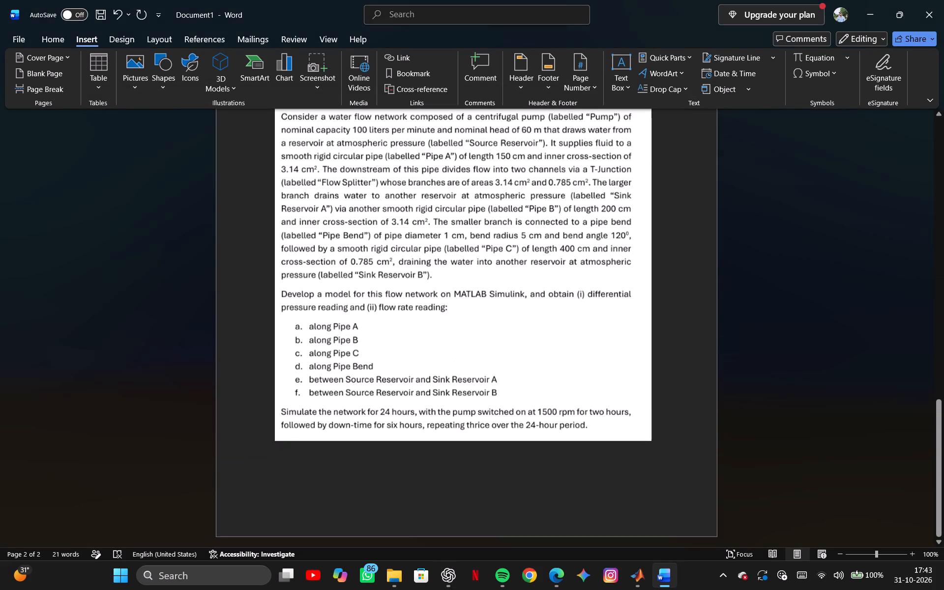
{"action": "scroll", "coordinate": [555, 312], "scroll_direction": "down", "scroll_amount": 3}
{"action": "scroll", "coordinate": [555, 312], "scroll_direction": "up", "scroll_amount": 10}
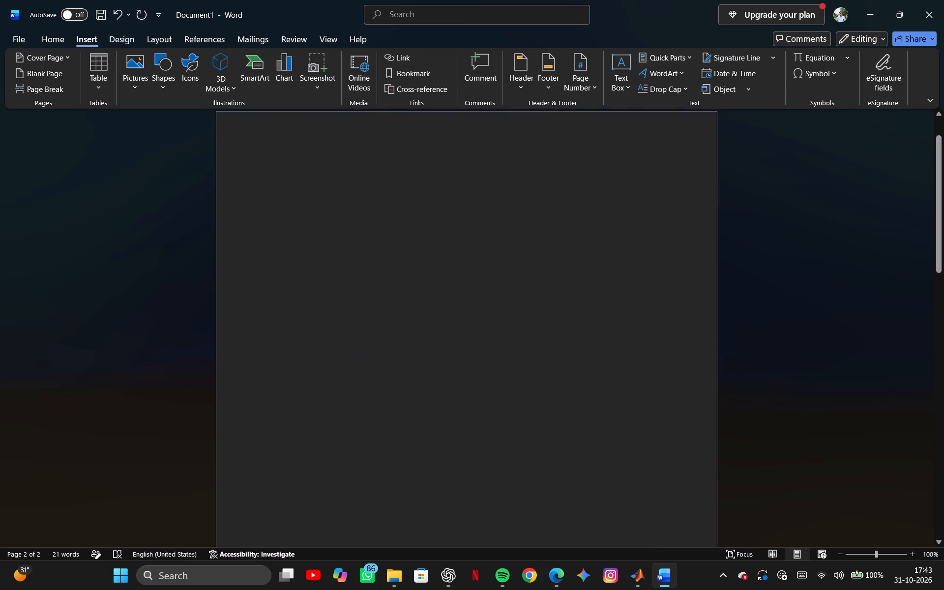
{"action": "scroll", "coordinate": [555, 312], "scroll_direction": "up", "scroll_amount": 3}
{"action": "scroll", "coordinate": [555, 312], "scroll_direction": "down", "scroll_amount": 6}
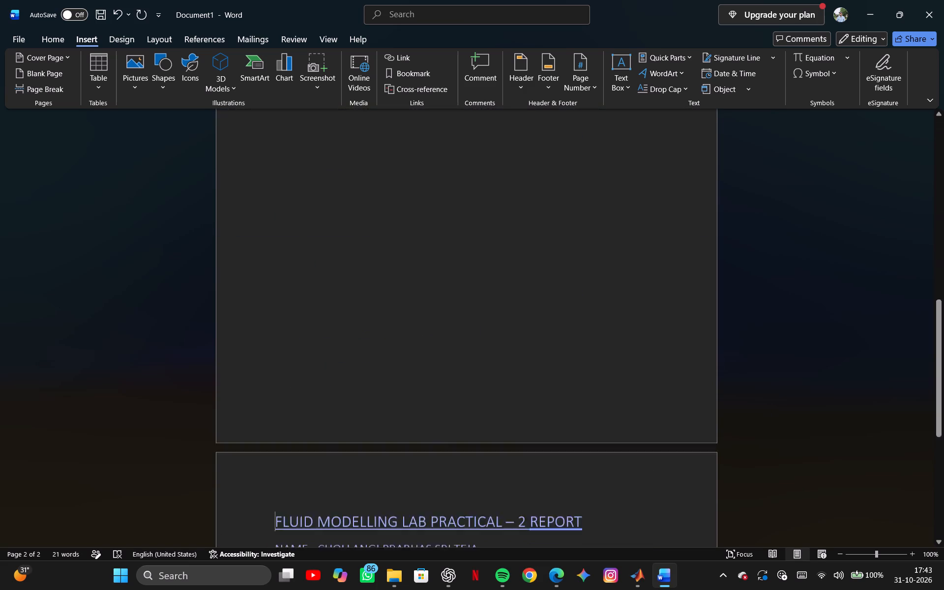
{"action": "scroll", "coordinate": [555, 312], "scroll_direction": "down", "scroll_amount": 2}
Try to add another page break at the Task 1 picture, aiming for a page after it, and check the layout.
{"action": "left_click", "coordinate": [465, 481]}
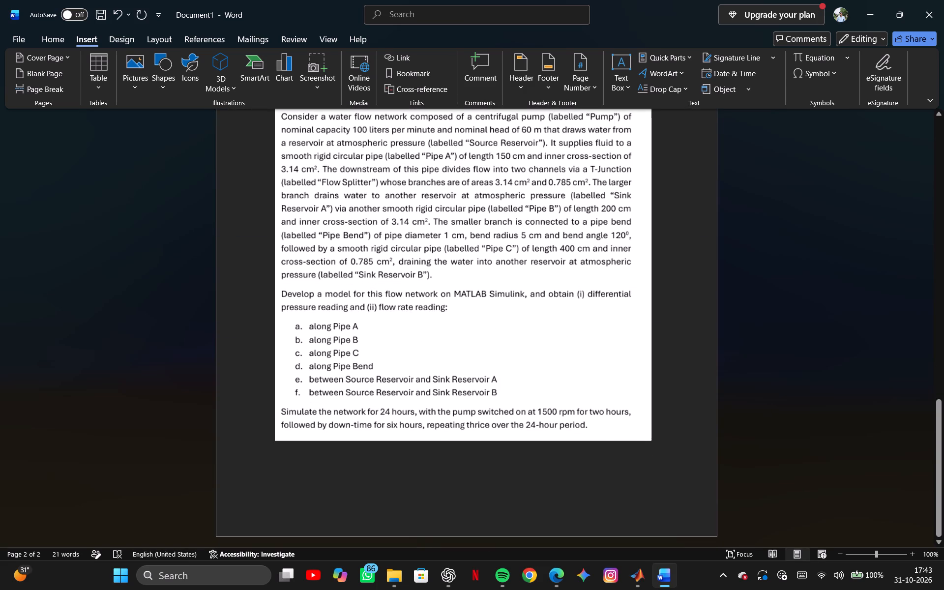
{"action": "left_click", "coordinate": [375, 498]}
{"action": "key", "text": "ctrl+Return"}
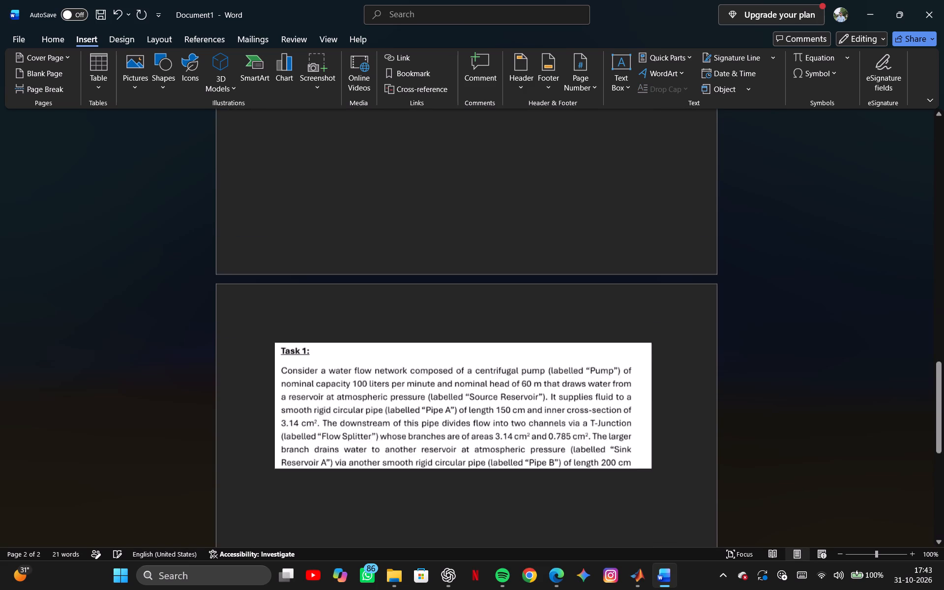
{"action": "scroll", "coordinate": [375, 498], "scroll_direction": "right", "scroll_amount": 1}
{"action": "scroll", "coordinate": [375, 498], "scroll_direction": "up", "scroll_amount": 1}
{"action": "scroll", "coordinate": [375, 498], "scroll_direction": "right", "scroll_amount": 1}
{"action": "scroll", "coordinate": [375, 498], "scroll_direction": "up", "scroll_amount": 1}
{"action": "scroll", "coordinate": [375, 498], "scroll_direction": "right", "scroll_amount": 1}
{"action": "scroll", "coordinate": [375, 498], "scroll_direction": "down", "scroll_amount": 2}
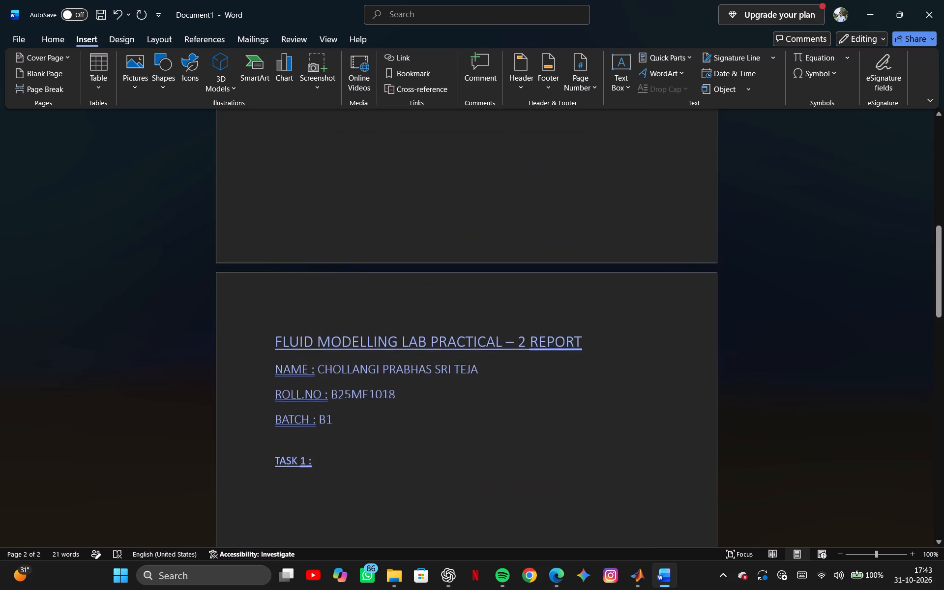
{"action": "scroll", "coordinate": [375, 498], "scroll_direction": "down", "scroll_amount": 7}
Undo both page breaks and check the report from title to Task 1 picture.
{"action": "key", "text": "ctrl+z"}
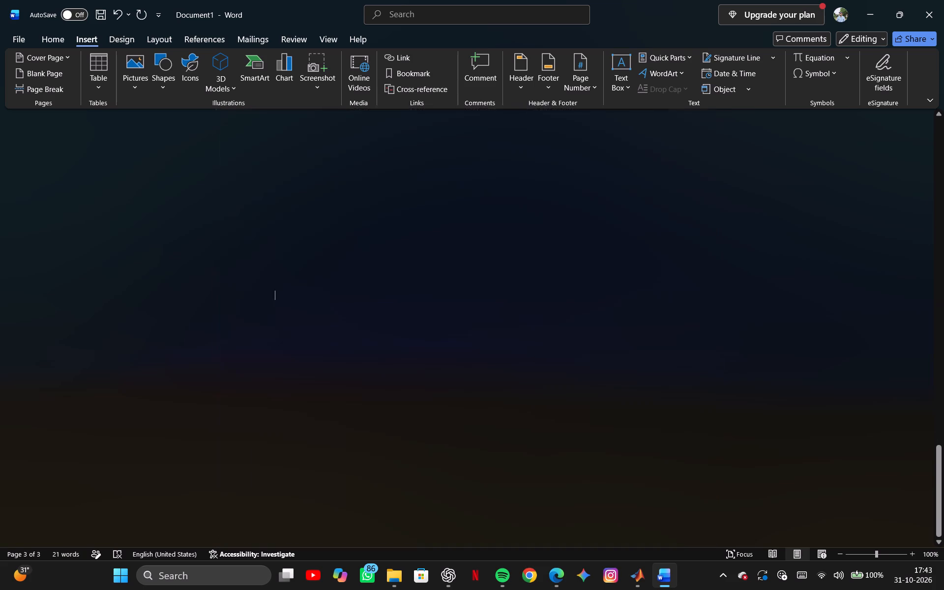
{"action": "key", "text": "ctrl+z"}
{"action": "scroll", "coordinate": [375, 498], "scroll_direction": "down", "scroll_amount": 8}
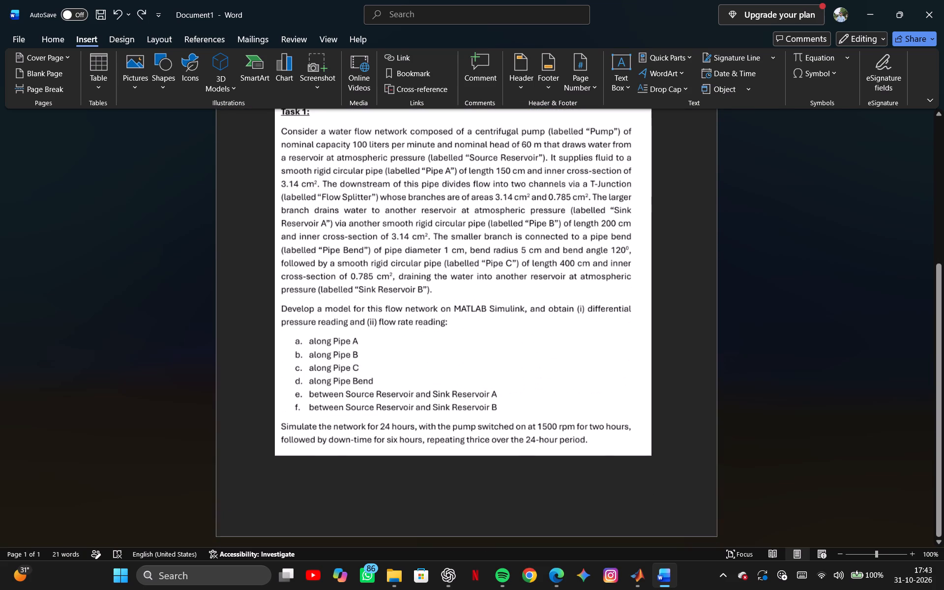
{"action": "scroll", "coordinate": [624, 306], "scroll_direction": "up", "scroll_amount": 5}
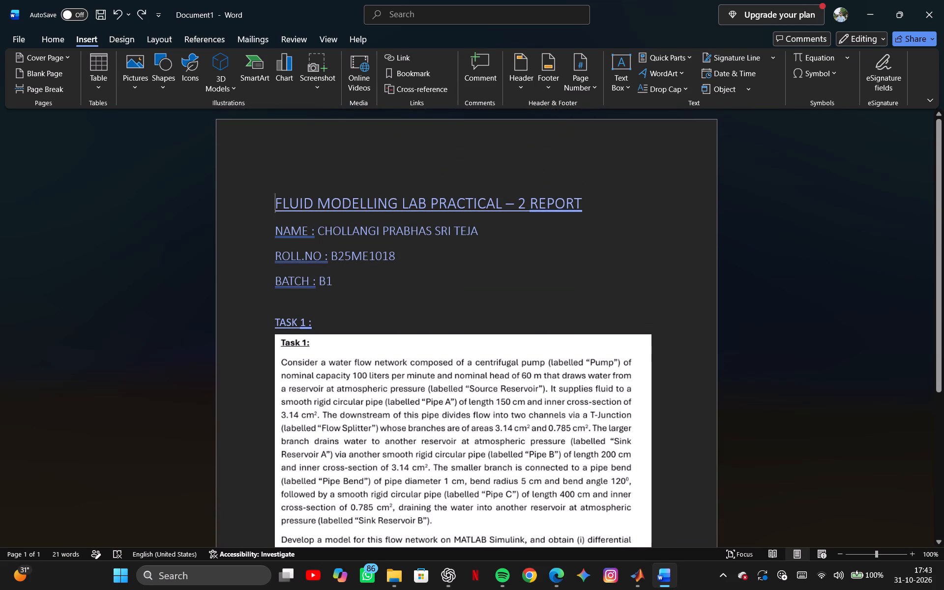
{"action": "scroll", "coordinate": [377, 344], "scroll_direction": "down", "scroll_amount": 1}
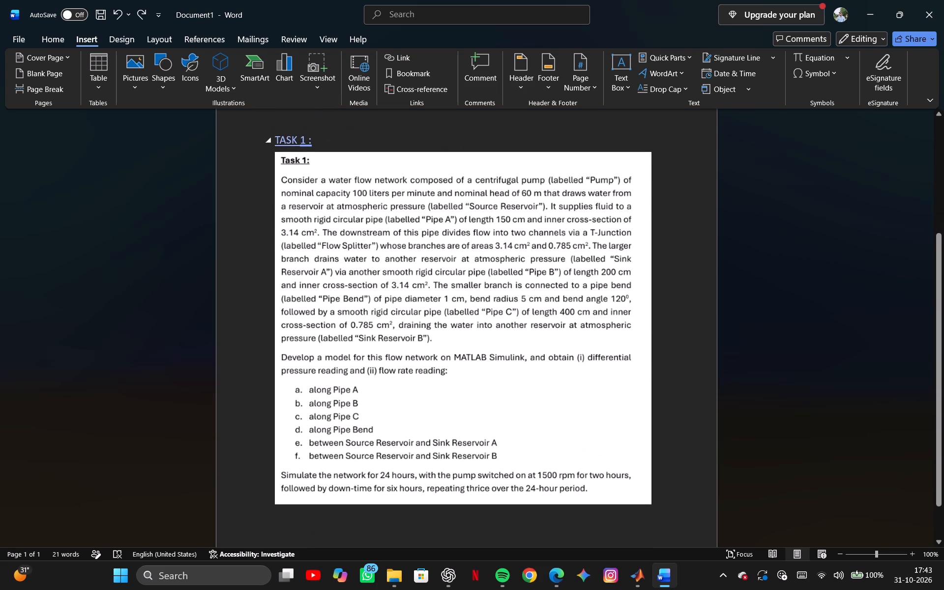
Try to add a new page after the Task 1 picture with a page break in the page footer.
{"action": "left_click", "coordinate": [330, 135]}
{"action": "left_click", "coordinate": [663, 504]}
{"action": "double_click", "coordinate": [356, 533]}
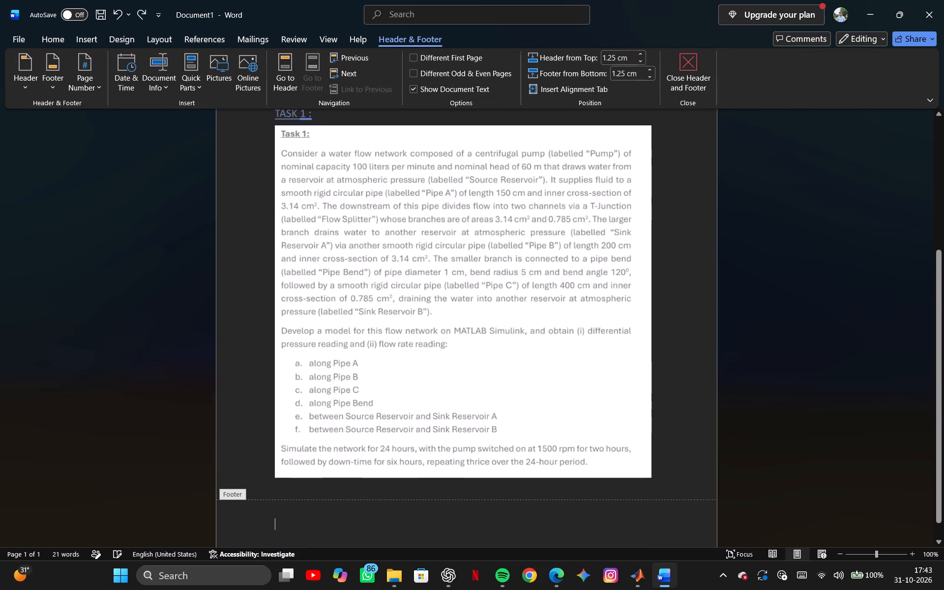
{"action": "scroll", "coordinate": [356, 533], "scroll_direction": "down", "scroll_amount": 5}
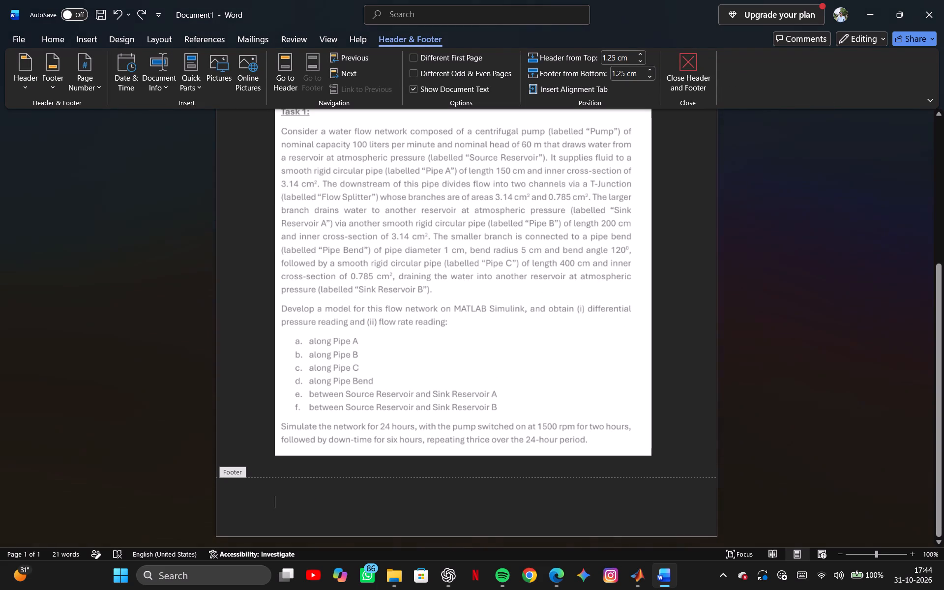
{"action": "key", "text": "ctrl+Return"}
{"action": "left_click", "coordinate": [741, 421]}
Undo the Task 1 picture's enlargement and its insertion, and check the whole report page.
{"action": "key", "text": "ctrl+z"}
{"action": "key", "text": "ctrl+z"}
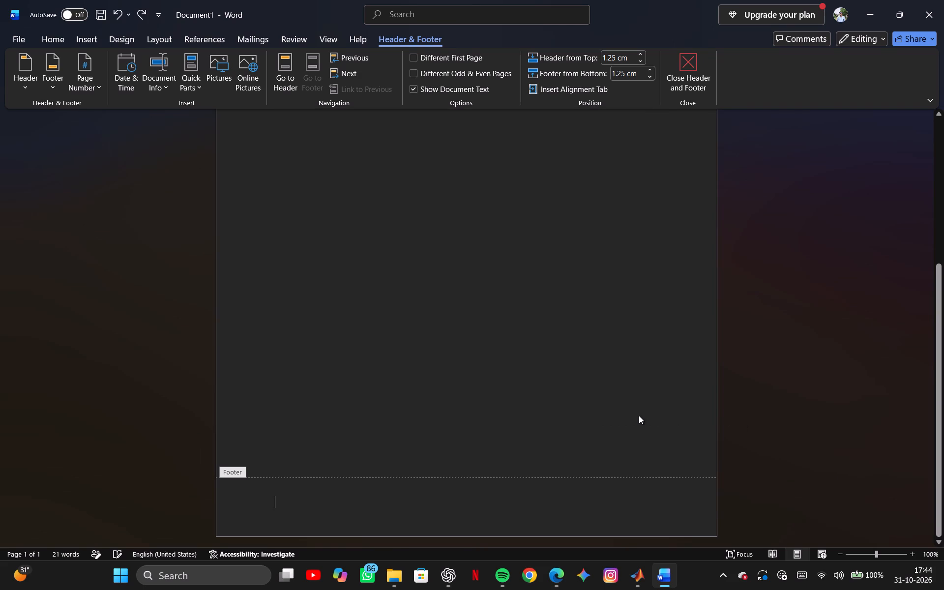
{"action": "scroll", "coordinate": [639, 415], "scroll_direction": "up", "scroll_amount": 8}
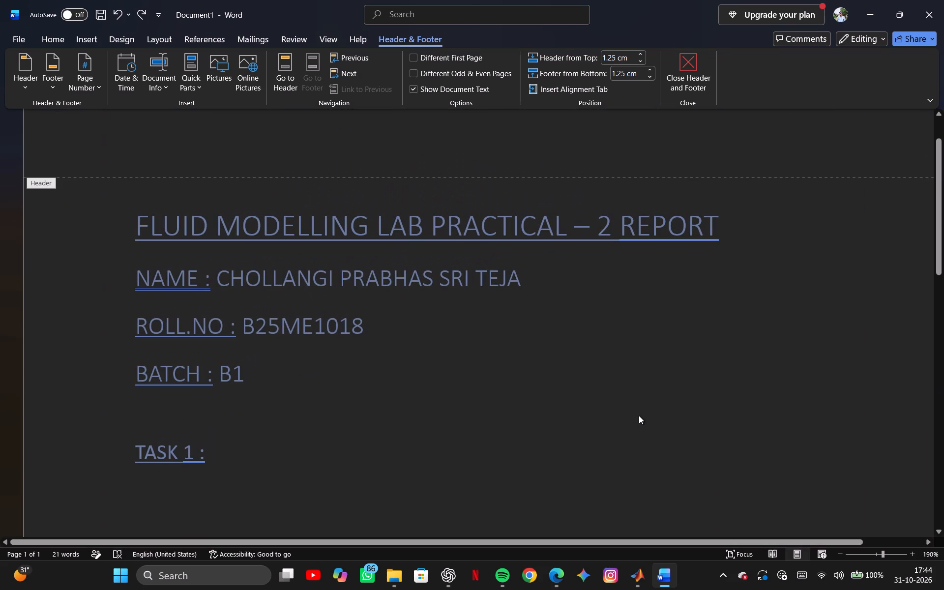
{"action": "scroll", "coordinate": [639, 415], "scroll_direction": "down", "scroll_amount": 13, "text": "ctrl"}
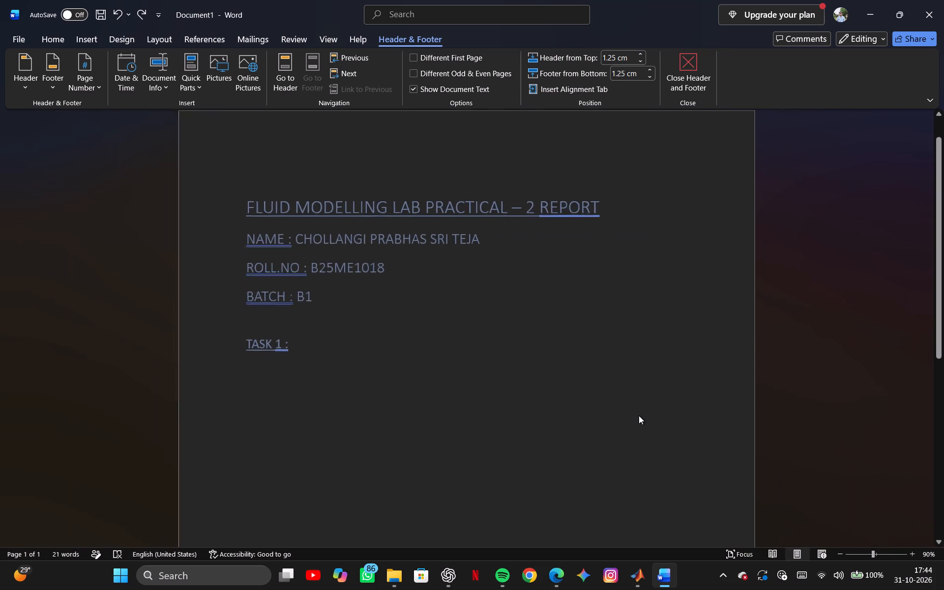
{"action": "scroll", "coordinate": [639, 415], "scroll_direction": "down", "scroll_amount": 5, "text": "ctrl"}
{"action": "scroll", "coordinate": [639, 415], "scroll_direction": "up", "scroll_amount": 2, "text": "ctrl"}
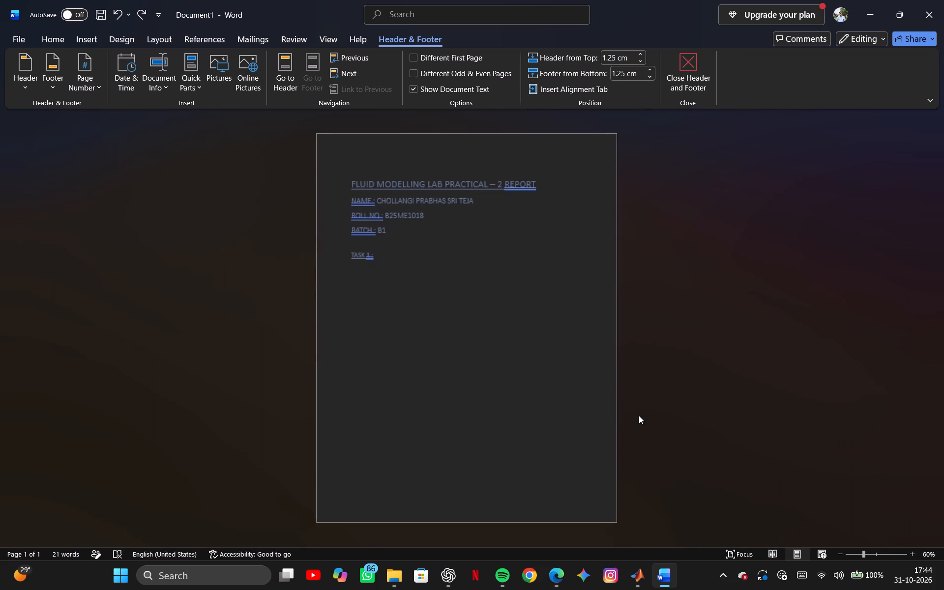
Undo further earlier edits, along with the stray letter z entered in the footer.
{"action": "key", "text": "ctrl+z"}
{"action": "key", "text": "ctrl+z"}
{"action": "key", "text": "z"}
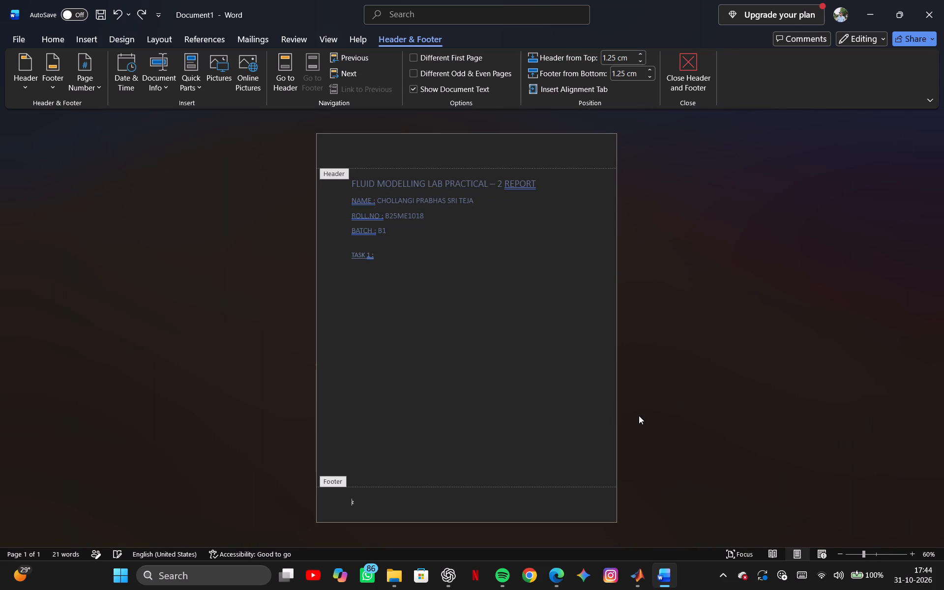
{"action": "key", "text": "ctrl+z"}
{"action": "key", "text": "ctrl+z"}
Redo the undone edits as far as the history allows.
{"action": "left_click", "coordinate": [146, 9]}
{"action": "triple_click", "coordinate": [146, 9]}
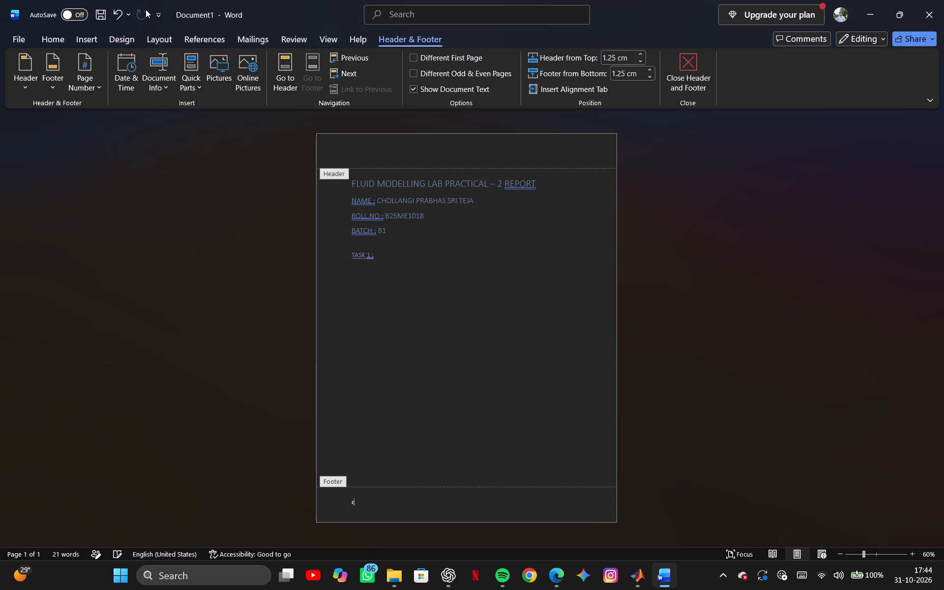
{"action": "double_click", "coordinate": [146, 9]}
Undo repeatedly back to the NAME line, clearing the footer's z, the TASK 1 heading, and the batch and roll number lines.
{"action": "left_click", "coordinate": [115, 16]}
{"action": "triple_click", "coordinate": [115, 16]}
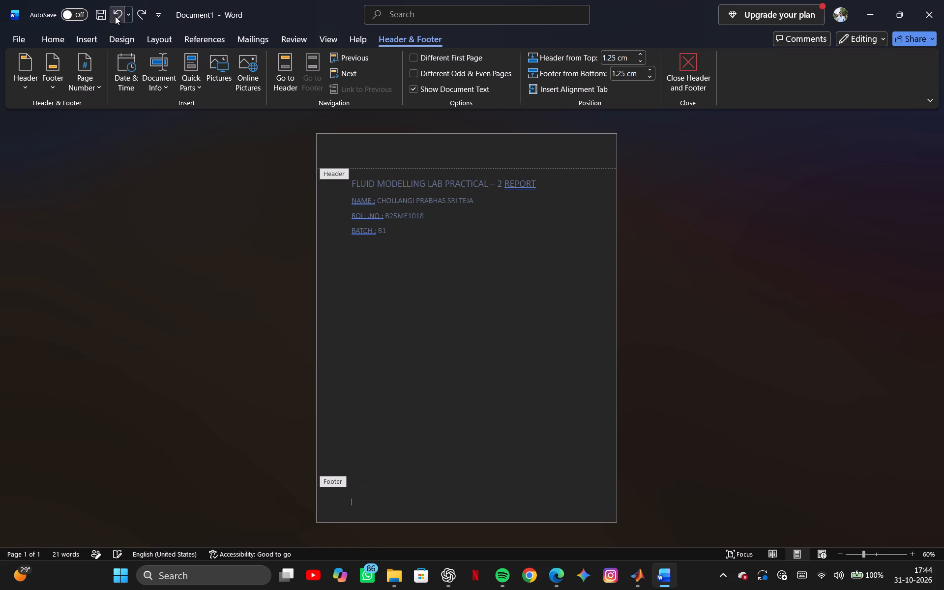
{"action": "triple_click", "coordinate": [115, 16]}
{"action": "triple_click", "coordinate": [115, 16]}
{"action": "triple_click", "coordinate": [115, 16]}
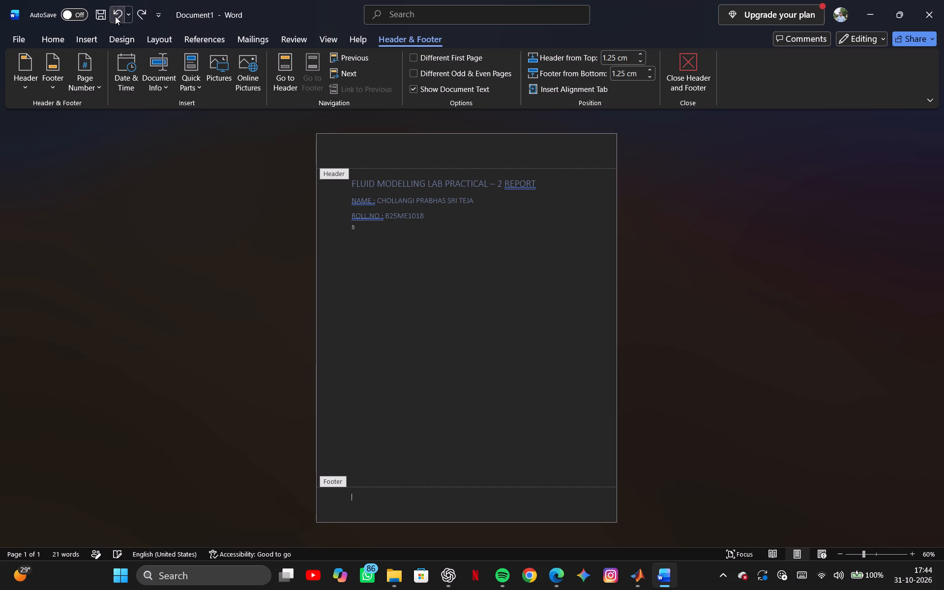
{"action": "triple_click", "coordinate": [115, 16]}
{"action": "triple_click", "coordinate": [115, 16]}
{"action": "double_click", "coordinate": [115, 16]}
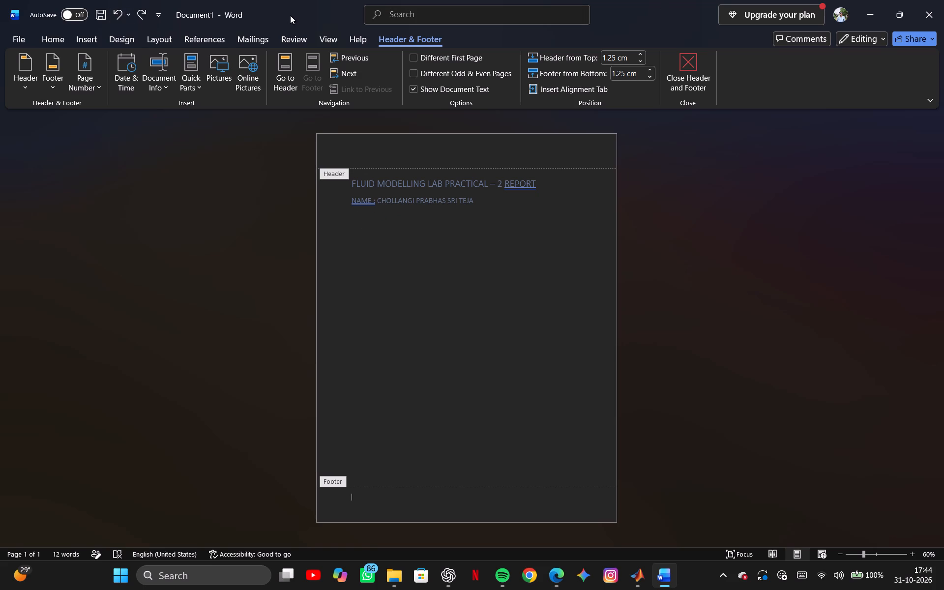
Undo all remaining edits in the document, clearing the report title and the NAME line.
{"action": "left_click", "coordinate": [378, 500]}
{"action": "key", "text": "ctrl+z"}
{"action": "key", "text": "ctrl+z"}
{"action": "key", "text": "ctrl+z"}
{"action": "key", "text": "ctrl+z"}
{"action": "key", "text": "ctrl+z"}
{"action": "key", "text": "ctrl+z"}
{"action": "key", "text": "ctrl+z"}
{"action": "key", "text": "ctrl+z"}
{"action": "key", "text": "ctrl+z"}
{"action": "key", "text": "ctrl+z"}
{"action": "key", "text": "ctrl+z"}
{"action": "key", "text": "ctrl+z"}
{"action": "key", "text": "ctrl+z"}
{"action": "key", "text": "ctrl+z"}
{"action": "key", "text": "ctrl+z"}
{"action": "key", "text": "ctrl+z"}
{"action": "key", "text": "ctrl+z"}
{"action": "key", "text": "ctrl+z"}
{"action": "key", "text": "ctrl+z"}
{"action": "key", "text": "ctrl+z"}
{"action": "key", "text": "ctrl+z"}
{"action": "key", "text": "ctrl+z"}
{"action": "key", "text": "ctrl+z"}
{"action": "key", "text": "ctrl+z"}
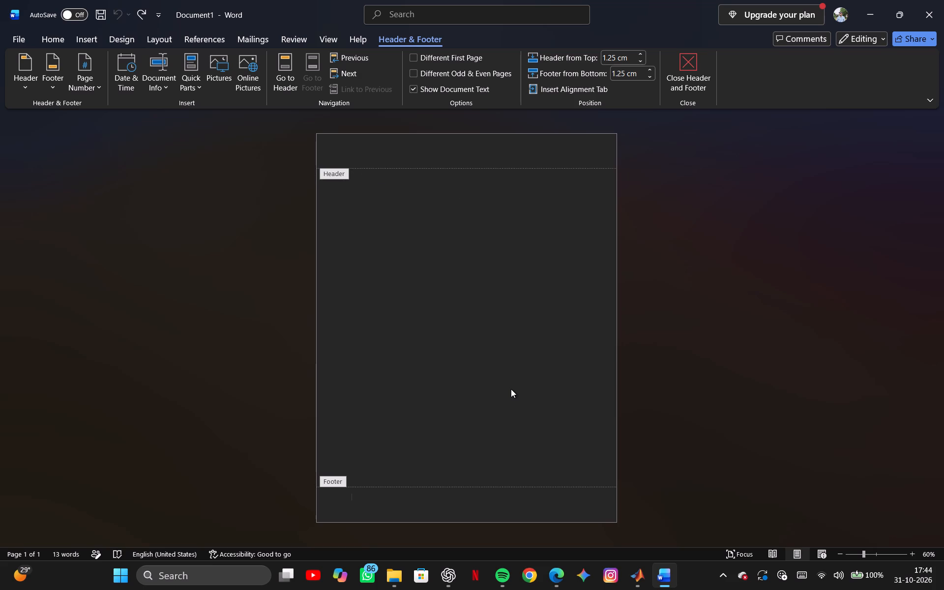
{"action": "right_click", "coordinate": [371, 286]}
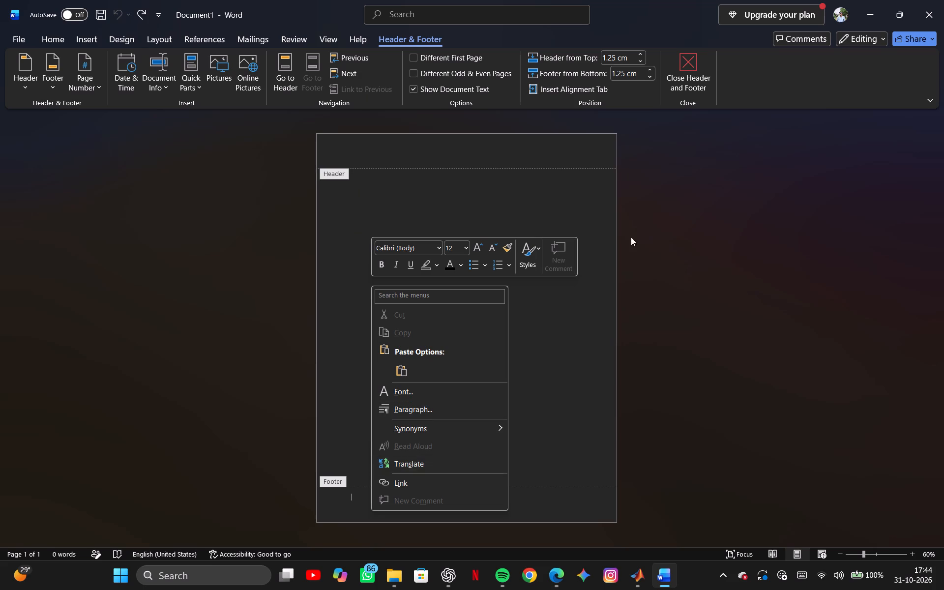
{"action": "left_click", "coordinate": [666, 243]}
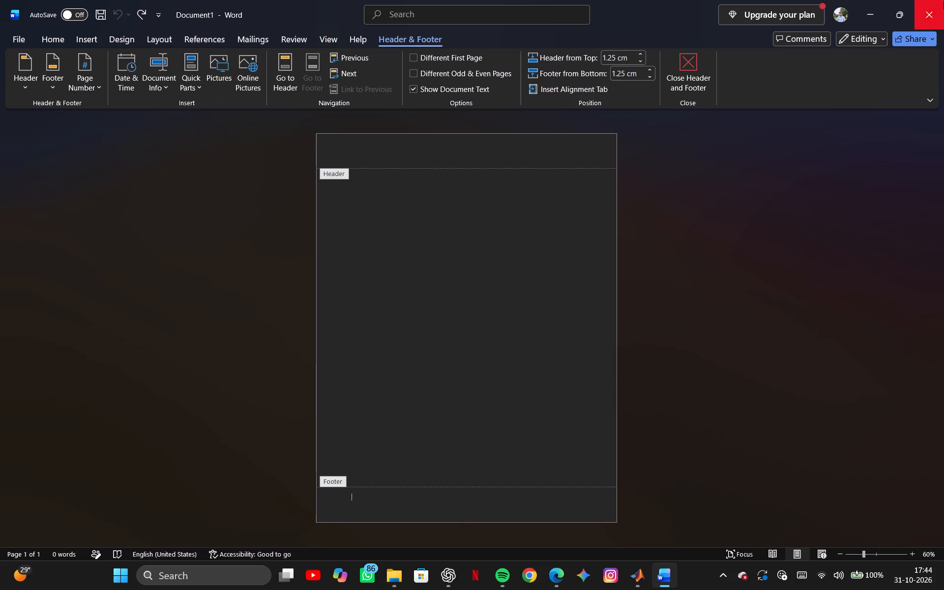
Close the emptied document, reopen Word and create a new blank document.
{"action": "left_click", "coordinate": [943, 1]}
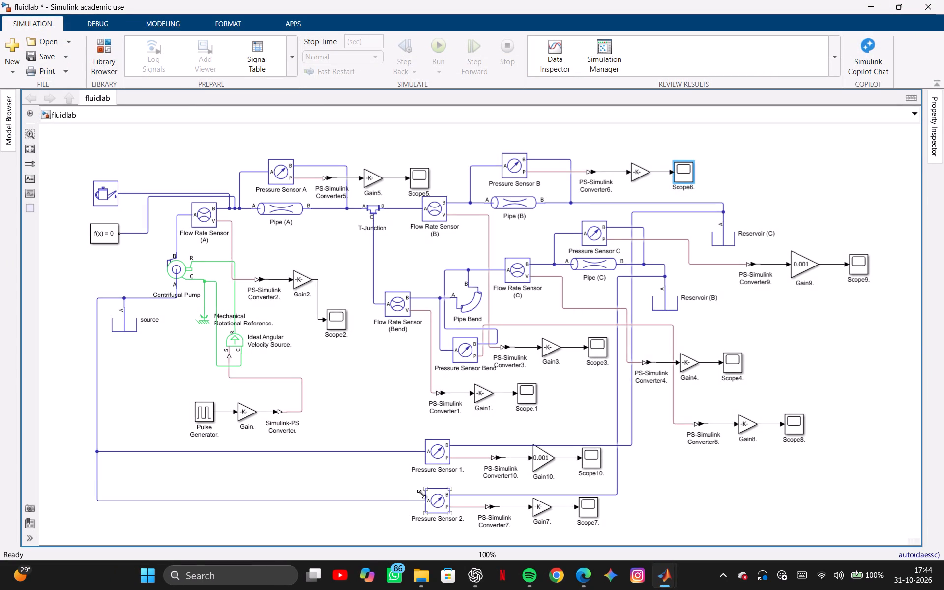
{"action": "left_click", "coordinate": [140, 578]}
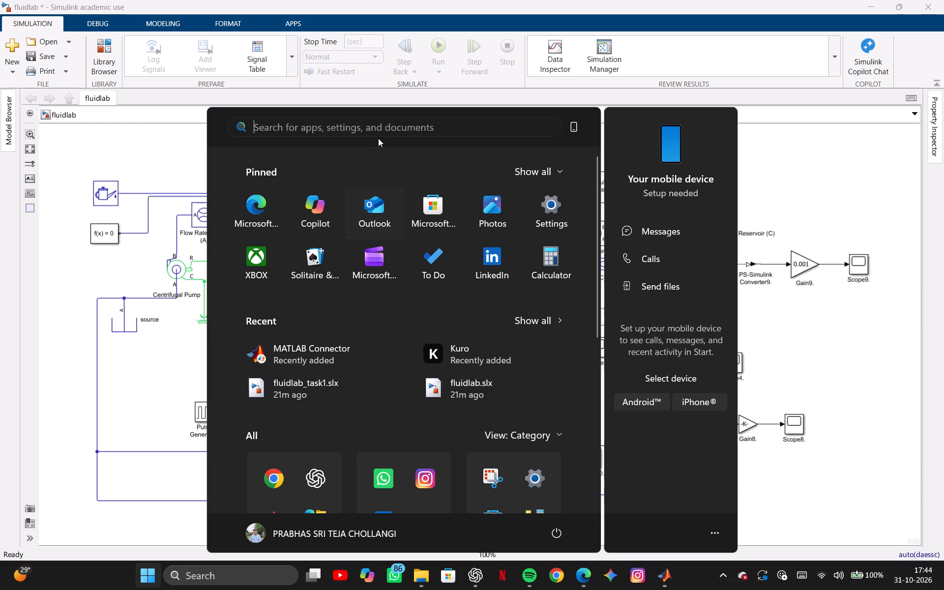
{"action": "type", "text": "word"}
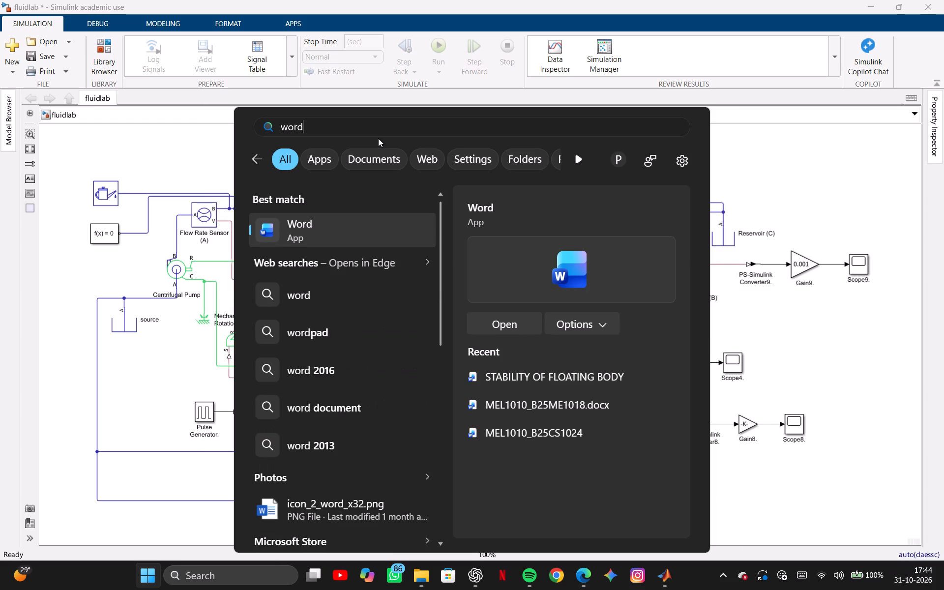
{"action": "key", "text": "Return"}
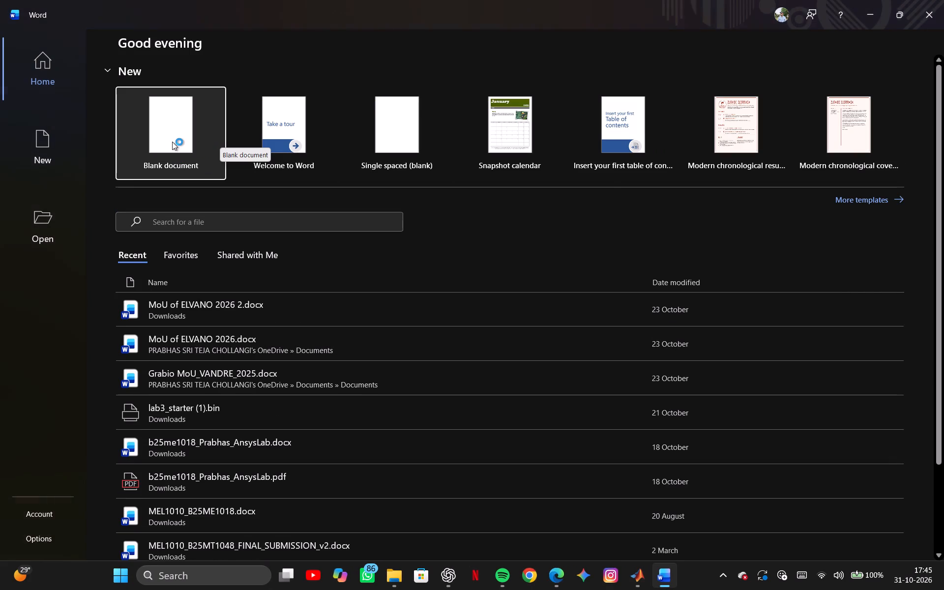
{"action": "left_click", "coordinate": [172, 142]}
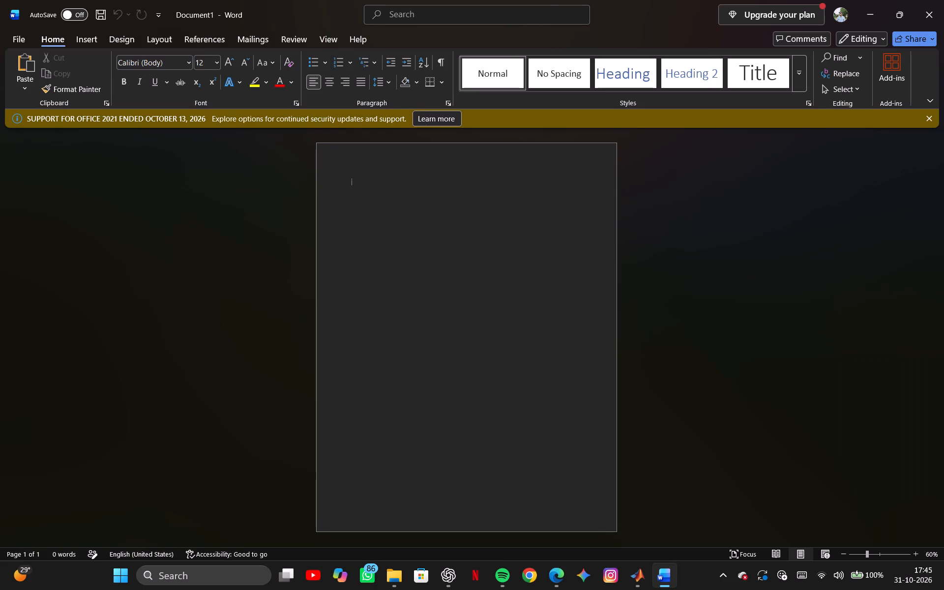
Enter the report title FLUID MODELLING LAB PRACTICAL – 2 REPORT in the Heading 1 style.
{"action": "left_click", "coordinate": [357, 177]}
{"action": "left_click", "coordinate": [622, 76]}
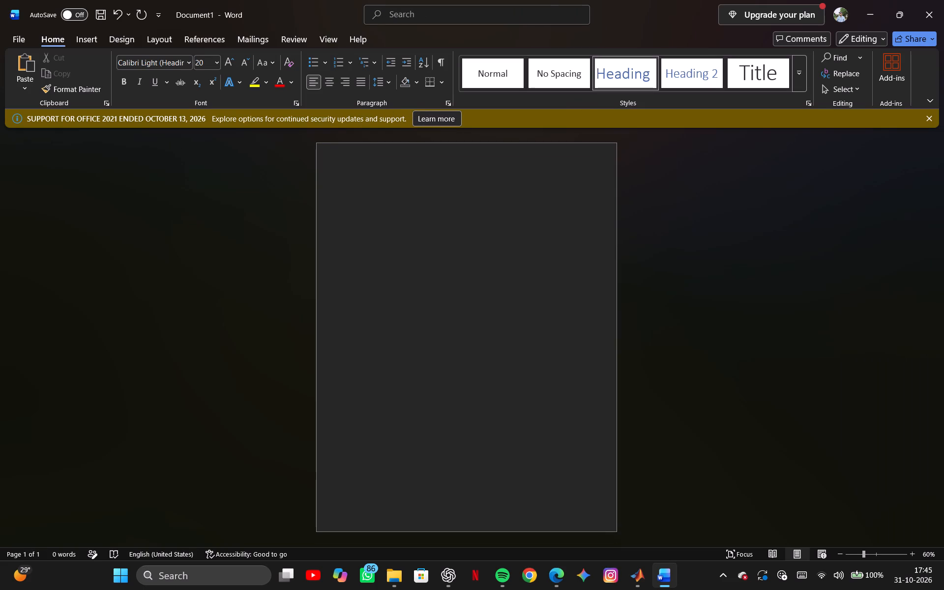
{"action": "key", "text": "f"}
{"action": "key", "text": "BackSpace"}
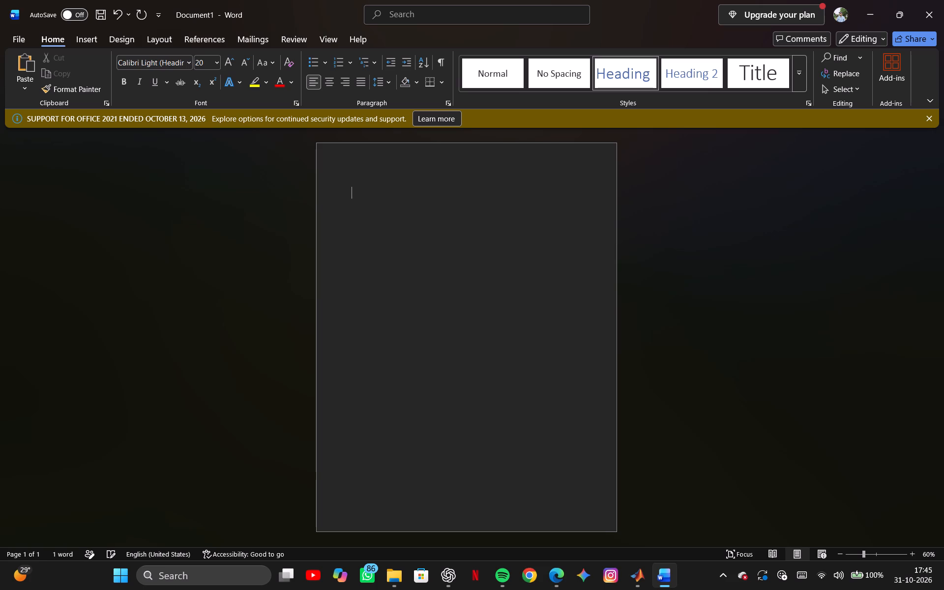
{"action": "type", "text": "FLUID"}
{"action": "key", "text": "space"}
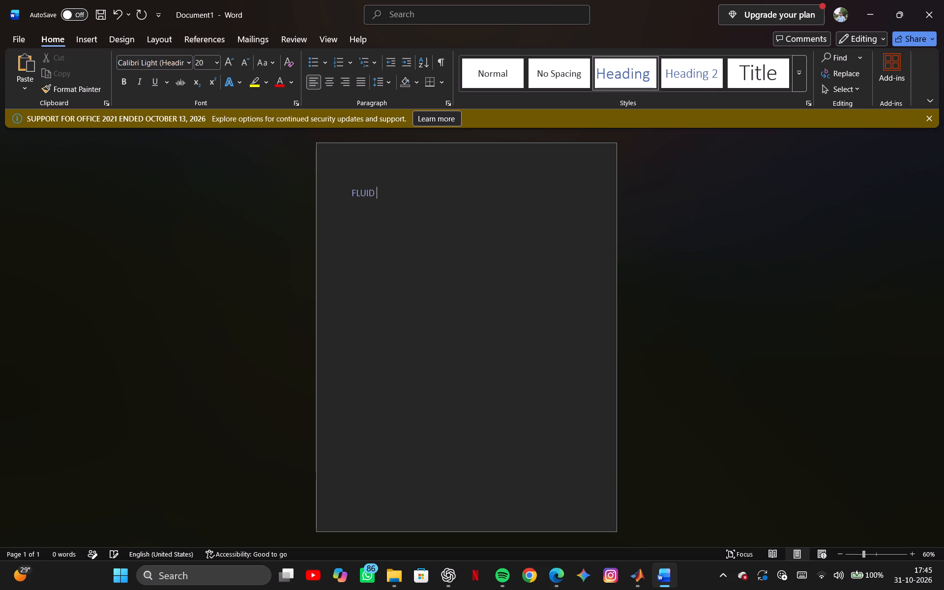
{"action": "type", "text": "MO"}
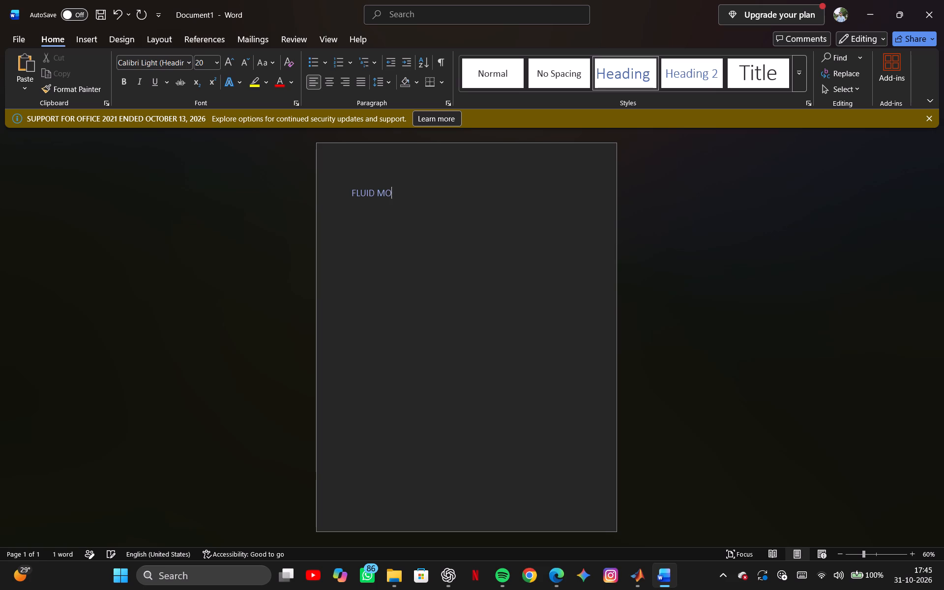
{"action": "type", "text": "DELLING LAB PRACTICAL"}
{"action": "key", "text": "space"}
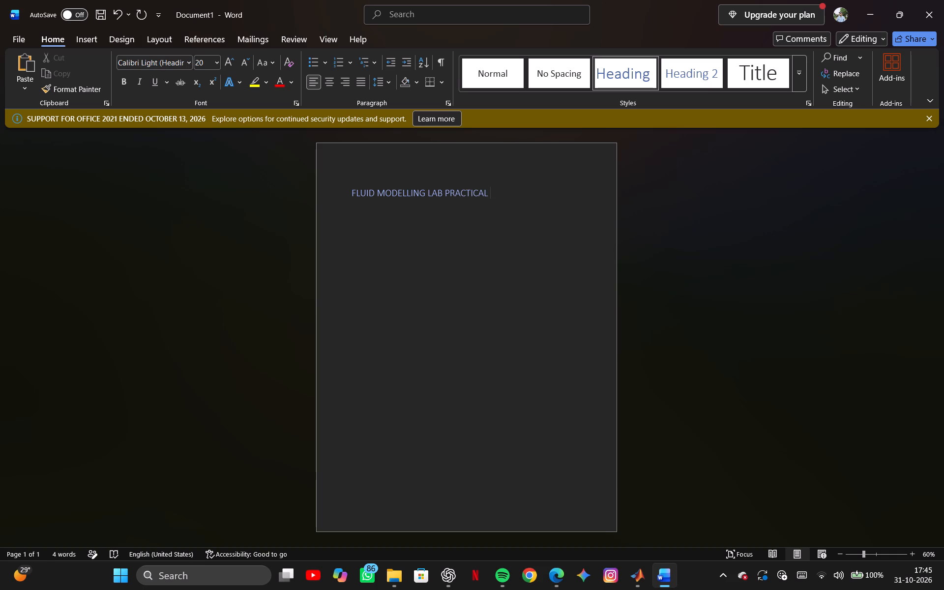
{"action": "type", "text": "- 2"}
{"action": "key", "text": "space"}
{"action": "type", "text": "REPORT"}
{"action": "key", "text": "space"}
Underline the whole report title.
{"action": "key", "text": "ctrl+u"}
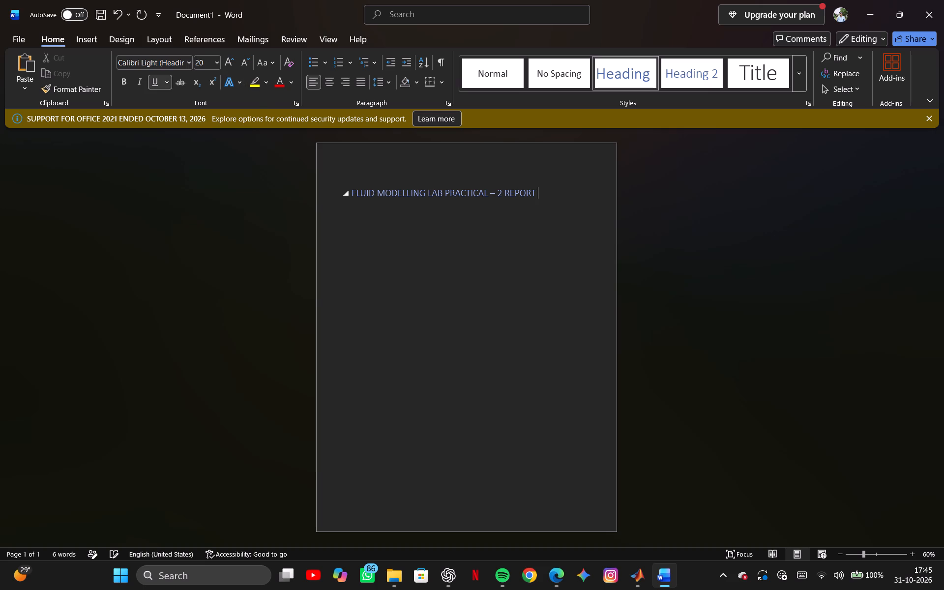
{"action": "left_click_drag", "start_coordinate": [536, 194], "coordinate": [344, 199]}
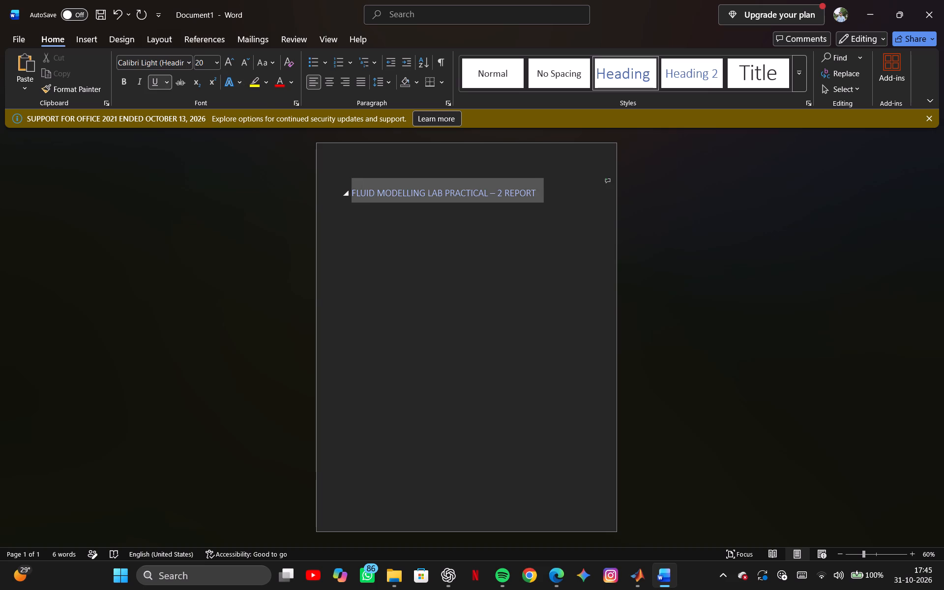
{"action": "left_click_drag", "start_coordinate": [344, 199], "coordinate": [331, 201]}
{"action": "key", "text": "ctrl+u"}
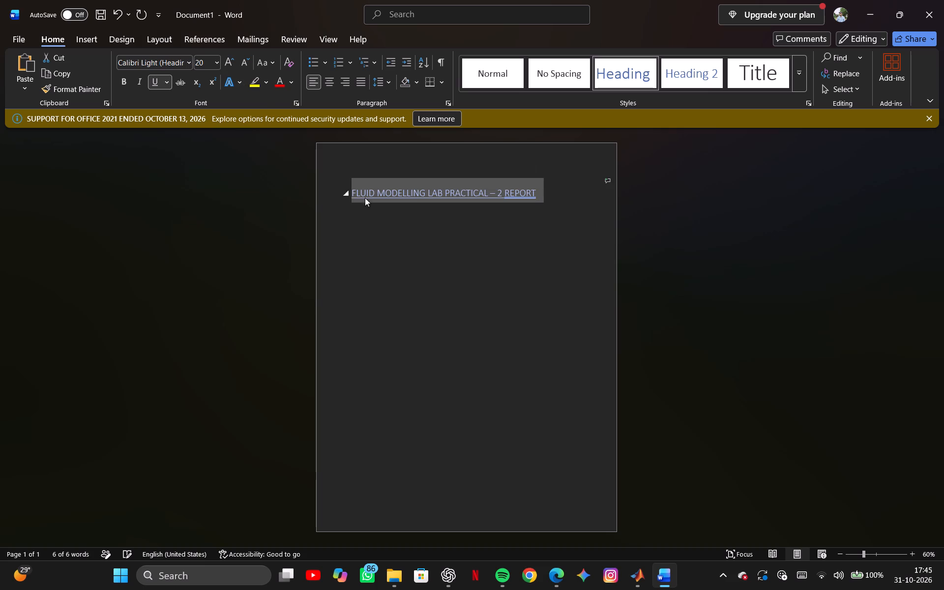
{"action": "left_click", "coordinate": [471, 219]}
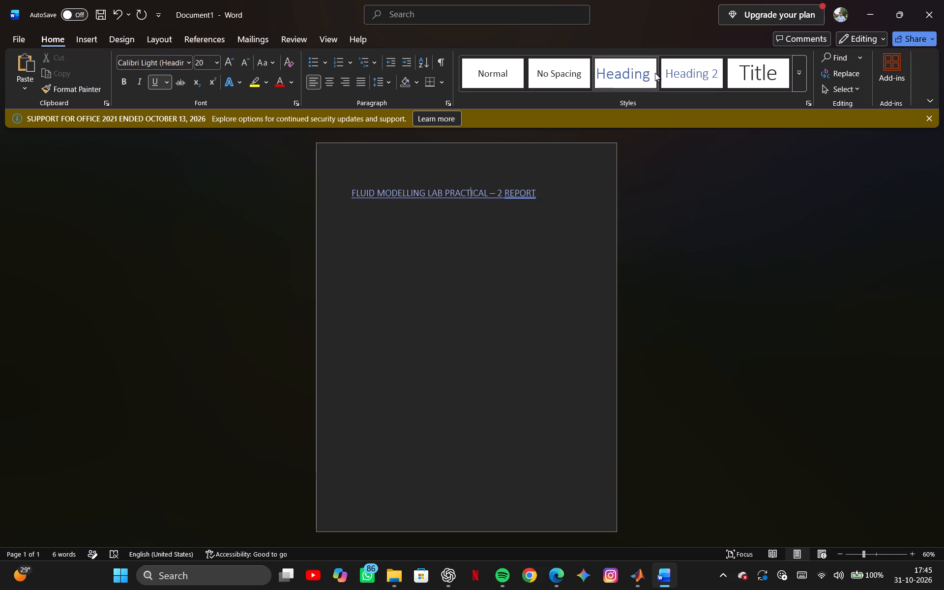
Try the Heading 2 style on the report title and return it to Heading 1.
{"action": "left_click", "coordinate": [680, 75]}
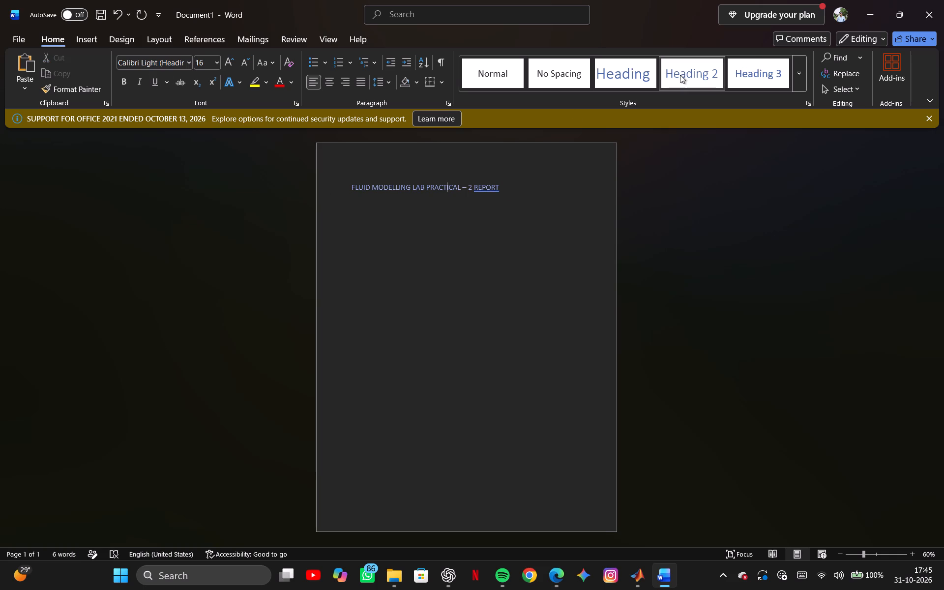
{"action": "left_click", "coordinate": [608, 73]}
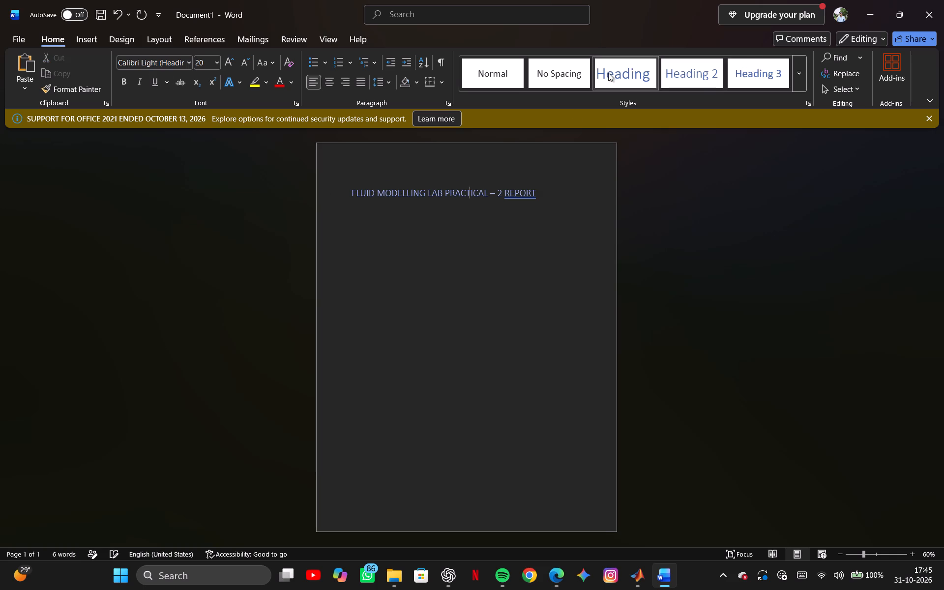
Underline the whole Heading 1 report title, FLUID MODELLING LAB PRACTICAL – 2 REPORT.
{"action": "key", "text": "Right"}
{"action": "key", "text": "Right"}
{"action": "key", "text": "Right"}
{"action": "key", "text": "Right"}
{"action": "key", "text": "Right"}
{"action": "key", "text": "Right"}
{"action": "key", "text": "Right"}
{"action": "key", "text": "Right"}
{"action": "key", "text": "Right"}
{"action": "key", "text": "Right"}
{"action": "key", "text": "Right"}
{"action": "key", "text": "Right"}
{"action": "key", "text": "Right"}
{"action": "key", "text": "Right"}
{"action": "key", "text": "Right"}
{"action": "key", "text": "Right"}
{"action": "key", "text": "Right"}
{"action": "key", "text": "Right"}
{"action": "key", "text": "Right"}
{"action": "key", "text": "Right"}
{"action": "left_click_drag", "start_coordinate": [539, 197], "coordinate": [339, 207]}
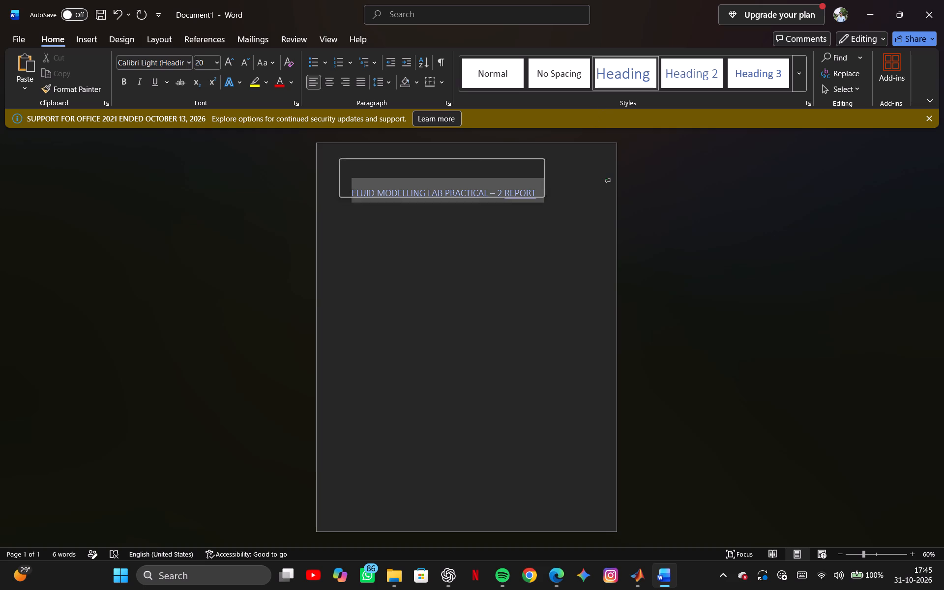
{"action": "key", "text": "ctrl+u"}
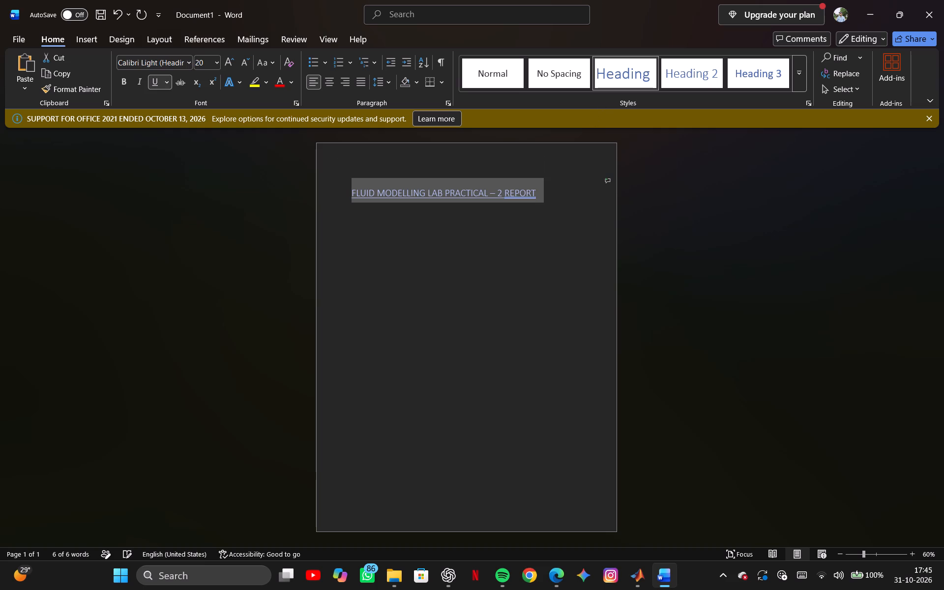
{"action": "left_click", "coordinate": [560, 194]}
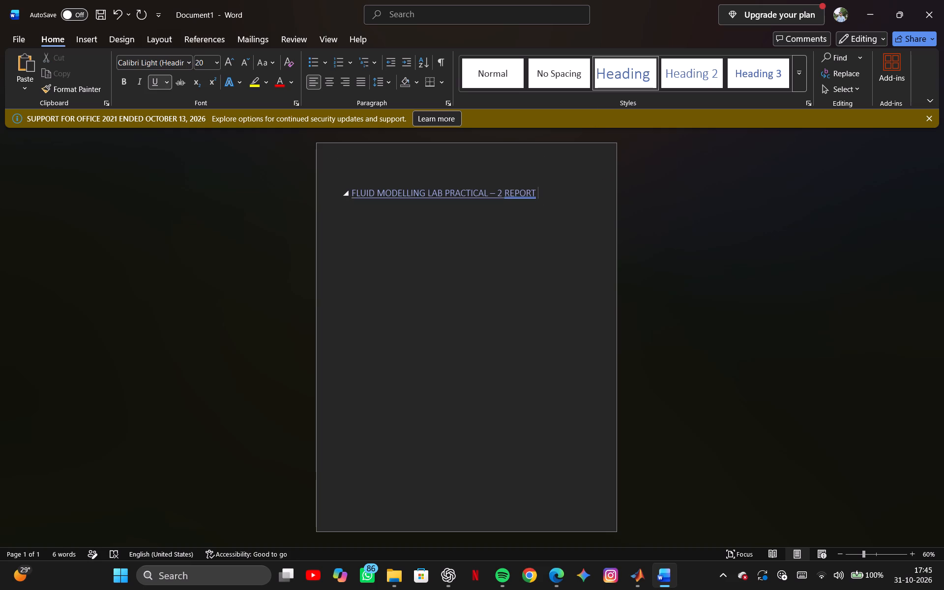
Start new lines below the title and insert two page breaks to add two blank pages.
{"action": "key", "text": "Return"}
{"action": "key", "text": "Return"}
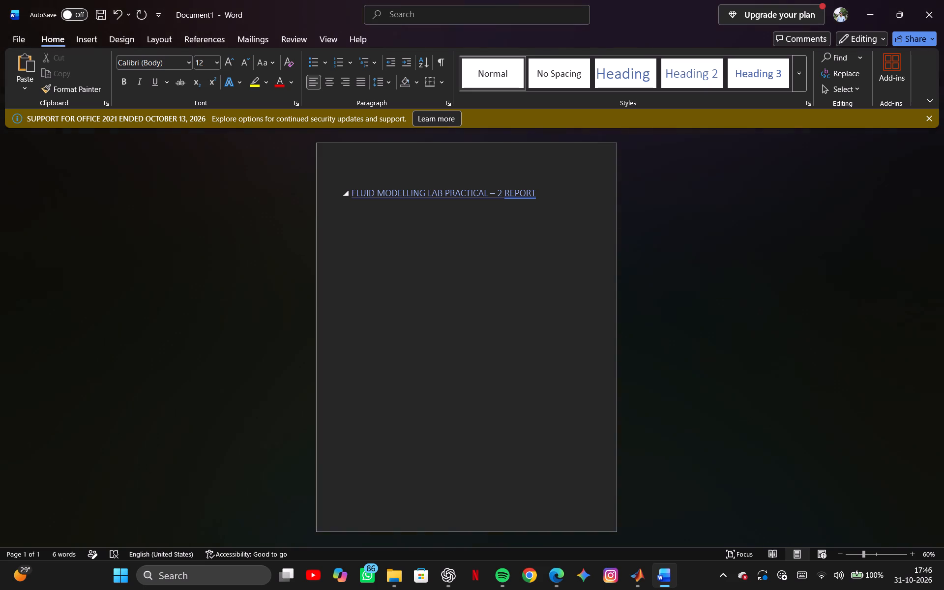
{"action": "key", "text": "ctrl+Return"}
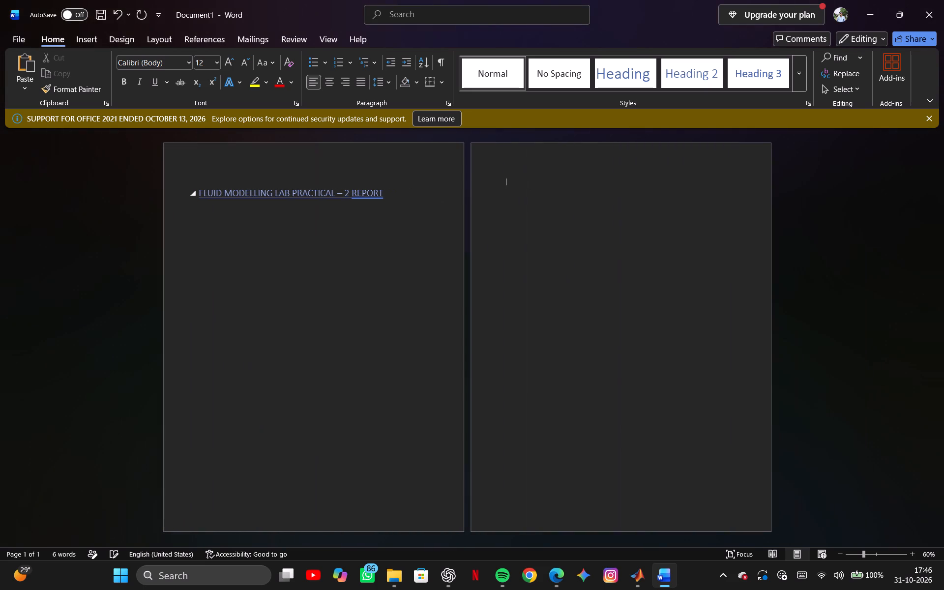
{"action": "key", "text": "ctrl+Return"}
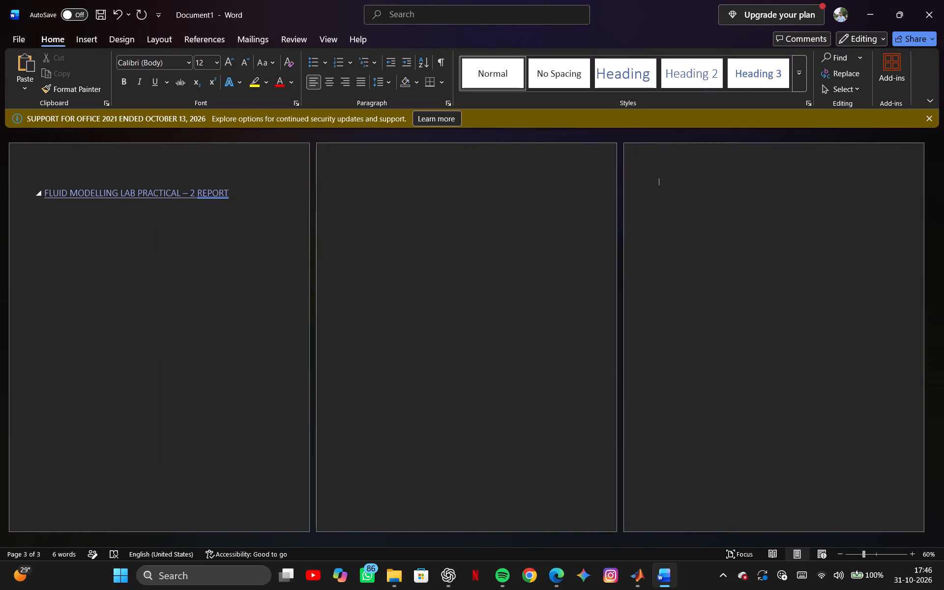
Start a Heading 2 line on page 1 below the report title, reading NAME : followed by the student's name in capitals.
{"action": "left_click", "coordinate": [130, 232]}
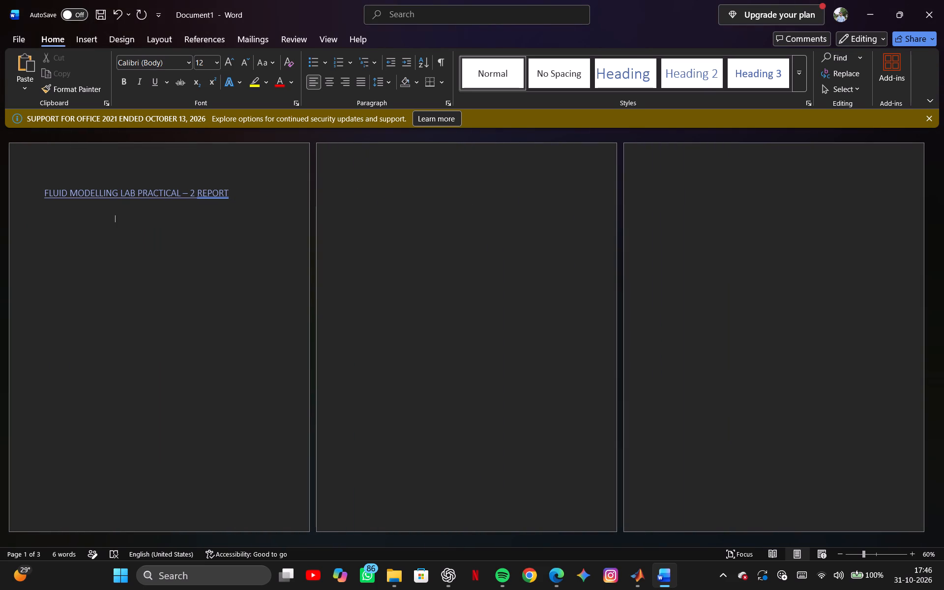
{"action": "left_click", "coordinate": [43, 207]}
{"action": "left_click", "coordinate": [84, 224]}
{"action": "left_click", "coordinate": [58, 223]}
{"action": "left_click", "coordinate": [684, 74]}
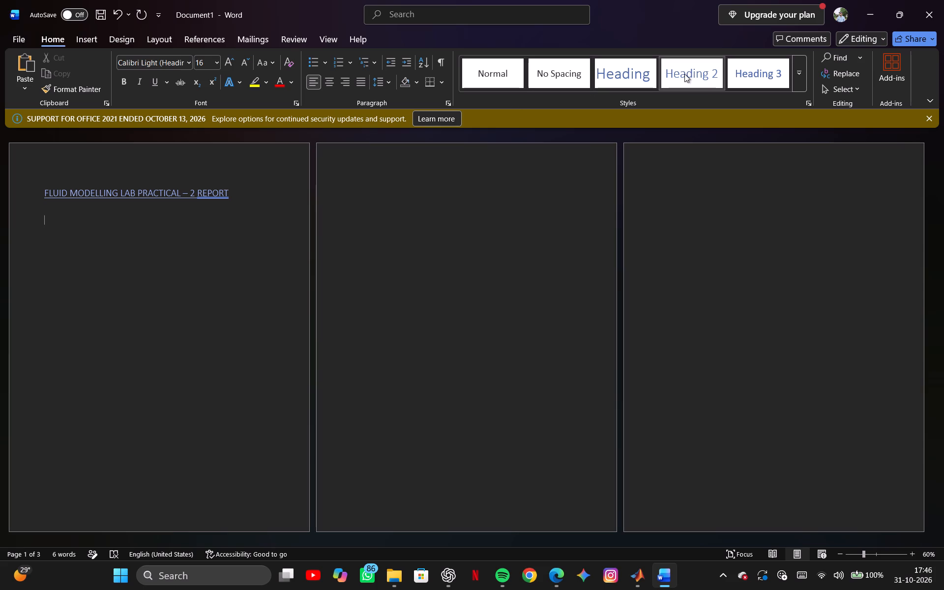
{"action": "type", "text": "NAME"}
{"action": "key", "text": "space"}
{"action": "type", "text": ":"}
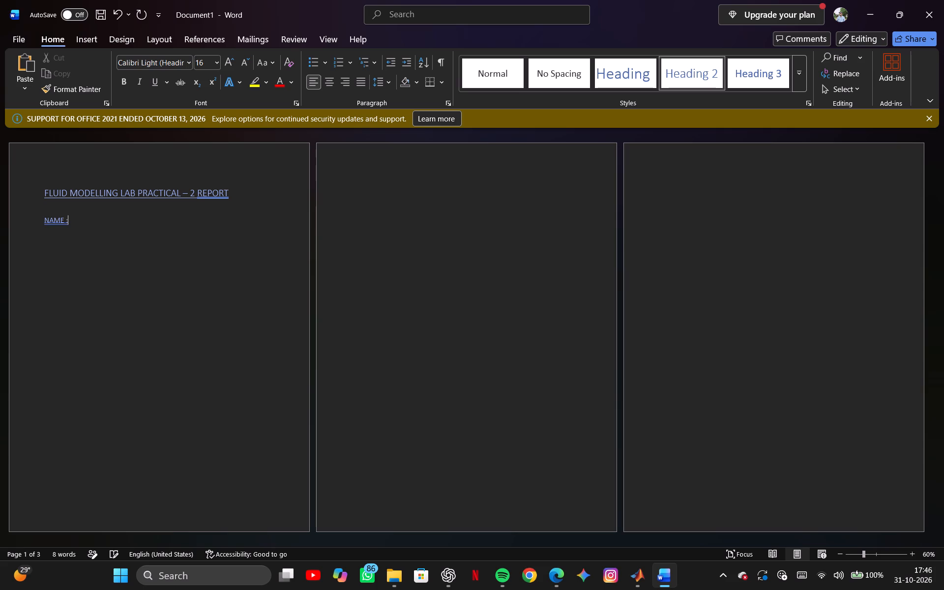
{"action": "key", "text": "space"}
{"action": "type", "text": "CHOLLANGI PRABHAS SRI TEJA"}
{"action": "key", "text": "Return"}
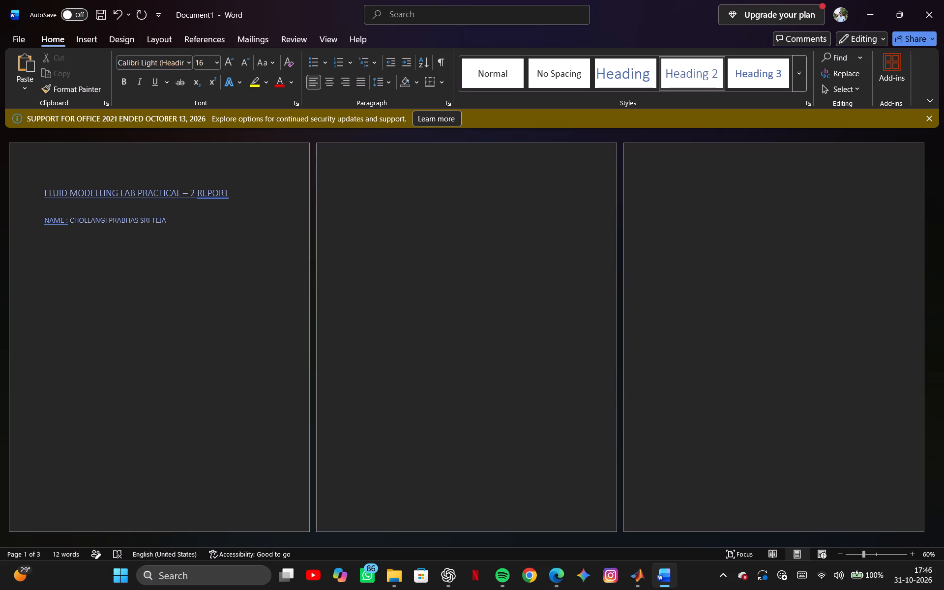
Add a ROLL.NO : line with the student's roll number below the name.
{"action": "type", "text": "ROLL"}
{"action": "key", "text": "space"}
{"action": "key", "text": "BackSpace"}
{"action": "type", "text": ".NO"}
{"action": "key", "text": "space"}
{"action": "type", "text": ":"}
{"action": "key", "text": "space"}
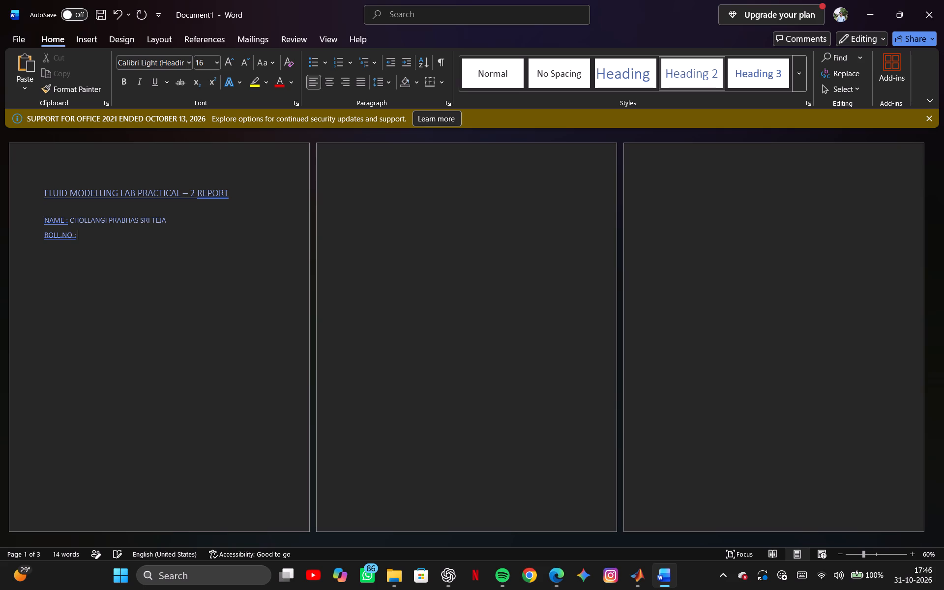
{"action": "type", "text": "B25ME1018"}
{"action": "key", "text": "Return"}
Add the line BATCH : B1 below the roll number.
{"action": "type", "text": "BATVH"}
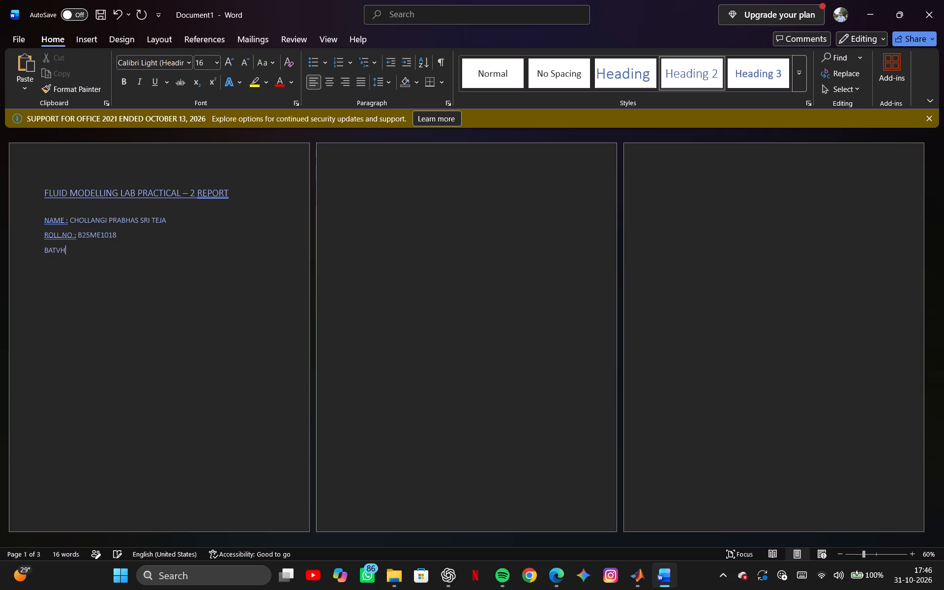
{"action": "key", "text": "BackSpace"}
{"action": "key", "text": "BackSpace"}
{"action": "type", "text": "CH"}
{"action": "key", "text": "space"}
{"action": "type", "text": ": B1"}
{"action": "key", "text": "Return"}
Leave a blank line and insert the Task 1 question image, Screenshot 2026-10-31 174113.png, from the Screenshots folder below the student details.
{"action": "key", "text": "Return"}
{"action": "left_click", "coordinate": [88, 36]}
{"action": "left_click", "coordinate": [140, 87]}
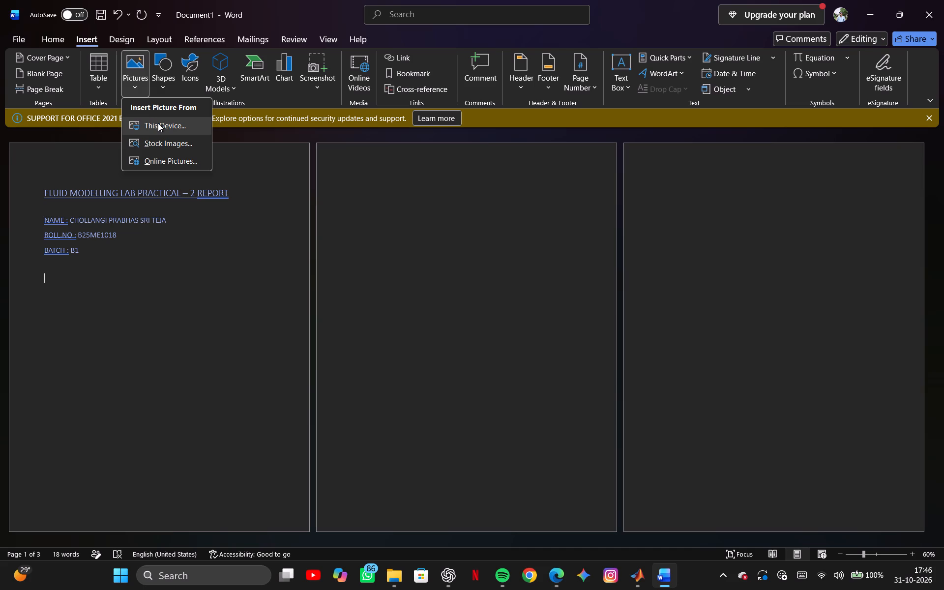
{"action": "left_click", "coordinate": [158, 123]}
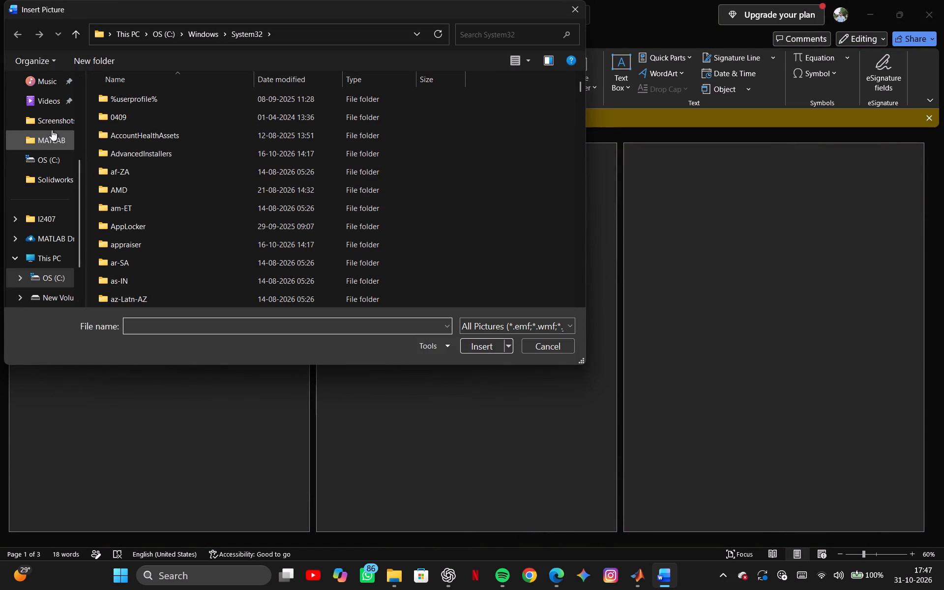
{"action": "left_click", "coordinate": [62, 111]}
{"action": "scroll", "coordinate": [324, 197], "scroll_direction": "down", "scroll_amount": 19}
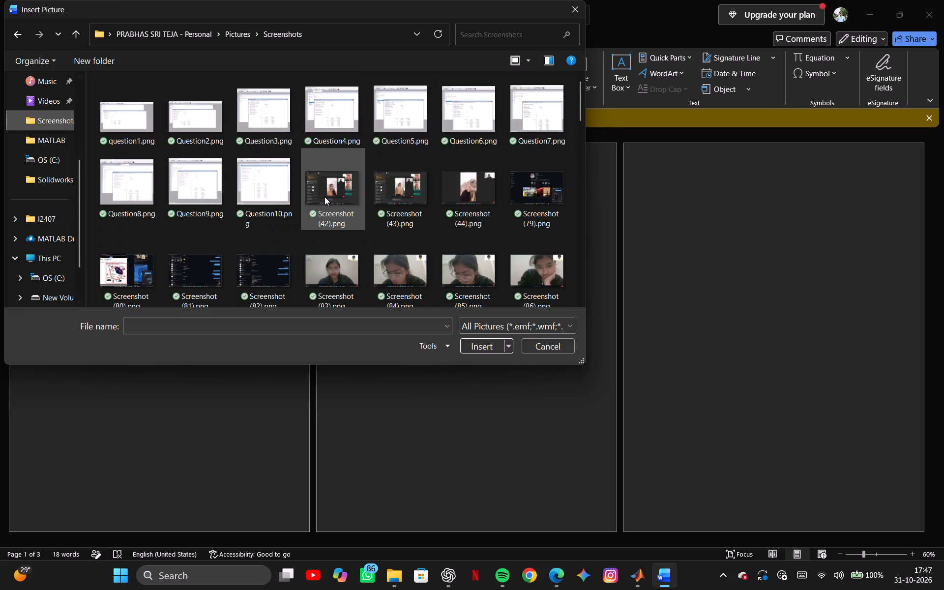
{"action": "scroll", "coordinate": [324, 197], "scroll_direction": "down", "scroll_amount": 20}
{"action": "scroll", "coordinate": [324, 197], "scroll_direction": "down", "scroll_amount": 20}
{"action": "scroll", "coordinate": [324, 197], "scroll_direction": "down", "scroll_amount": 20}
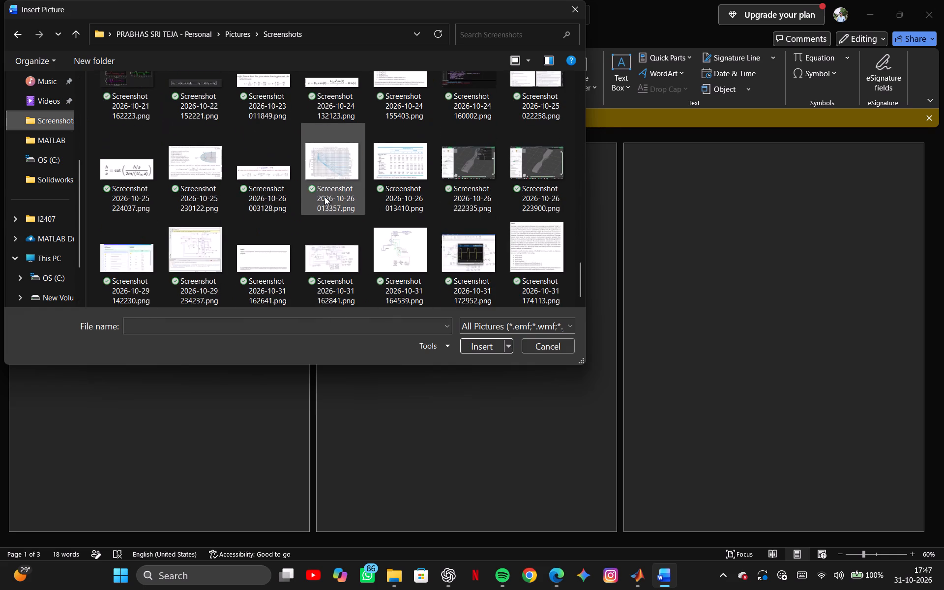
{"action": "triple_click", "coordinate": [556, 231]}
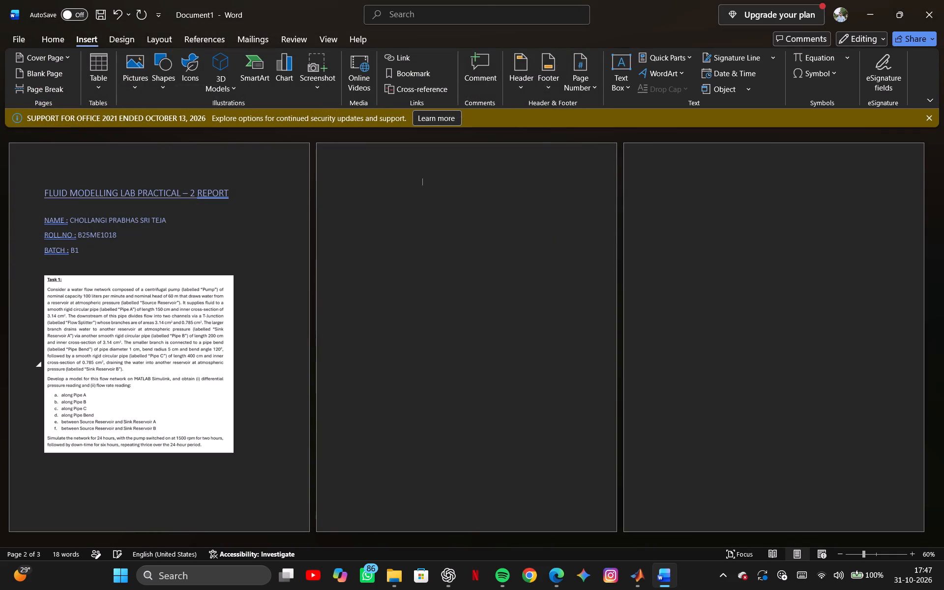
Enlarge the Task 1 image proportionally to about the page's text width, and place the cursor on the blank second page.
{"action": "left_click", "coordinate": [230, 447]}
{"action": "left_click_drag", "start_coordinate": [235, 453], "coordinate": [277, 477]}
{"action": "left_click", "coordinate": [448, 168]}
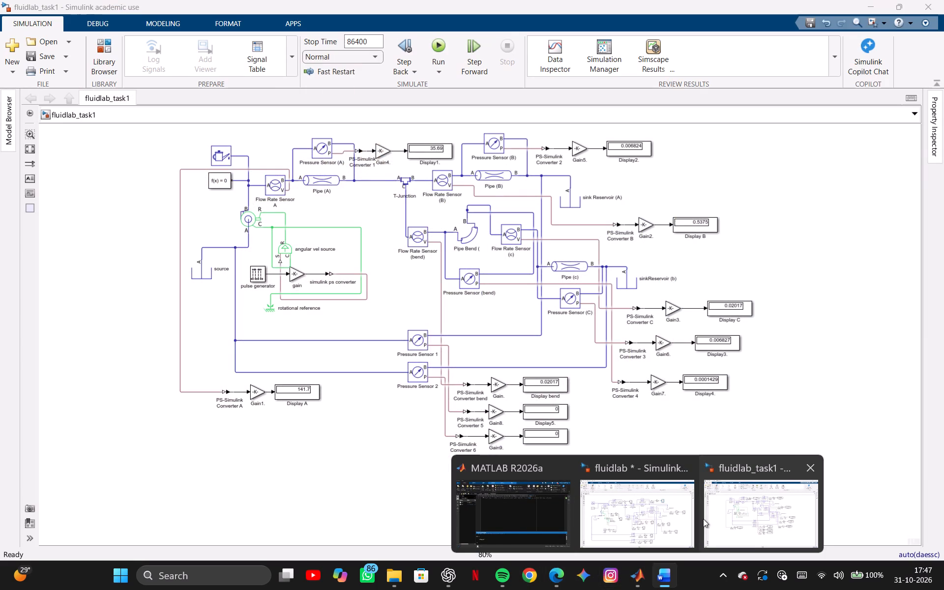
Switch to the fluidlab_task1 model in Simulink.
{"action": "left_click", "coordinate": [703, 519]}
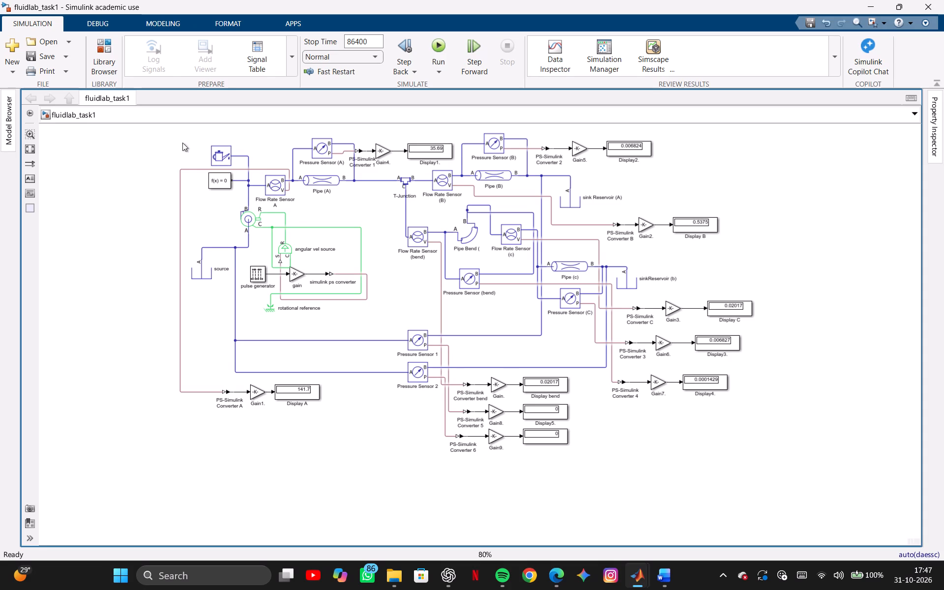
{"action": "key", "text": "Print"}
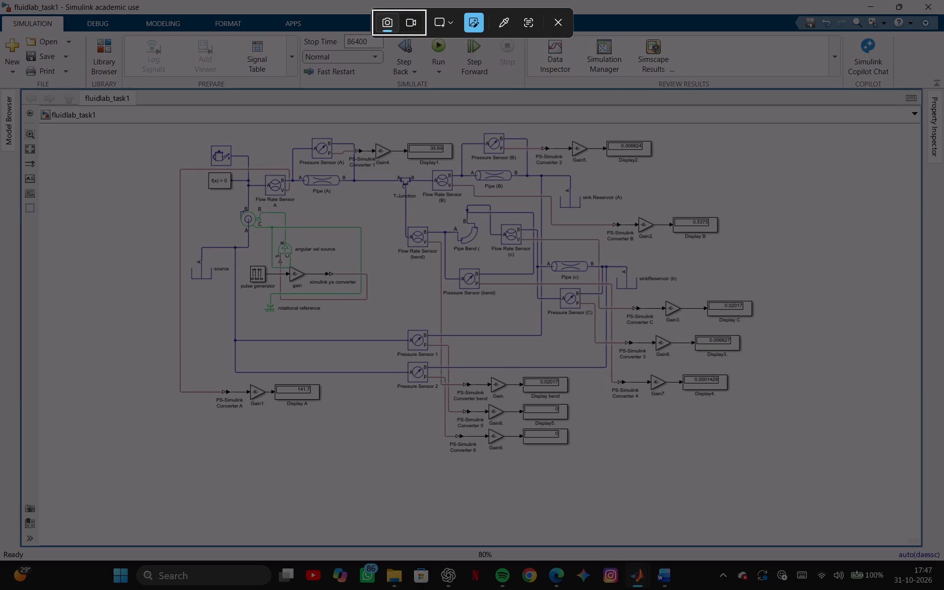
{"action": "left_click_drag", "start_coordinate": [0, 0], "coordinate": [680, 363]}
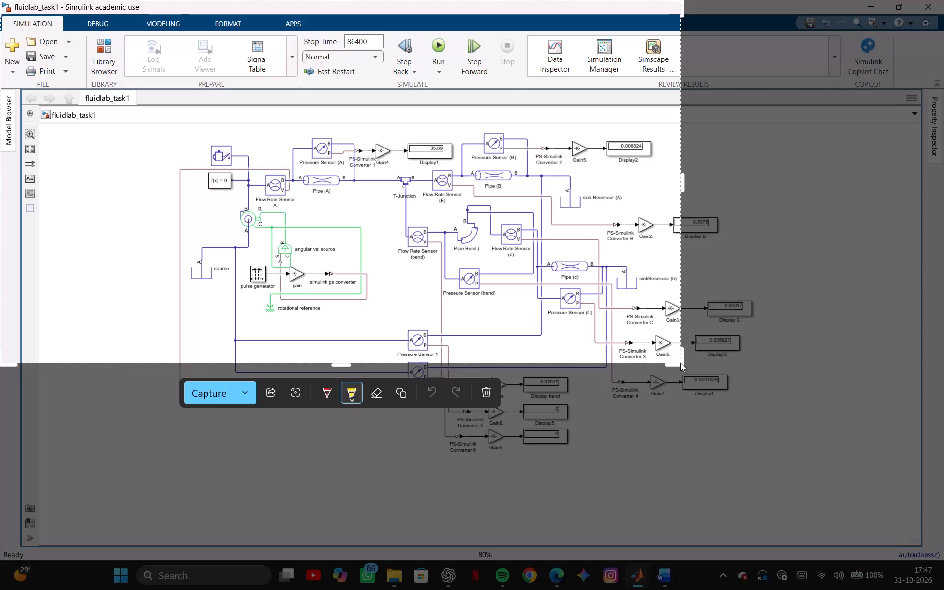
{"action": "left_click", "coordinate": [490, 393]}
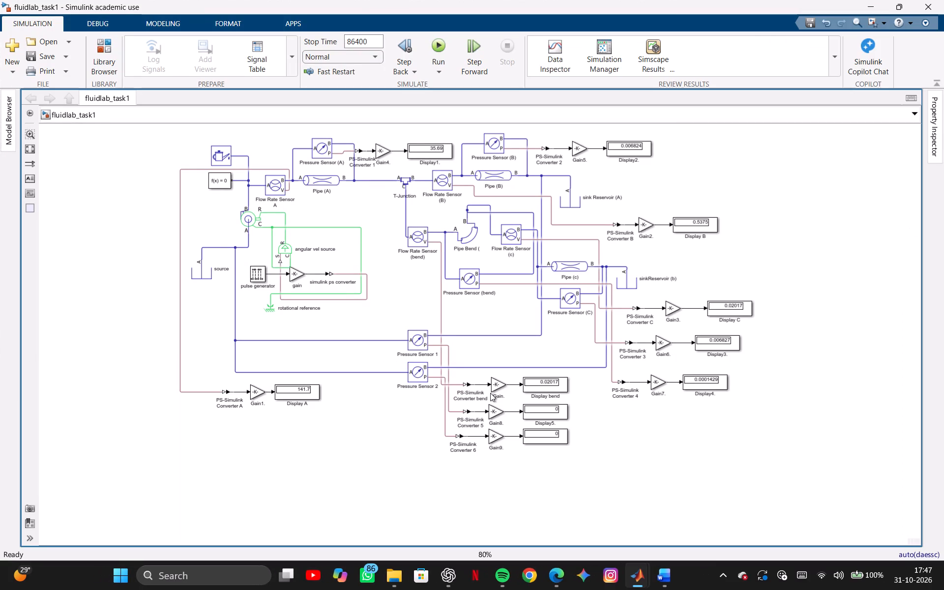
Capture a screenshot of the whole fluidlab_task1 Simulink window, leaving out the Windows taskbar.
{"action": "key", "text": "Print"}
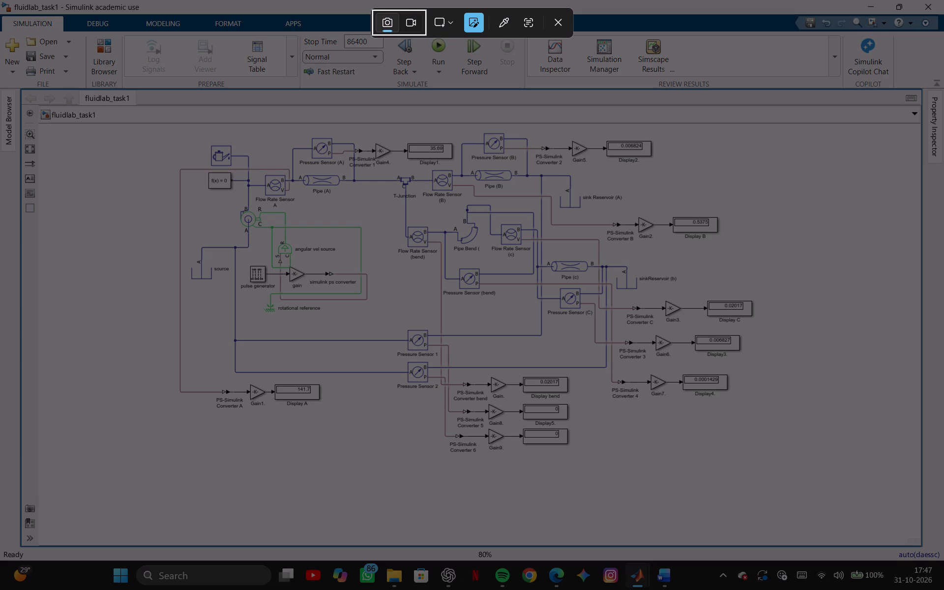
{"action": "left_click_drag", "start_coordinate": [0, 1], "coordinate": [942, 587]}
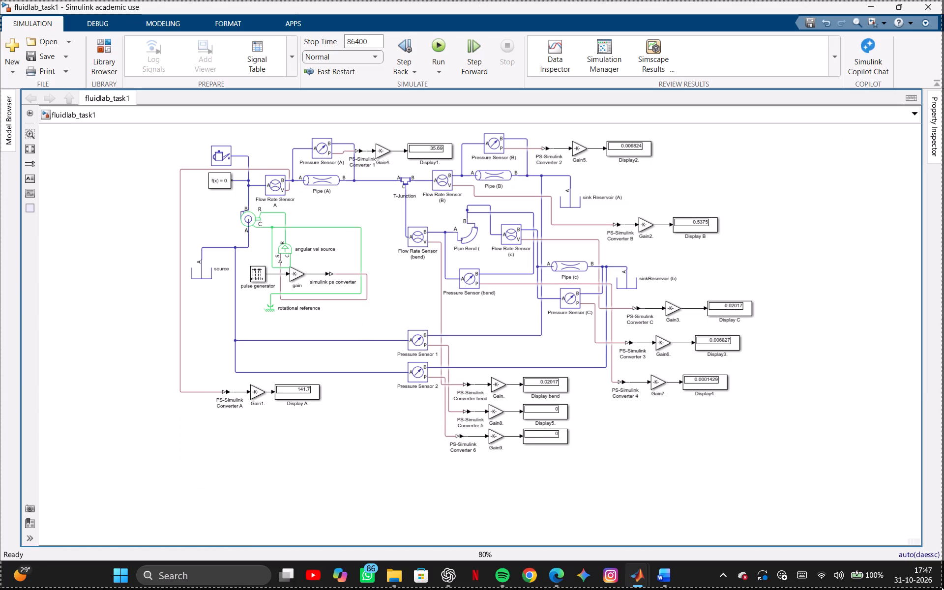
{"action": "left_click_drag", "start_coordinate": [942, 587], "coordinate": [940, 562]}
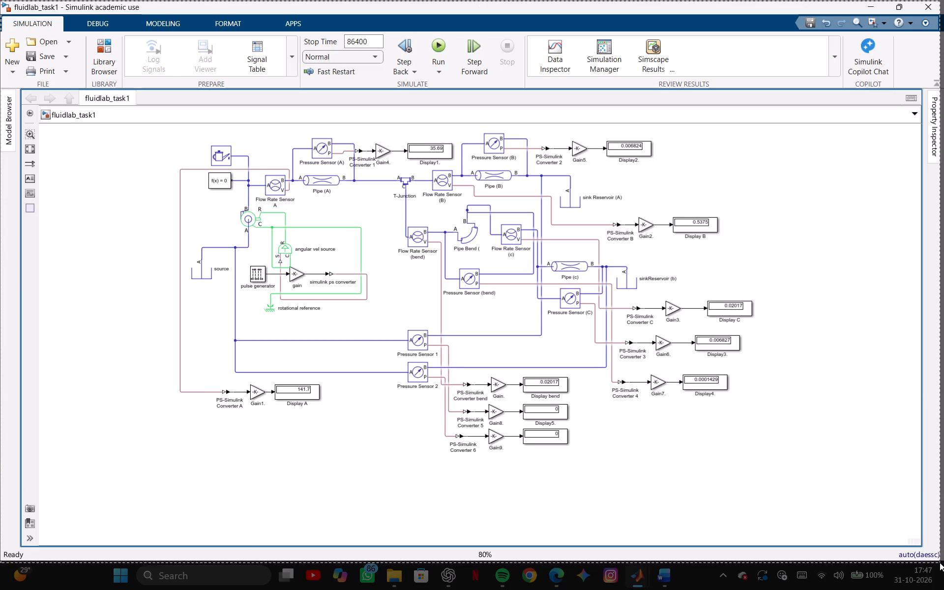
{"action": "left_click_drag", "start_coordinate": [940, 562], "coordinate": [940, 560]}
{"action": "left_click", "coordinate": [940, 560]}
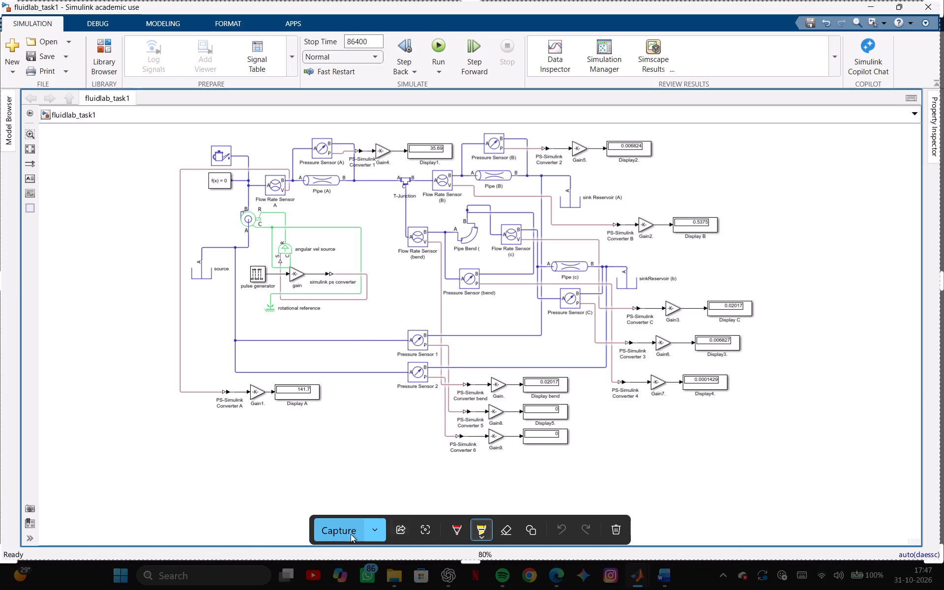
{"action": "left_click", "coordinate": [344, 533]}
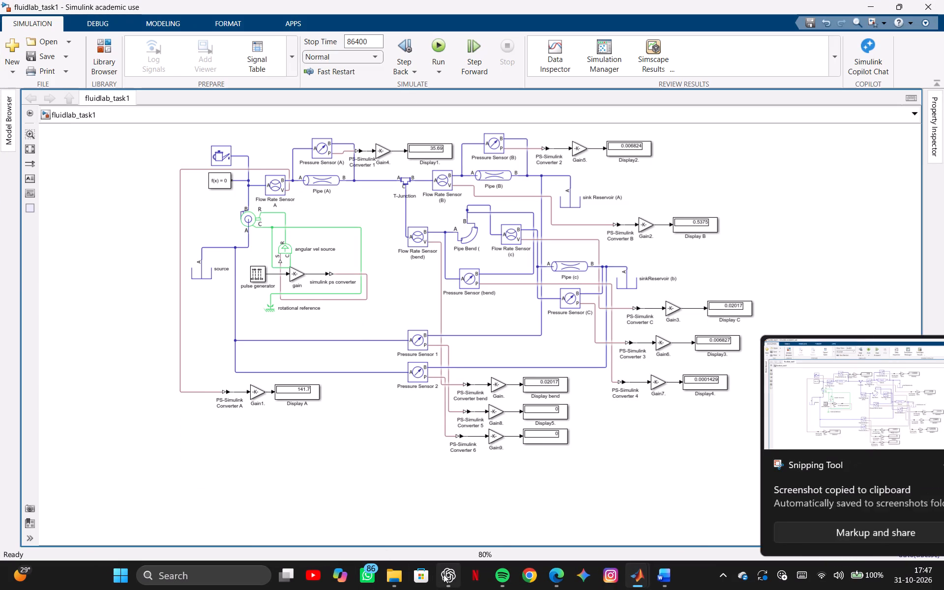
Switch to Word, insert the model picture Screenshot 2026-10-31 174754.png from the Screenshots folder, and place it at the top of the second page.
{"action": "left_click", "coordinate": [669, 575]}
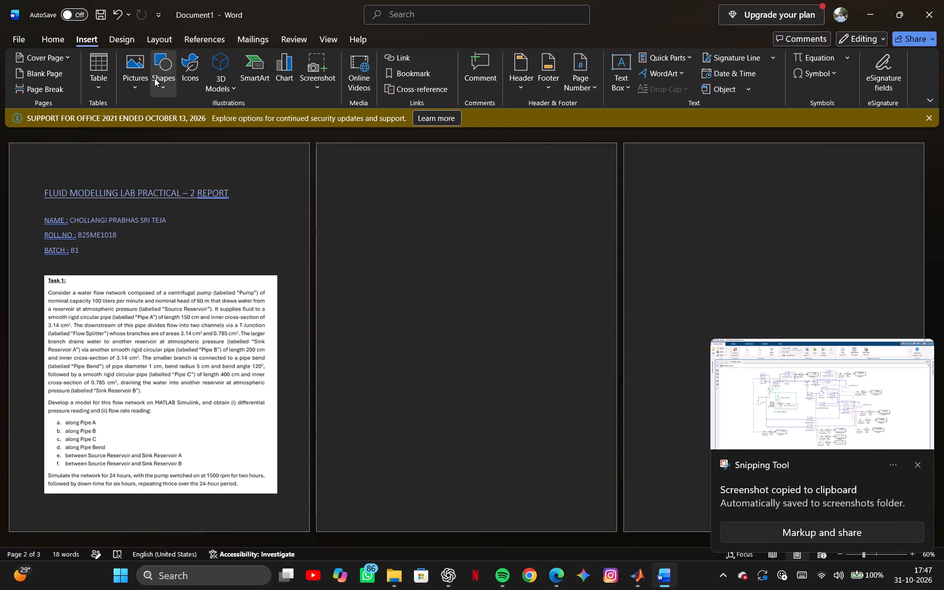
{"action": "left_click", "coordinate": [138, 78]}
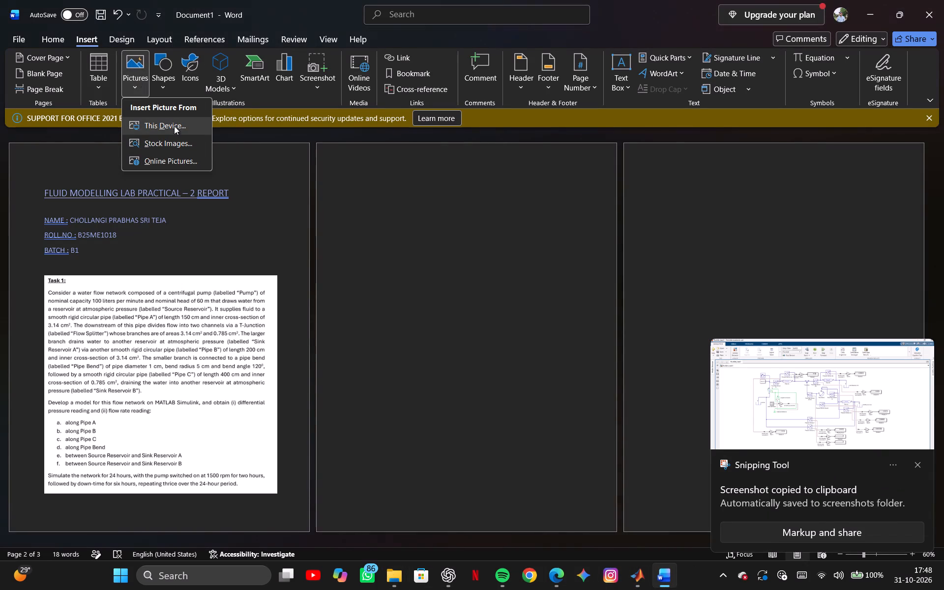
{"action": "left_click", "coordinate": [174, 127]}
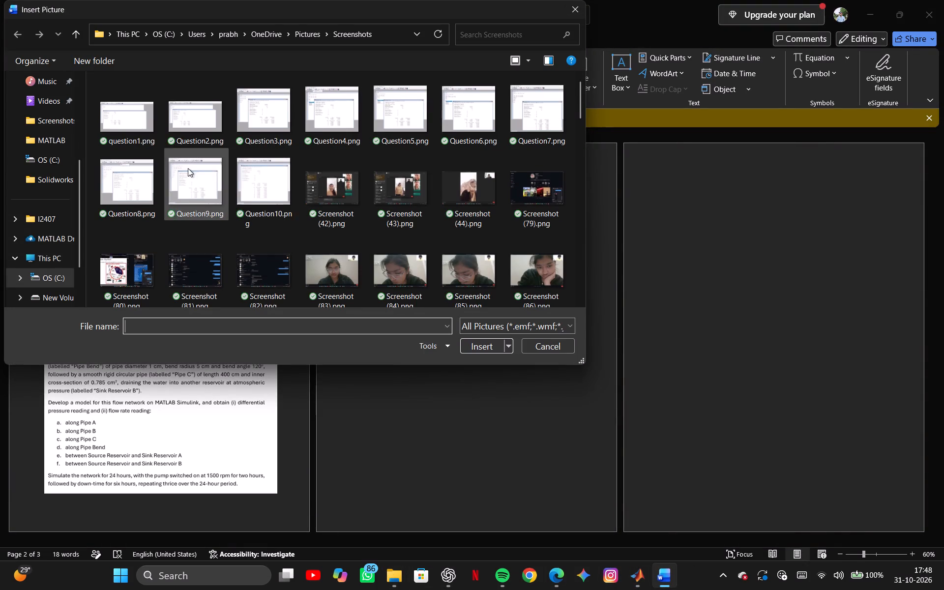
{"action": "scroll", "coordinate": [359, 179], "scroll_direction": "down", "scroll_amount": 20}
{"action": "scroll", "coordinate": [359, 179], "scroll_direction": "down", "scroll_amount": 20}
{"action": "scroll", "coordinate": [359, 179], "scroll_direction": "down", "scroll_amount": 20}
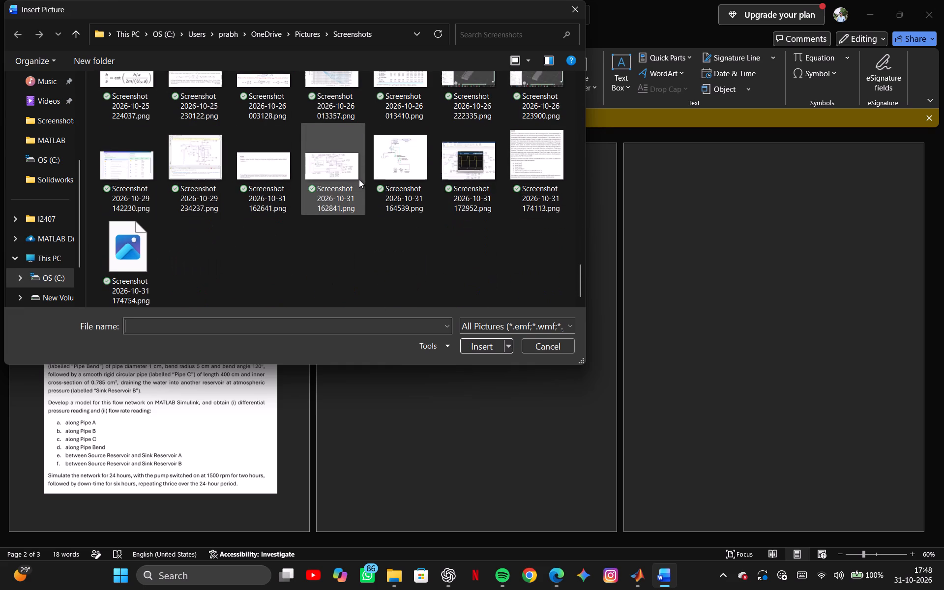
{"action": "scroll", "coordinate": [359, 179], "scroll_direction": "down", "scroll_amount": 6}
{"action": "double_click", "coordinate": [119, 261]}
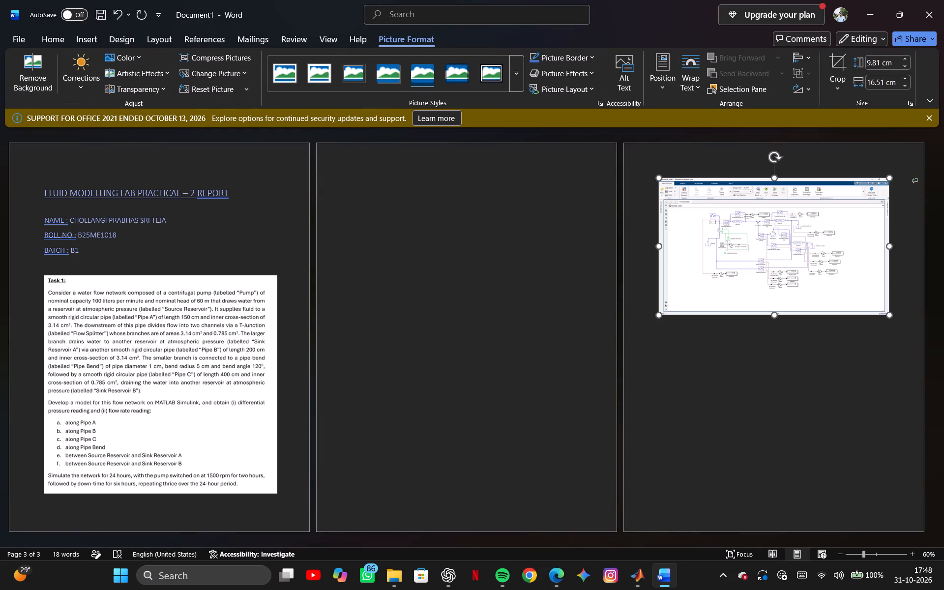
{"action": "left_click_drag", "start_coordinate": [778, 202], "coordinate": [450, 247]}
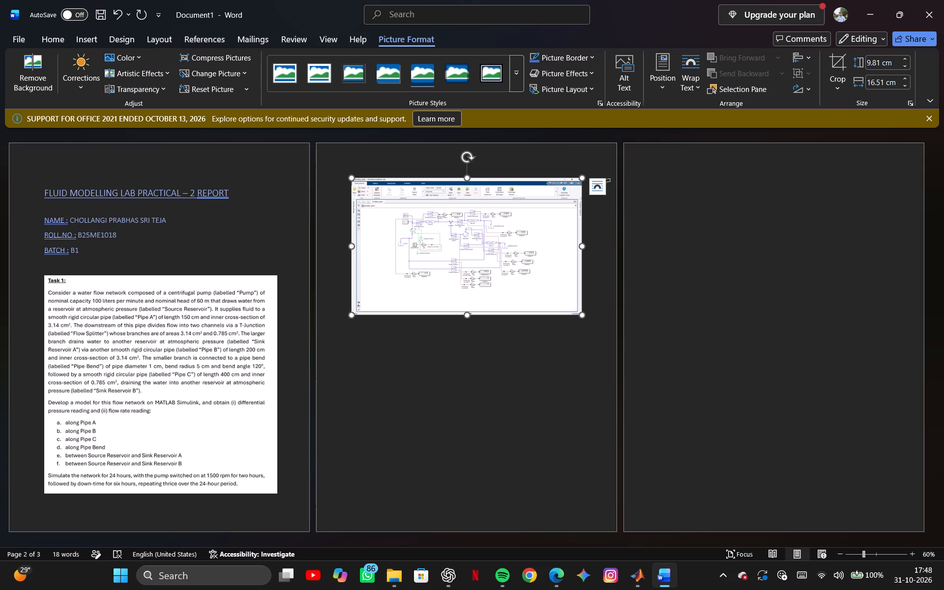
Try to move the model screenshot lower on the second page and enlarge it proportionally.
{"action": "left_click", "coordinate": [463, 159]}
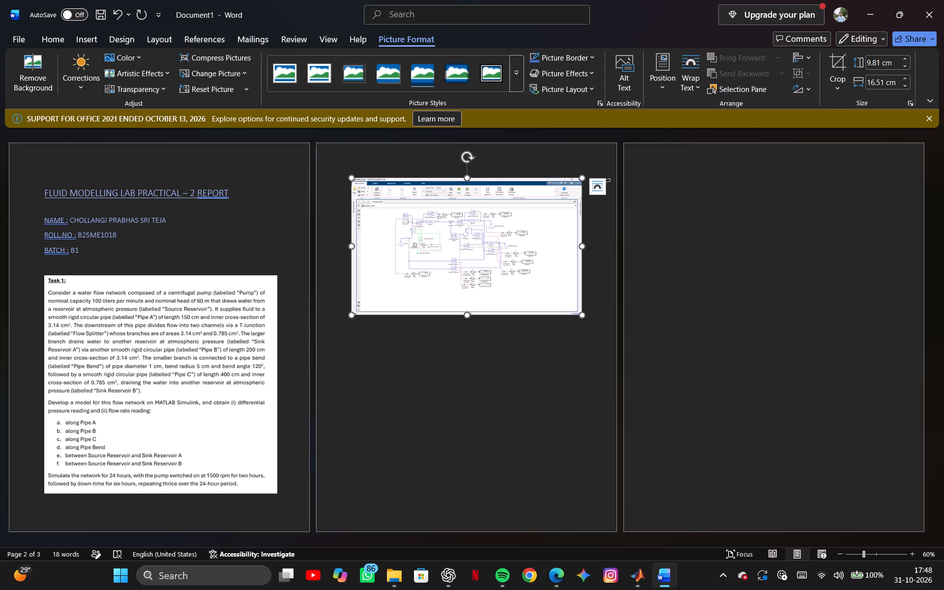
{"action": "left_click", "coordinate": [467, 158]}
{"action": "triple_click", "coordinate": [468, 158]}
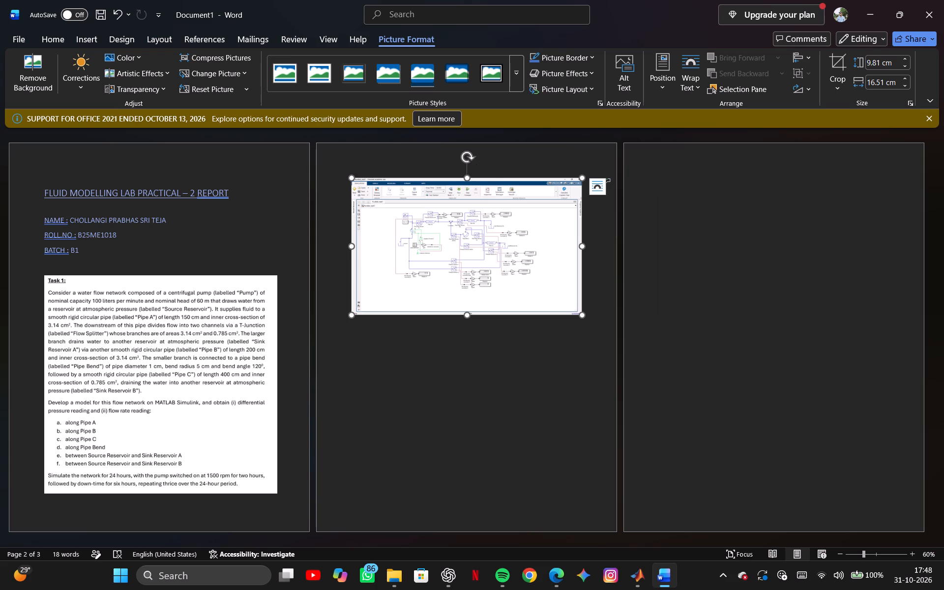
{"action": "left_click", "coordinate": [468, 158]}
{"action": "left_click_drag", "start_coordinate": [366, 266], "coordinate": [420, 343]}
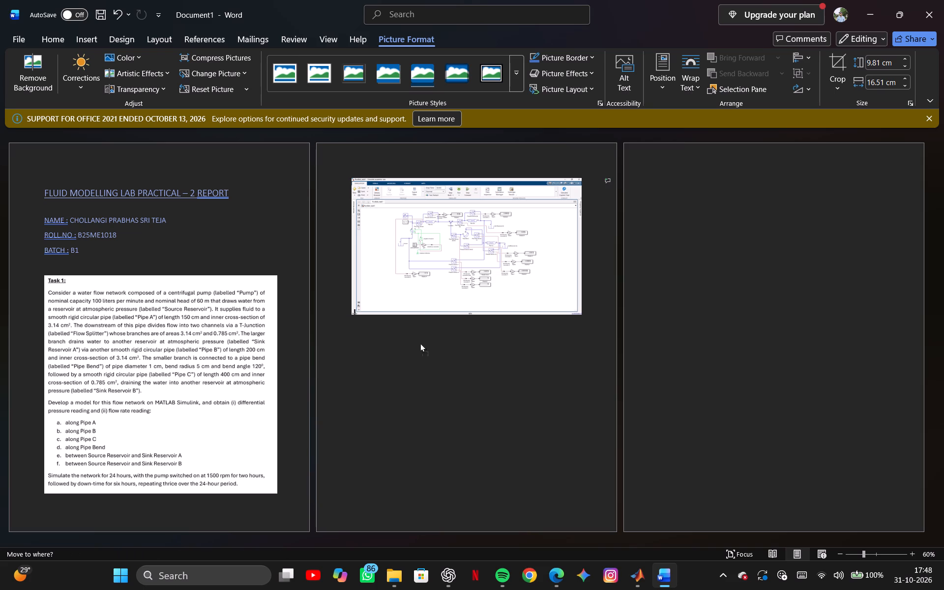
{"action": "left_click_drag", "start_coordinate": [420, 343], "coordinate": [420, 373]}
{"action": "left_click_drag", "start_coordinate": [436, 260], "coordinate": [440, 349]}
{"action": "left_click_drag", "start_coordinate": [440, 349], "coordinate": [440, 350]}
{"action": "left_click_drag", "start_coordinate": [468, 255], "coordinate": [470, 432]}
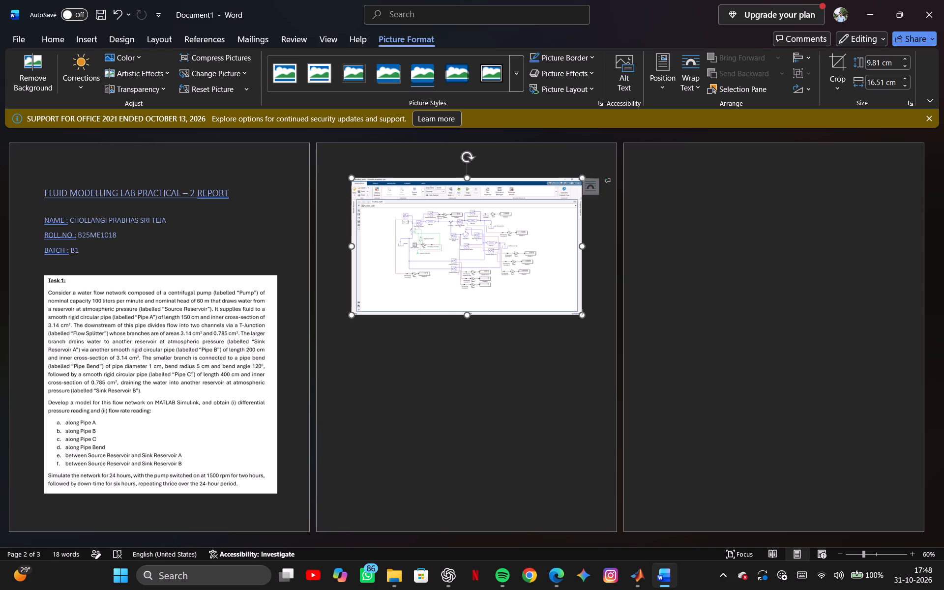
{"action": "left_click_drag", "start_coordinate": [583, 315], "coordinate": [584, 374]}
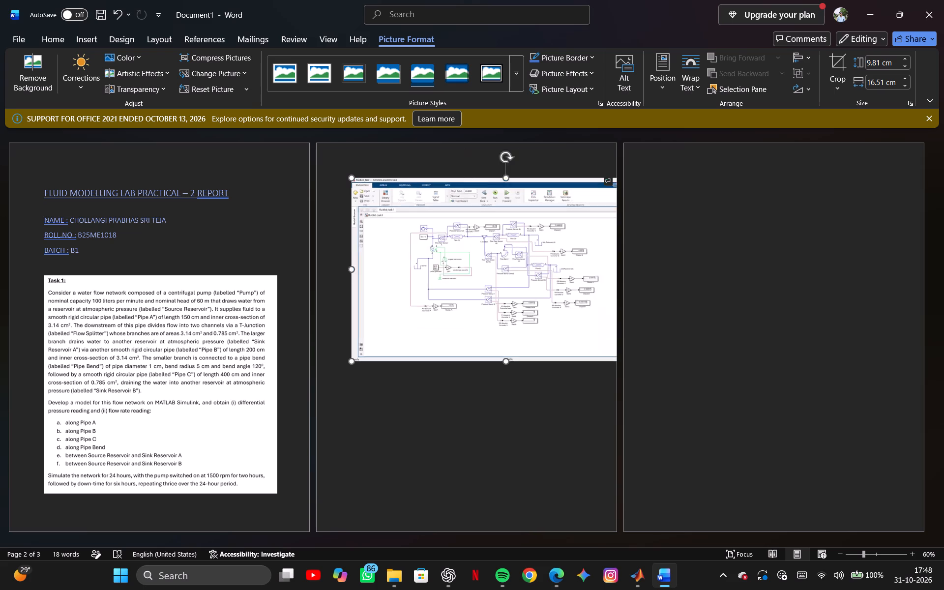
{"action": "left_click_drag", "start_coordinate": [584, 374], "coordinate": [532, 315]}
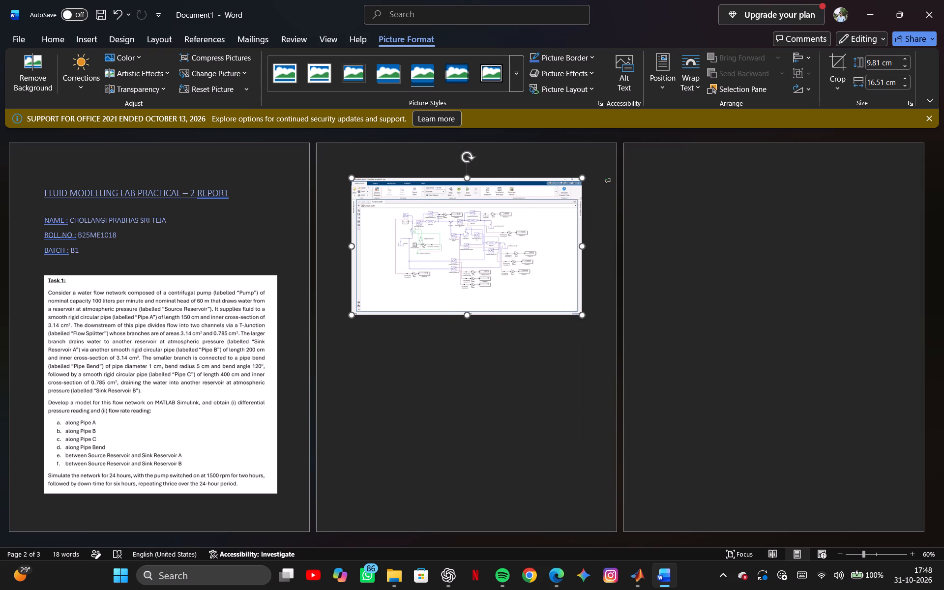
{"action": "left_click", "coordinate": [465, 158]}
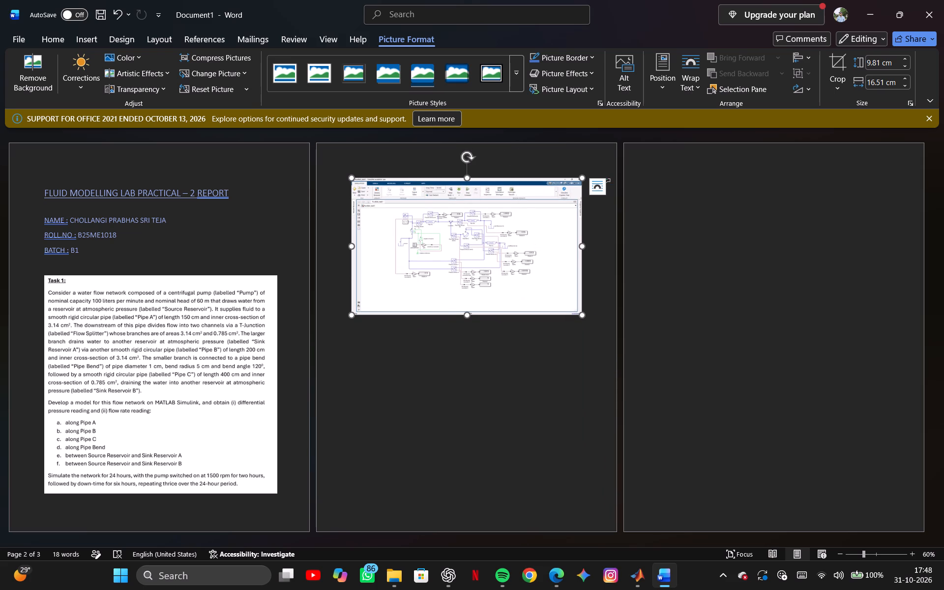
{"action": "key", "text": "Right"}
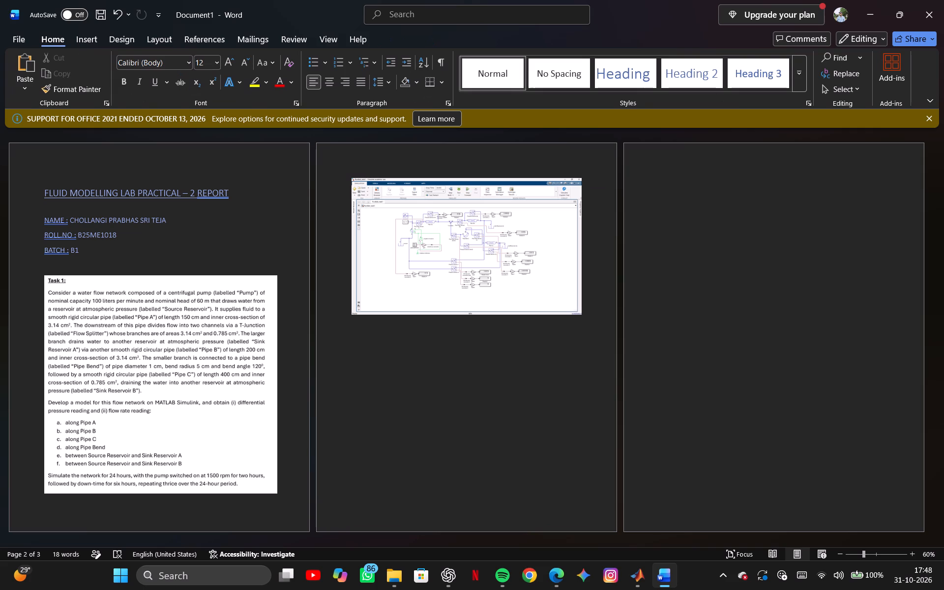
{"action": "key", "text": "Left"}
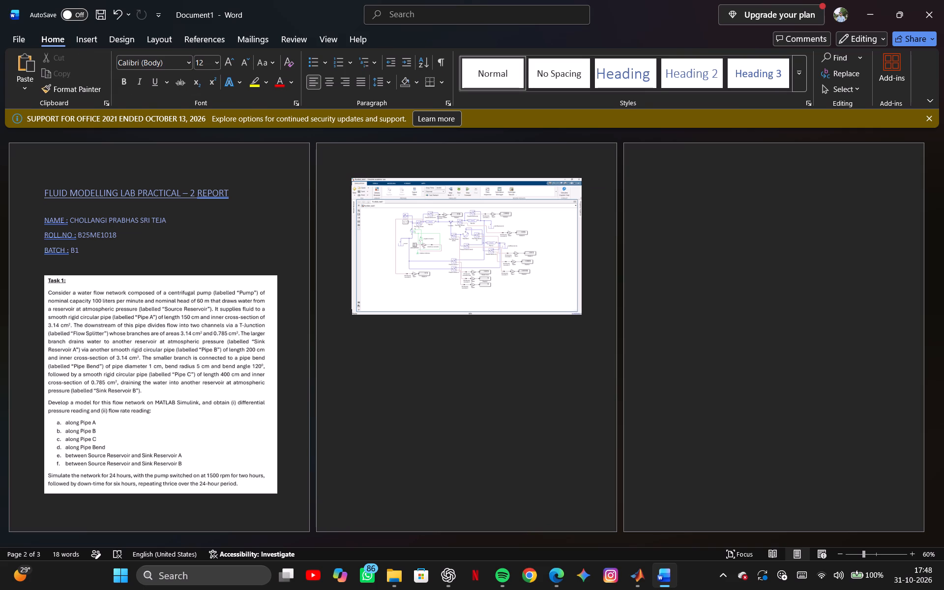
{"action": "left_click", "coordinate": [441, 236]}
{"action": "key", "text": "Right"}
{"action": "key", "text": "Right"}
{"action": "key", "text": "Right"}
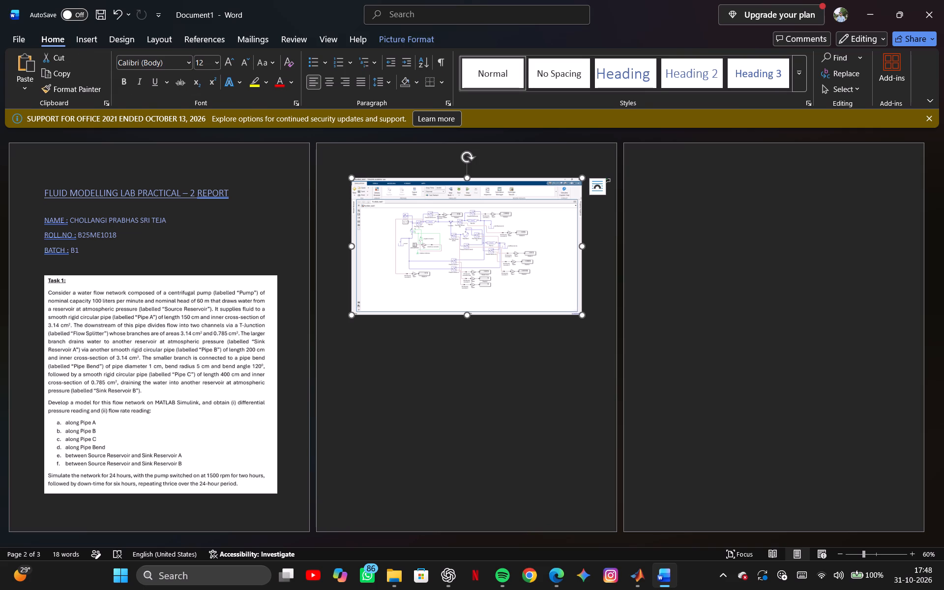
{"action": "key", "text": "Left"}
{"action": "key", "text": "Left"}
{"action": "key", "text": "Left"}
Rotate the model screenshot on the second page 90 degrees counterclockwise into portrait orientation.
{"action": "left_click_drag", "start_coordinate": [466, 152], "coordinate": [468, 229]}
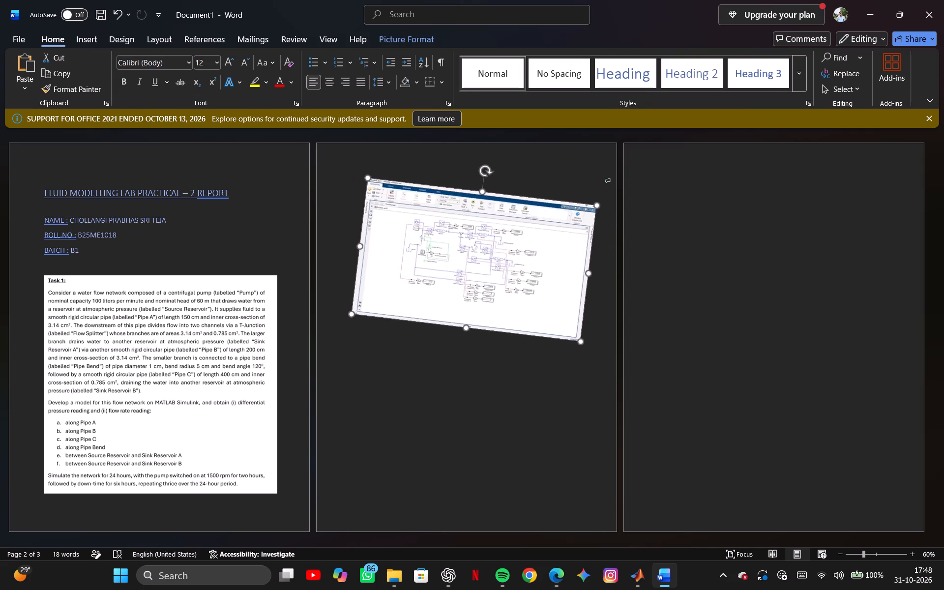
{"action": "left_click_drag", "start_coordinate": [468, 229], "coordinate": [333, 234]}
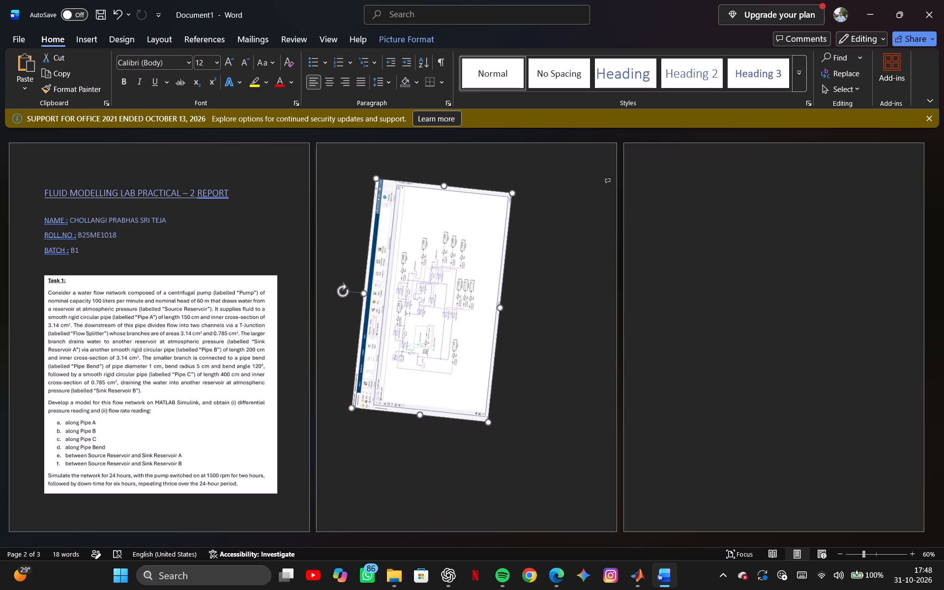
{"action": "left_click_drag", "start_coordinate": [333, 234], "coordinate": [321, 247]}
{"action": "left_click", "coordinate": [321, 247]}
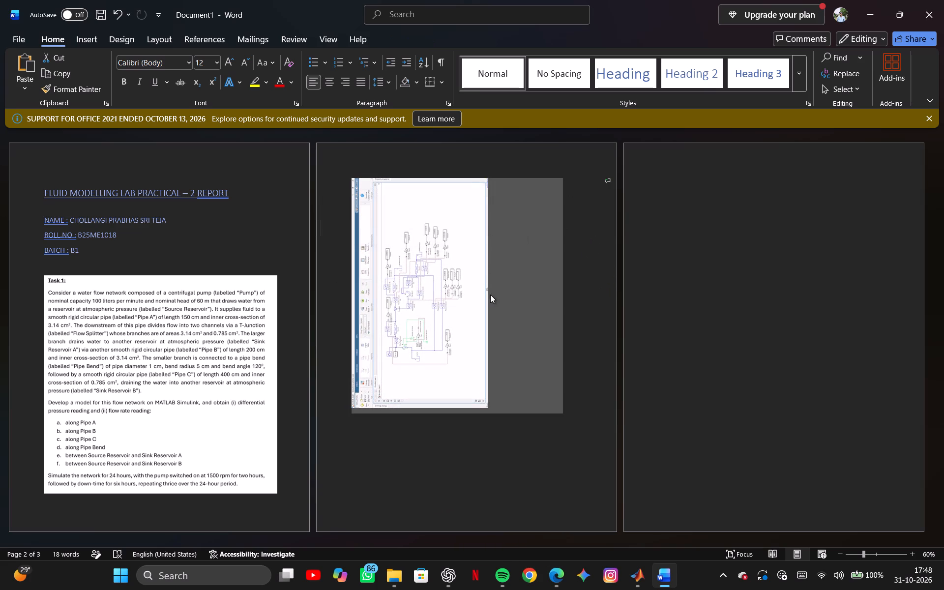
{"action": "left_click", "coordinate": [492, 295]}
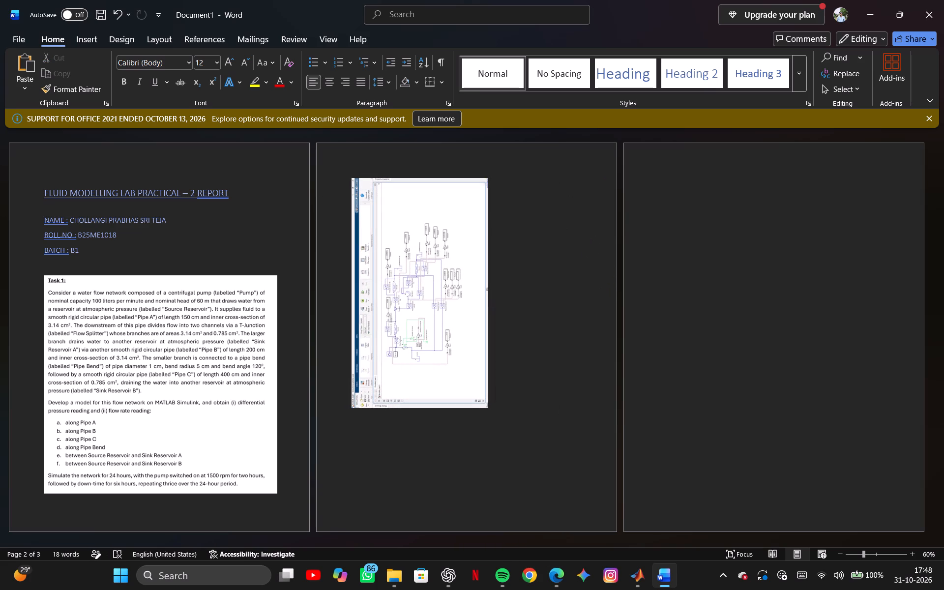
Stretch the rotated model screenshot to nearly the page's text width and down to just above the second page's bottom edge.
{"action": "left_click", "coordinate": [465, 288]}
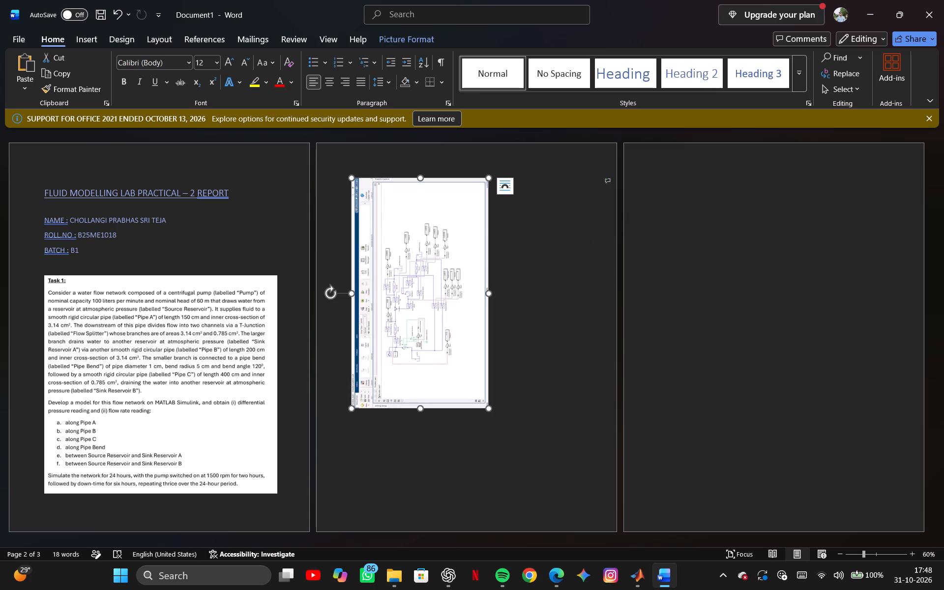
{"action": "left_click_drag", "start_coordinate": [491, 294], "coordinate": [586, 300]}
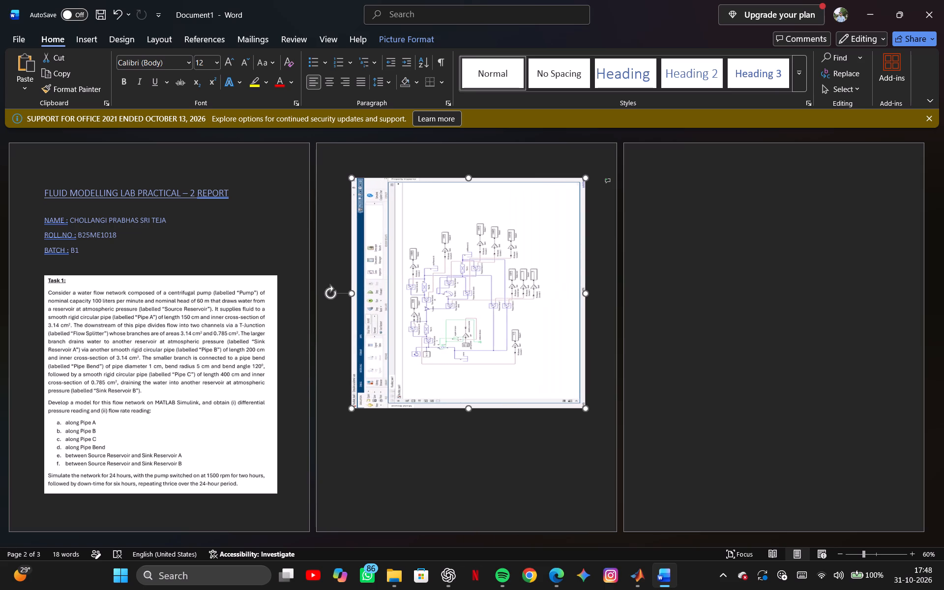
{"action": "left_click_drag", "start_coordinate": [586, 300], "coordinate": [569, 300]}
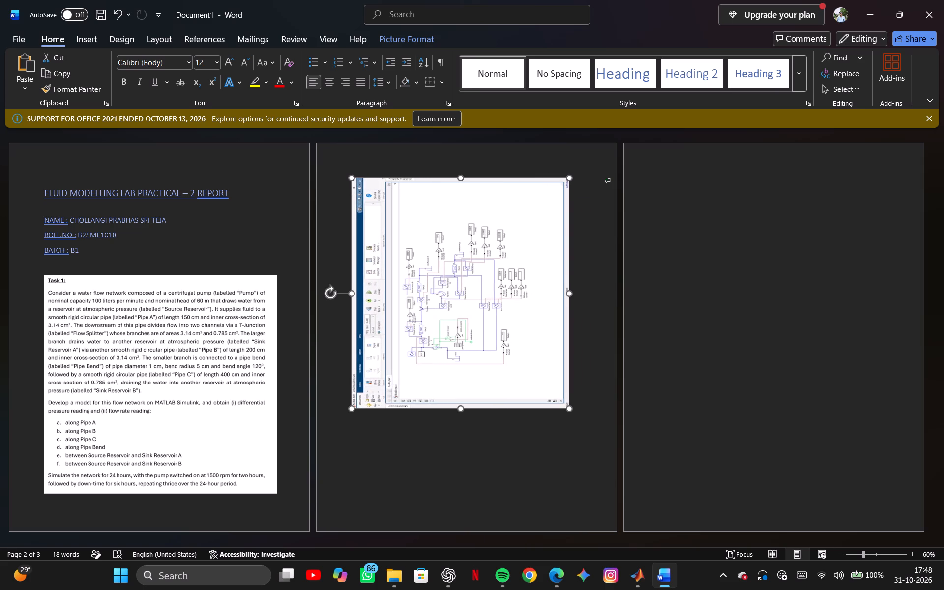
{"action": "left_click_drag", "start_coordinate": [459, 408], "coordinate": [462, 532]}
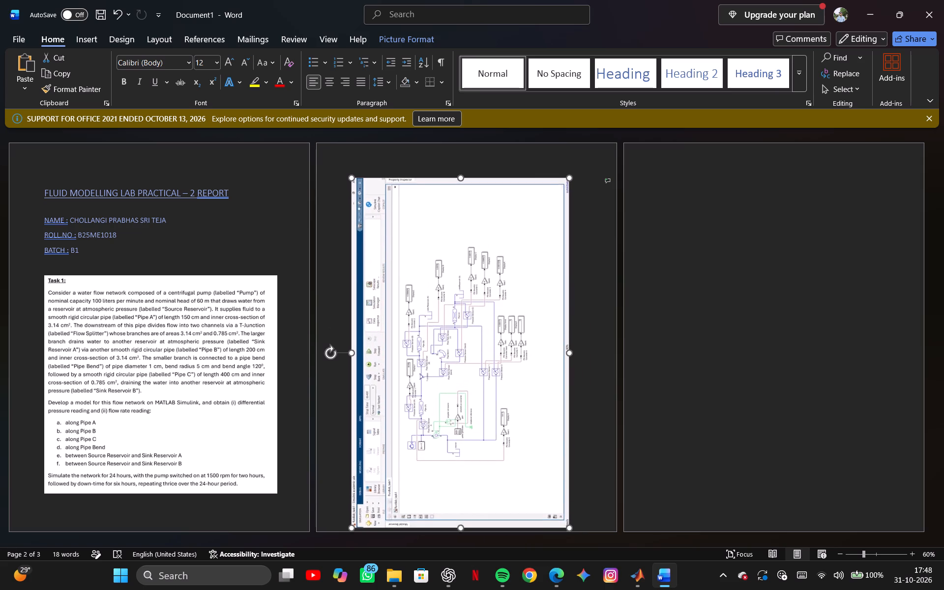
{"action": "left_click_drag", "start_coordinate": [462, 532], "coordinate": [472, 530]}
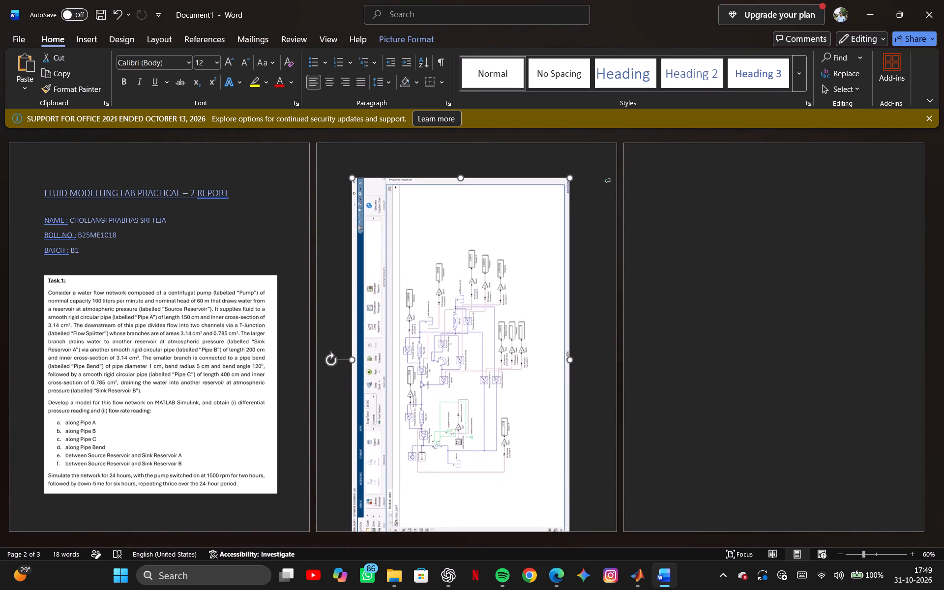
{"action": "left_click_drag", "start_coordinate": [472, 530], "coordinate": [477, 514]}
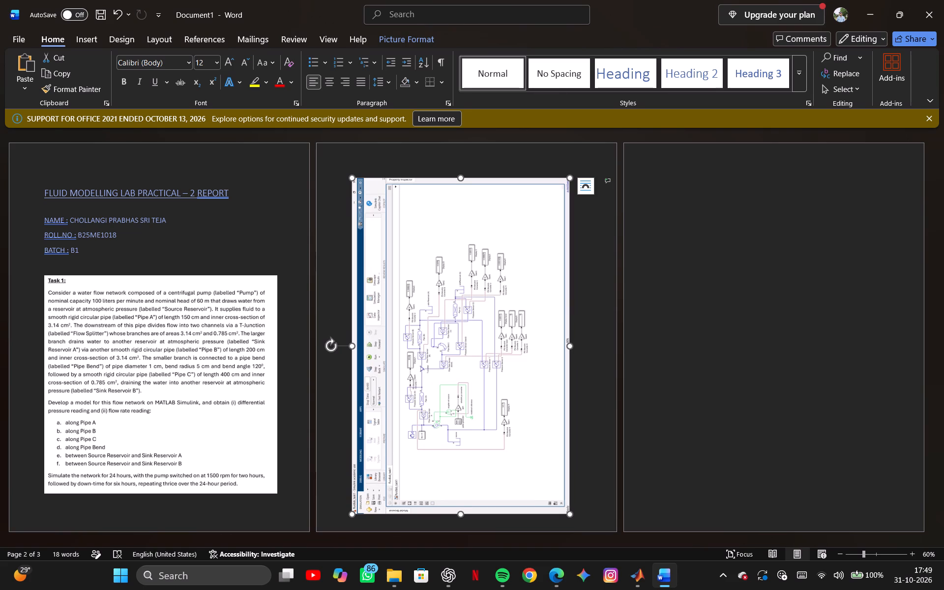
Examine the rotated model screenshot up close to check the legibility of its blocks and display values.
{"action": "left_click", "coordinate": [468, 336]}
{"action": "scroll", "coordinate": [435, 288], "scroll_direction": "up", "scroll_amount": 6, "text": "ctrl"}
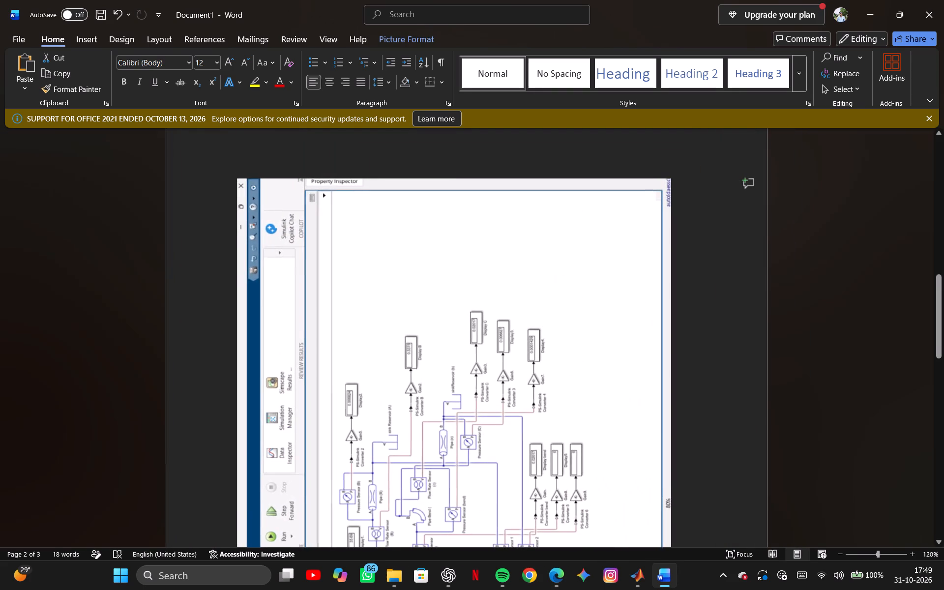
{"action": "scroll", "coordinate": [435, 288], "scroll_direction": "up", "scroll_amount": 7, "text": "ctrl"}
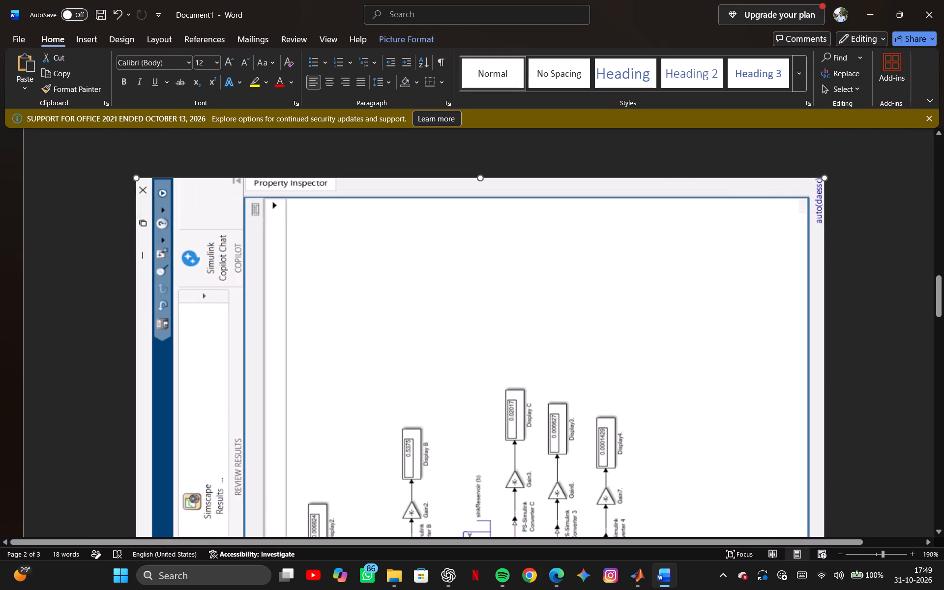
{"action": "scroll", "coordinate": [435, 288], "scroll_direction": "down", "scroll_amount": 6, "text": "ctrl"}
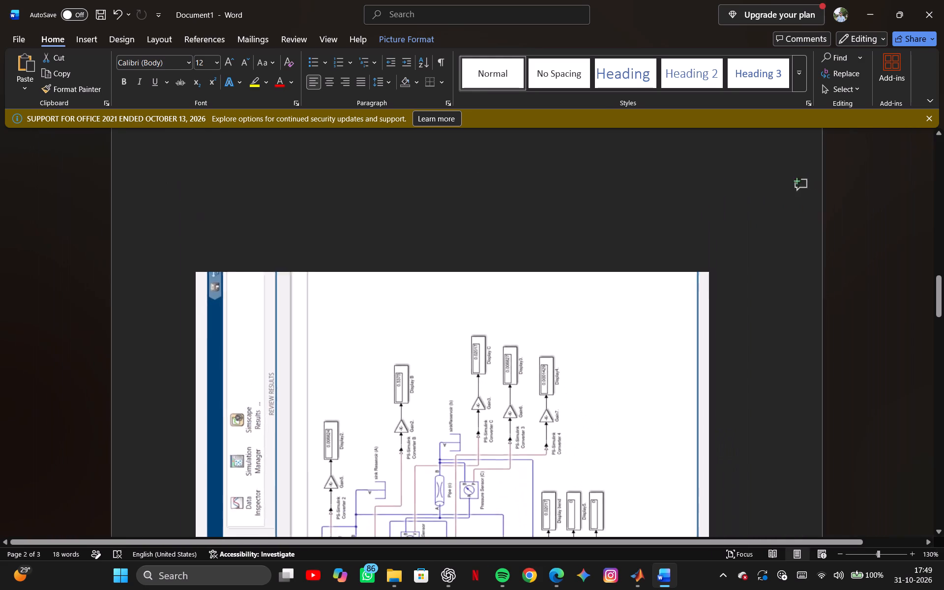
{"action": "scroll", "coordinate": [435, 288], "scroll_direction": "down", "scroll_amount": 7, "text": "ctrl"}
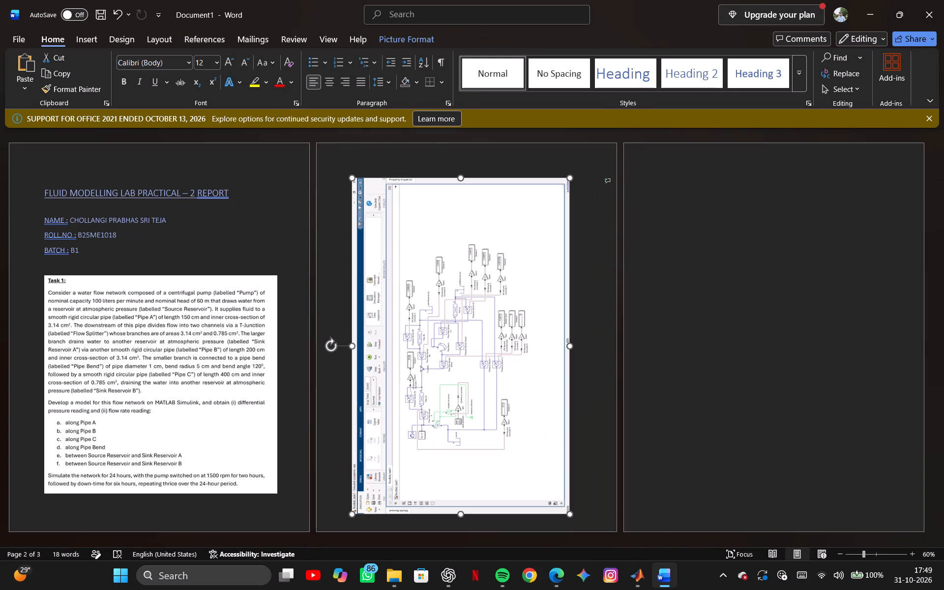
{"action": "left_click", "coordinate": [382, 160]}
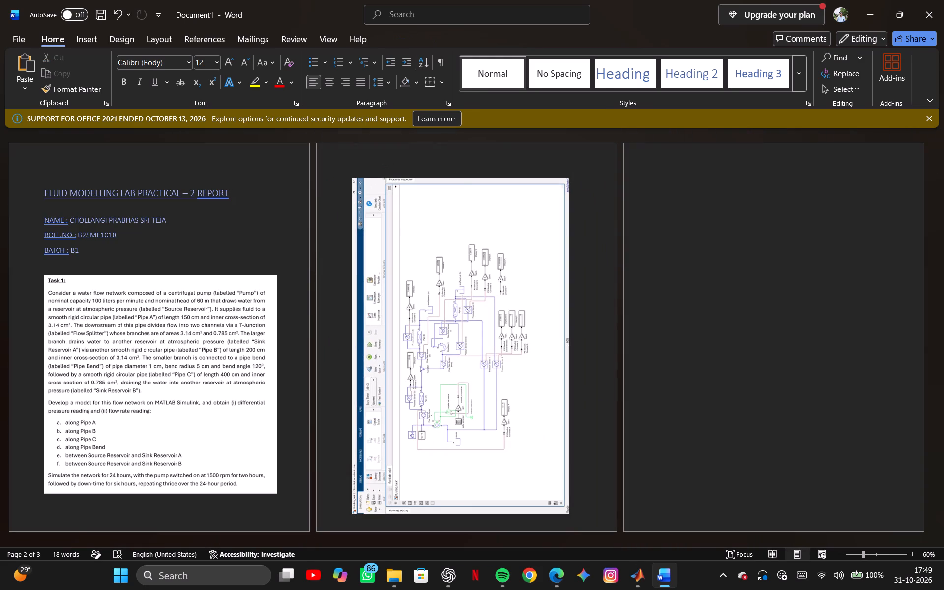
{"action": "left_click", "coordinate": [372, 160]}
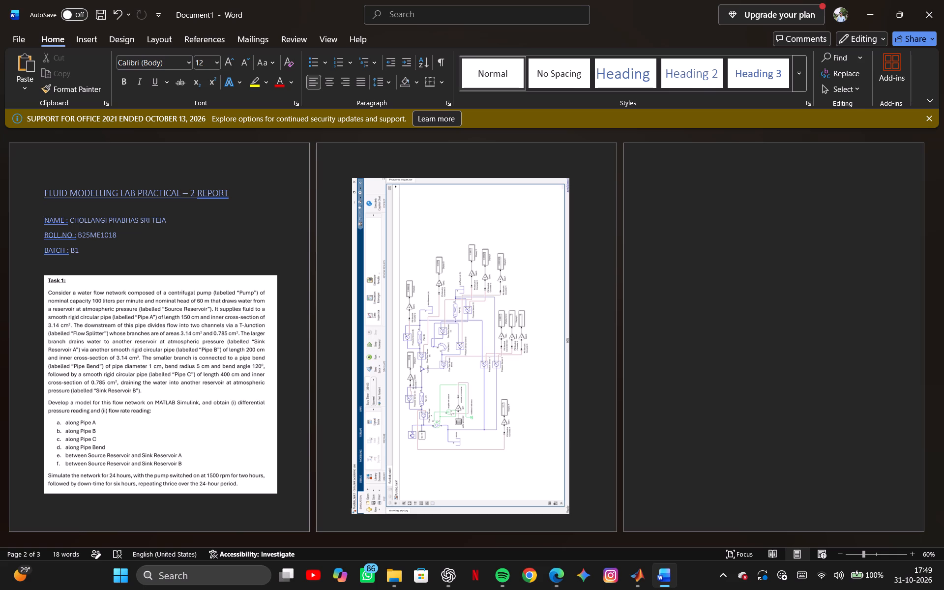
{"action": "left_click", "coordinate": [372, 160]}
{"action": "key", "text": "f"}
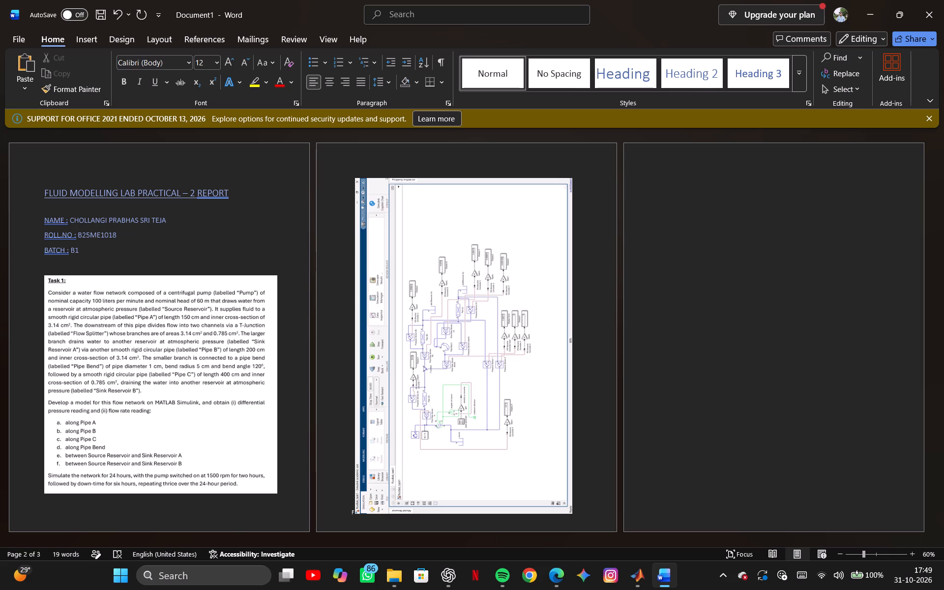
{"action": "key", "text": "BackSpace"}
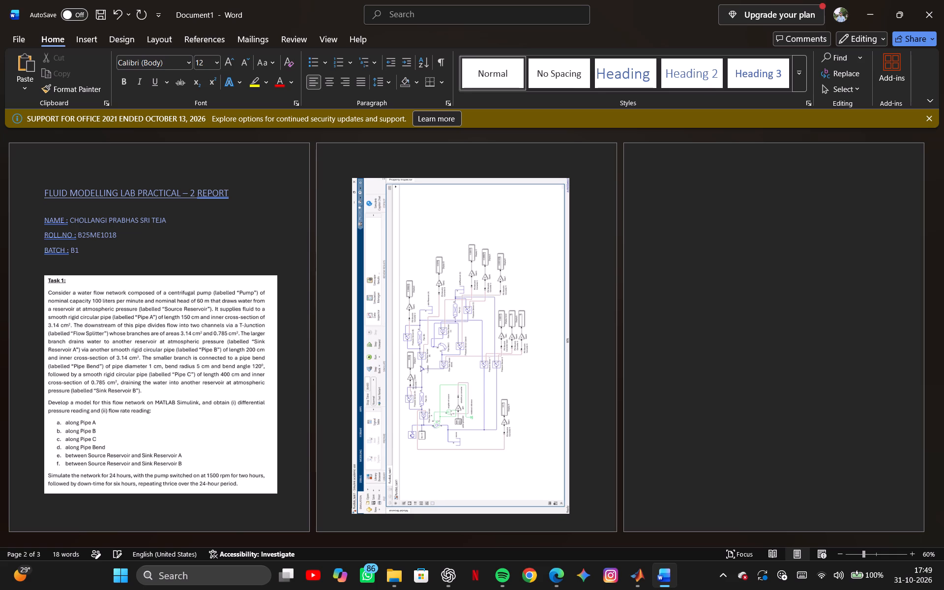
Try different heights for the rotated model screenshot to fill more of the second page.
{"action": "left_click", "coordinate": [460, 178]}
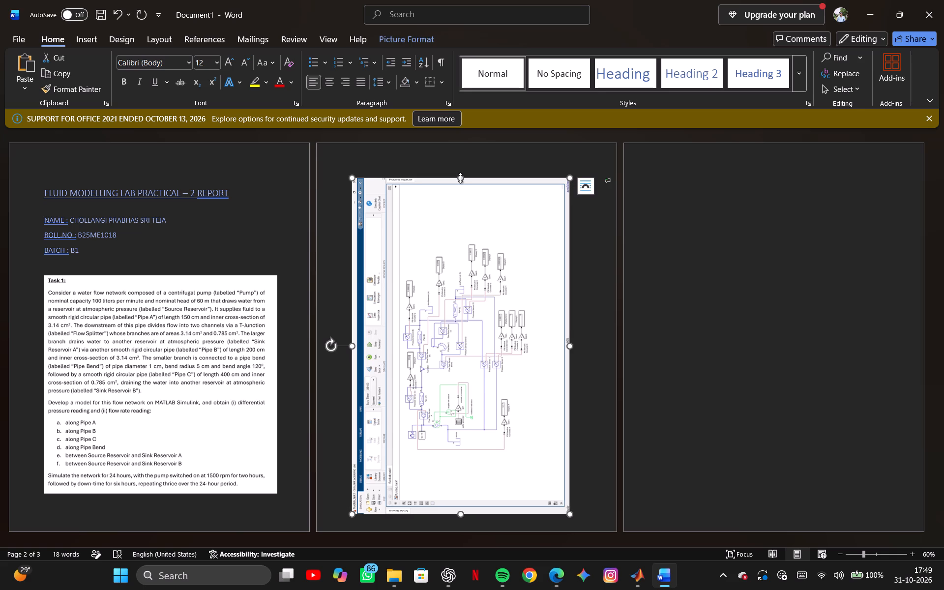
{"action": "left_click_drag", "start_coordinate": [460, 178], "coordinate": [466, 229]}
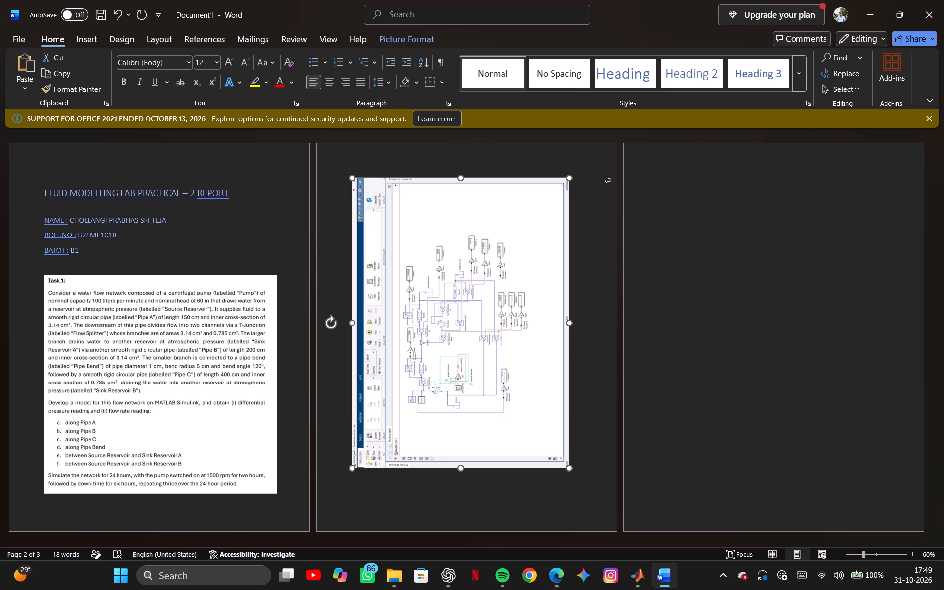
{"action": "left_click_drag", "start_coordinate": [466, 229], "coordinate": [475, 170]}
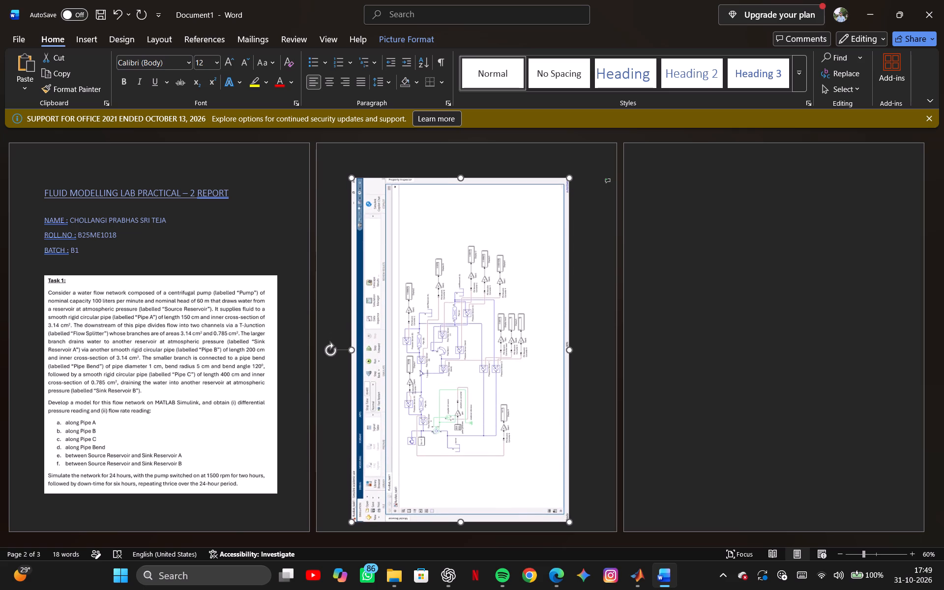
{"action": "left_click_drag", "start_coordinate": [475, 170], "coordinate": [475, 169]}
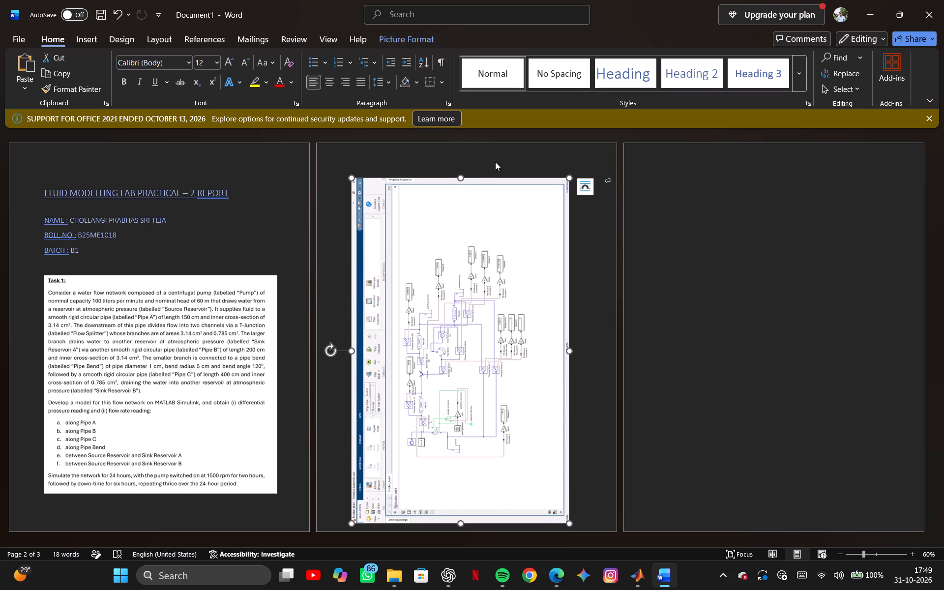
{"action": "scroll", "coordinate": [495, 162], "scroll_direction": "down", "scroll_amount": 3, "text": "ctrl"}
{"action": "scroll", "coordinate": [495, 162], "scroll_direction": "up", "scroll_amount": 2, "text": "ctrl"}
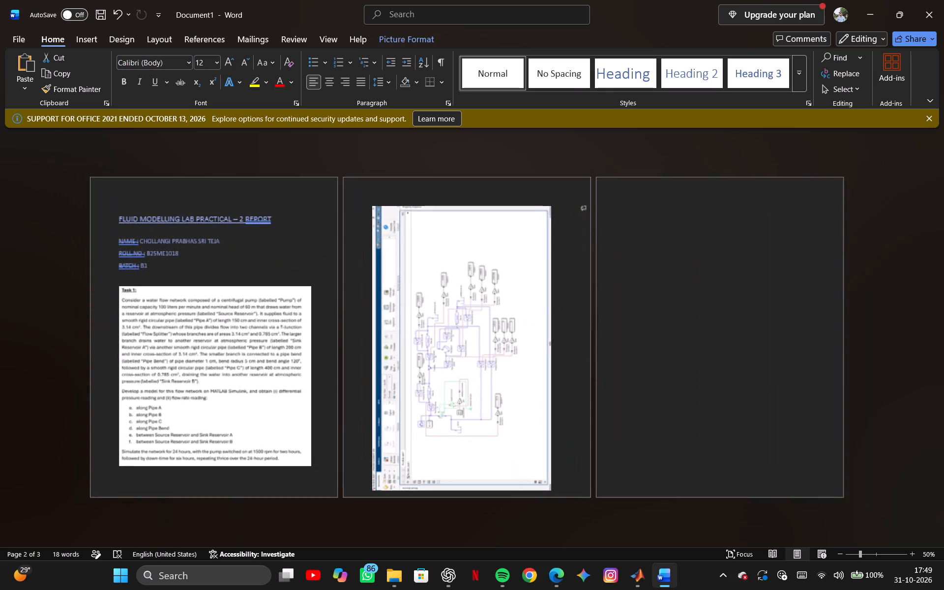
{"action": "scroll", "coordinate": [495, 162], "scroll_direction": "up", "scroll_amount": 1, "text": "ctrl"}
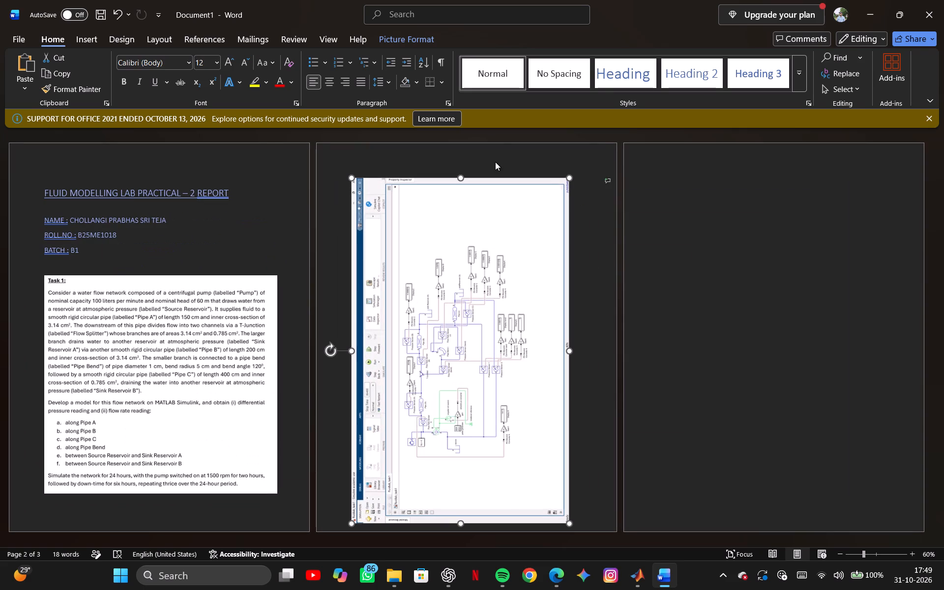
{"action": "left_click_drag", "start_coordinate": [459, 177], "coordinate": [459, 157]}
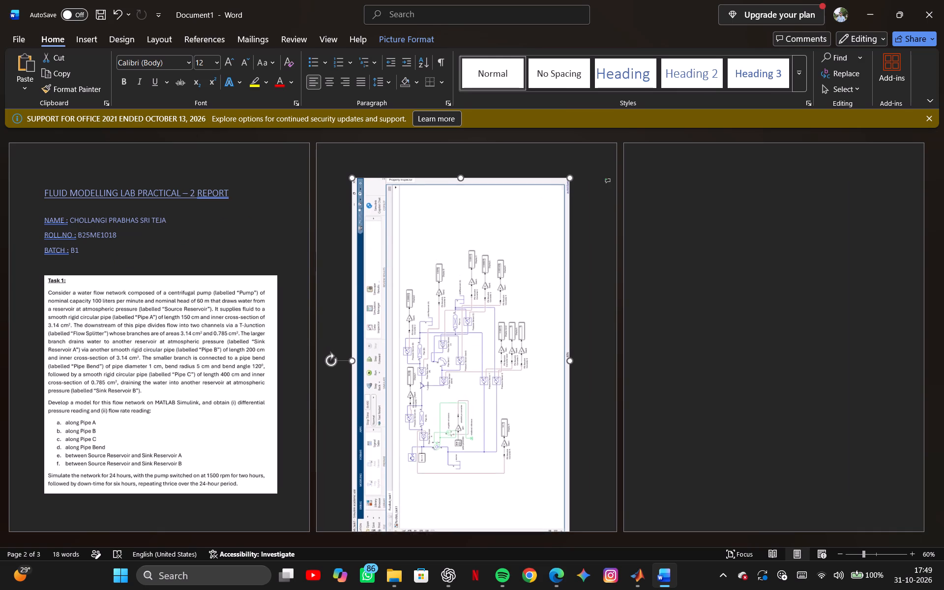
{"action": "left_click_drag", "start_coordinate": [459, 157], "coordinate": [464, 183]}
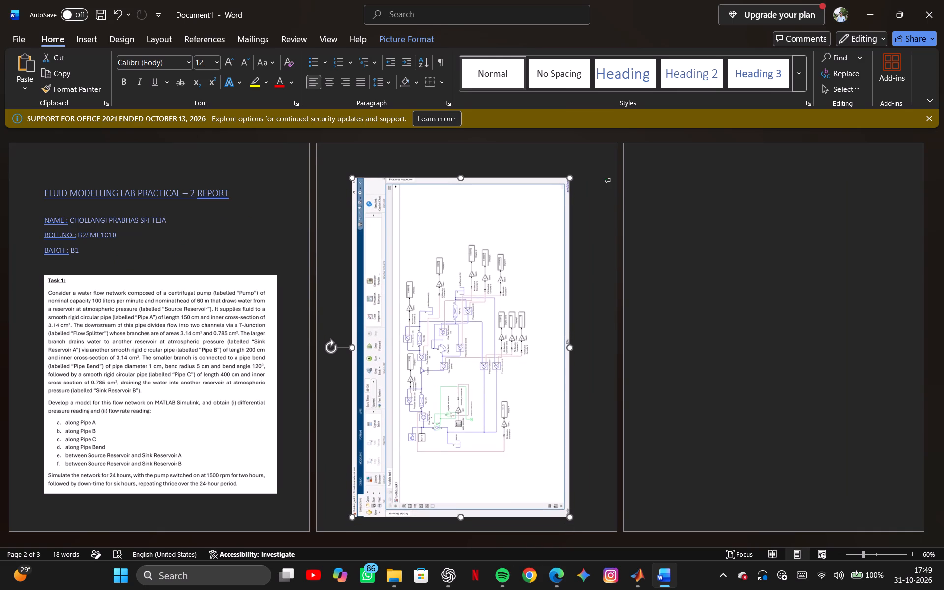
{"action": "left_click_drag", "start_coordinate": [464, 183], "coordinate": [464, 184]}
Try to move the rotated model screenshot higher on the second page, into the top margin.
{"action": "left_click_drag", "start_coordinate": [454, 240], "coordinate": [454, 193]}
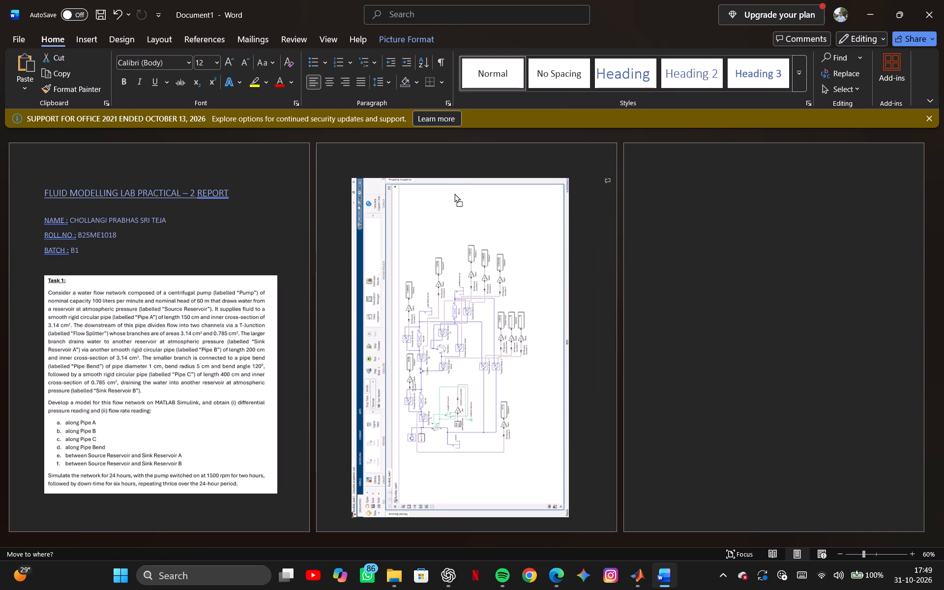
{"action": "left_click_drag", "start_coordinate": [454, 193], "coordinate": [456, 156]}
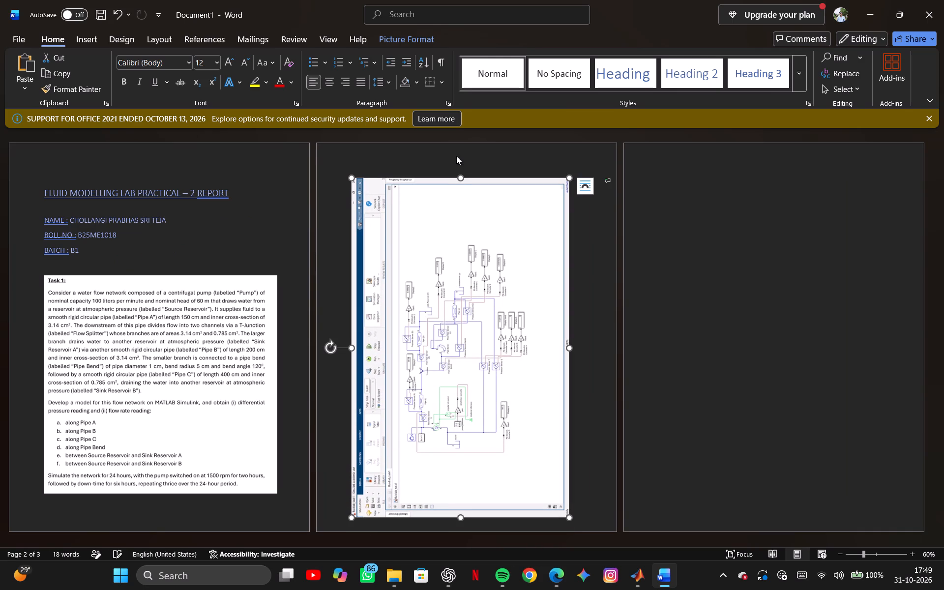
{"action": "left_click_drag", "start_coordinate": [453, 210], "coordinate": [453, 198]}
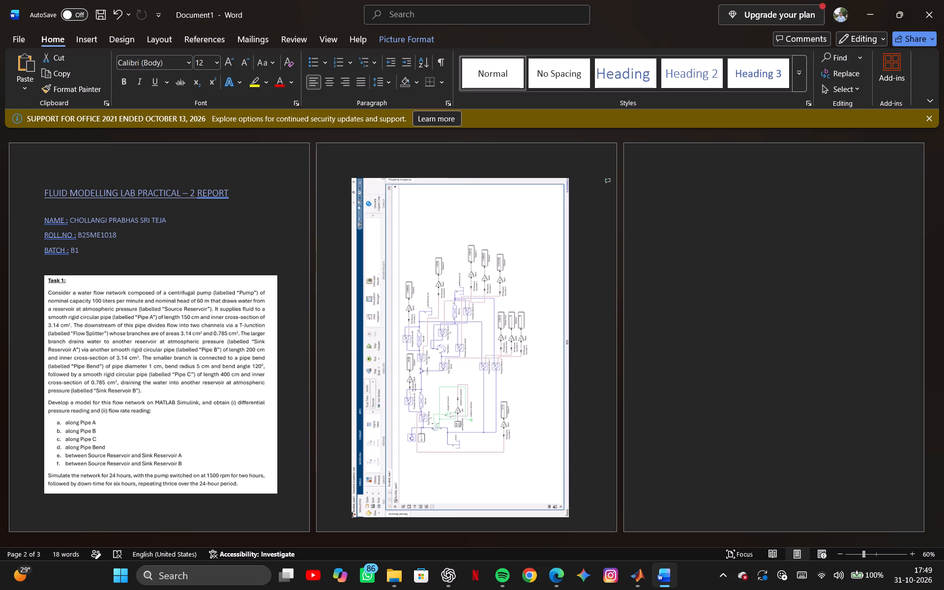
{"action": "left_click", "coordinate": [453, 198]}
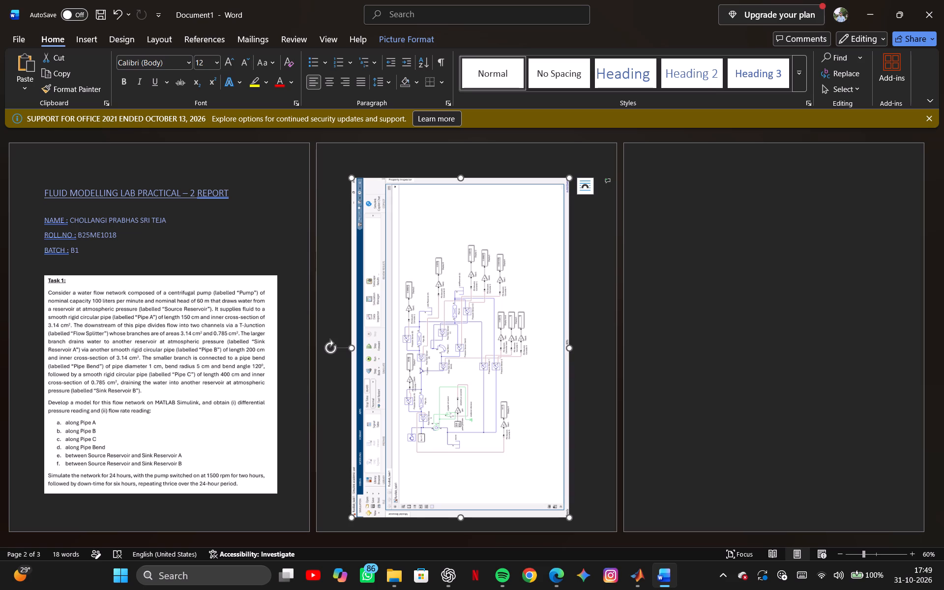
Widen the rotated model screenshot past the text margin to just short of the second page's right edge.
{"action": "left_click_drag", "start_coordinate": [570, 349], "coordinate": [586, 346]}
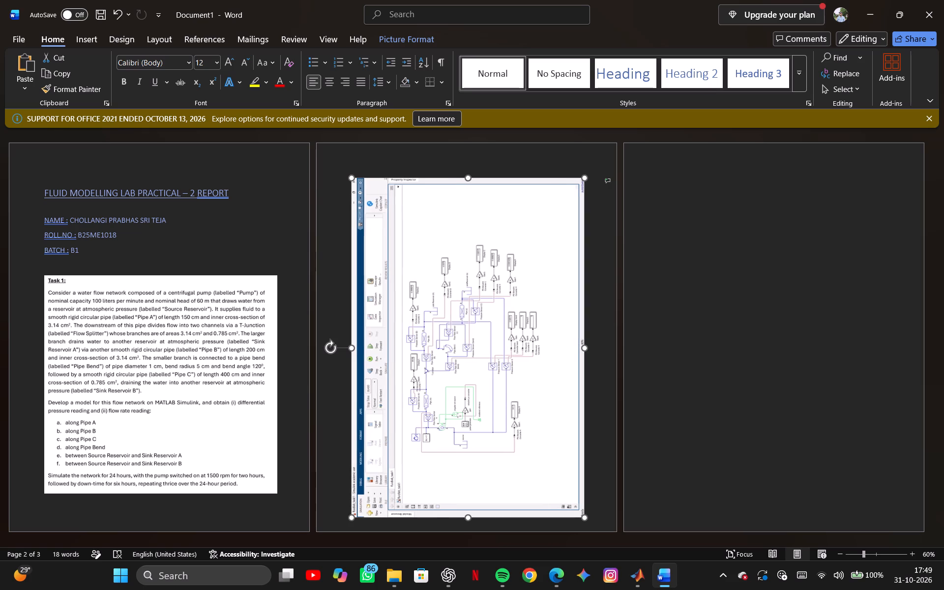
{"action": "left_click_drag", "start_coordinate": [586, 346], "coordinate": [606, 342]}
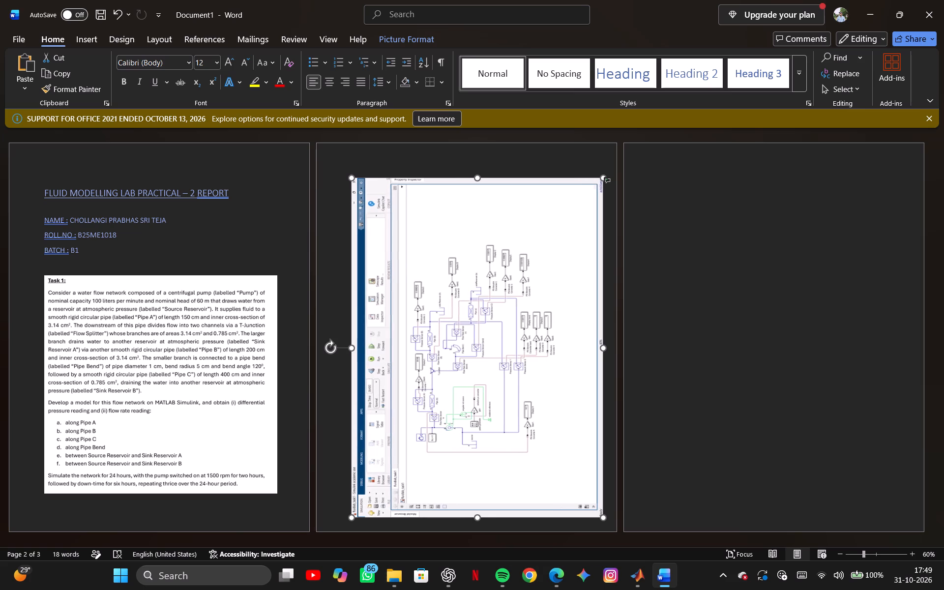
{"action": "left_click_drag", "start_coordinate": [606, 342], "coordinate": [596, 334]}
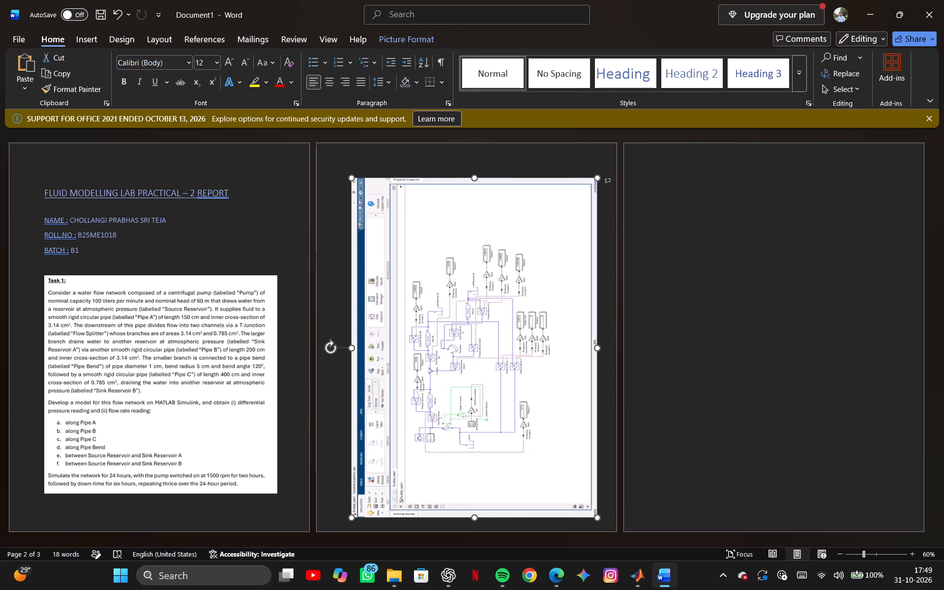
{"action": "left_click_drag", "start_coordinate": [596, 334], "coordinate": [601, 334]}
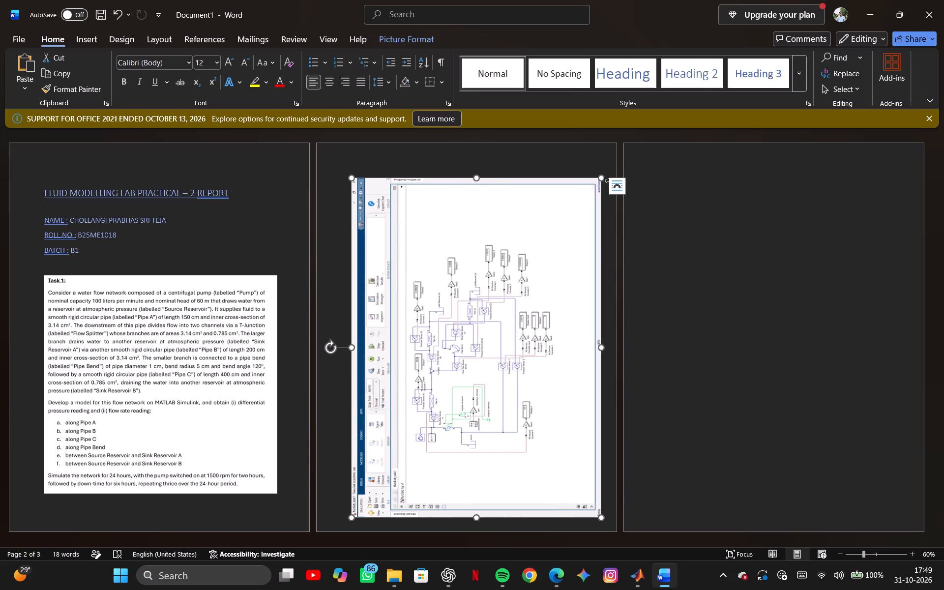
Adjust the rotated model screenshot's height so it ends just above the second page's bottom edge.
{"action": "left_click_drag", "start_coordinate": [476, 520], "coordinate": [482, 507]}
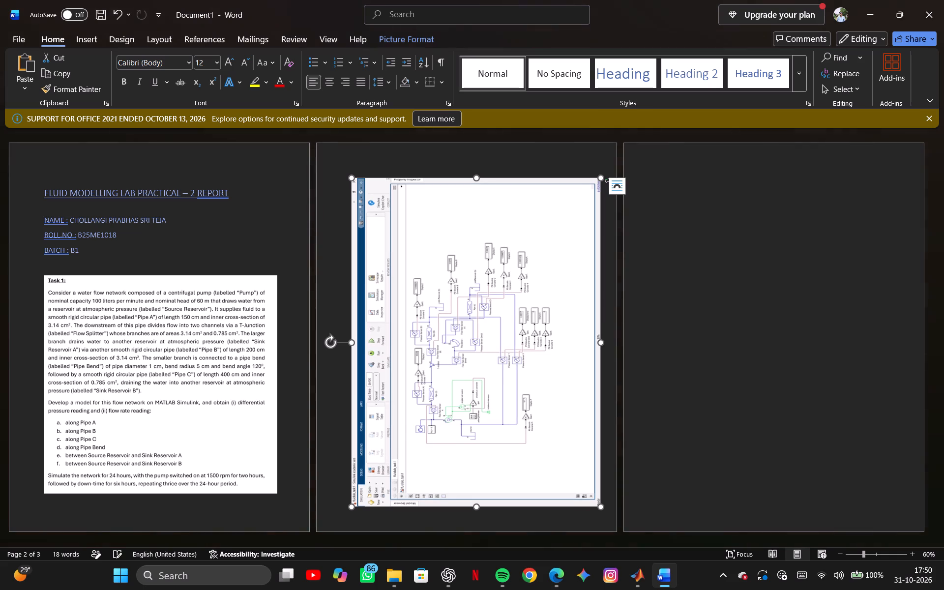
{"action": "left_click_drag", "start_coordinate": [472, 175], "coordinate": [477, 160]}
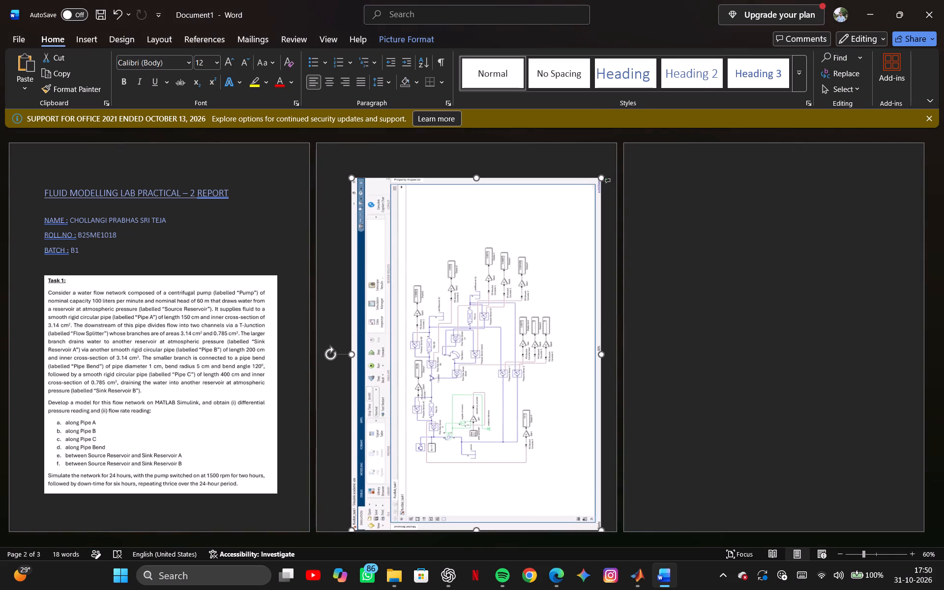
{"action": "left_click_drag", "start_coordinate": [477, 160], "coordinate": [476, 175]}
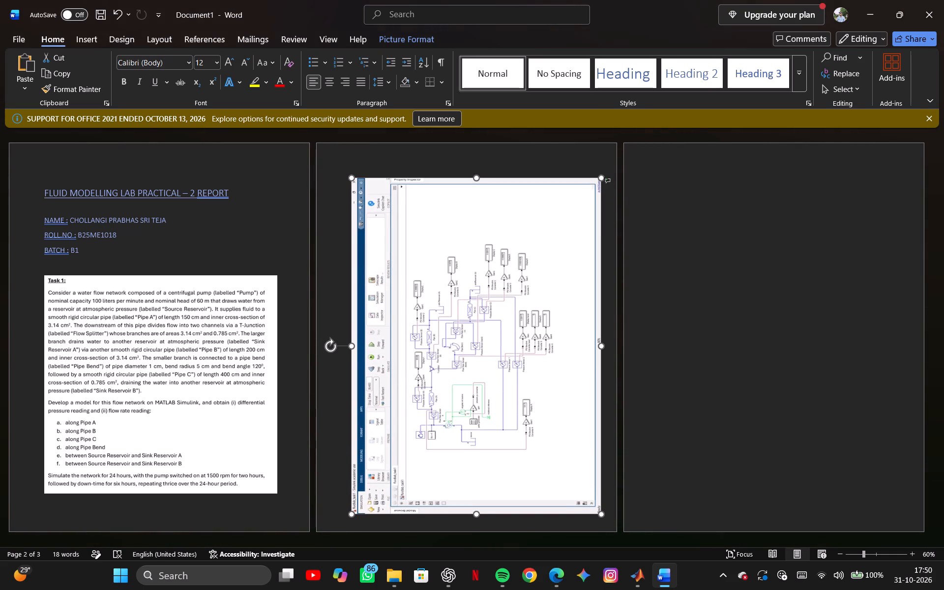
{"action": "left_click_drag", "start_coordinate": [476, 175], "coordinate": [474, 162]}
{"action": "scroll", "coordinate": [405, 207], "scroll_direction": "down", "scroll_amount": 2, "text": "ctrl"}
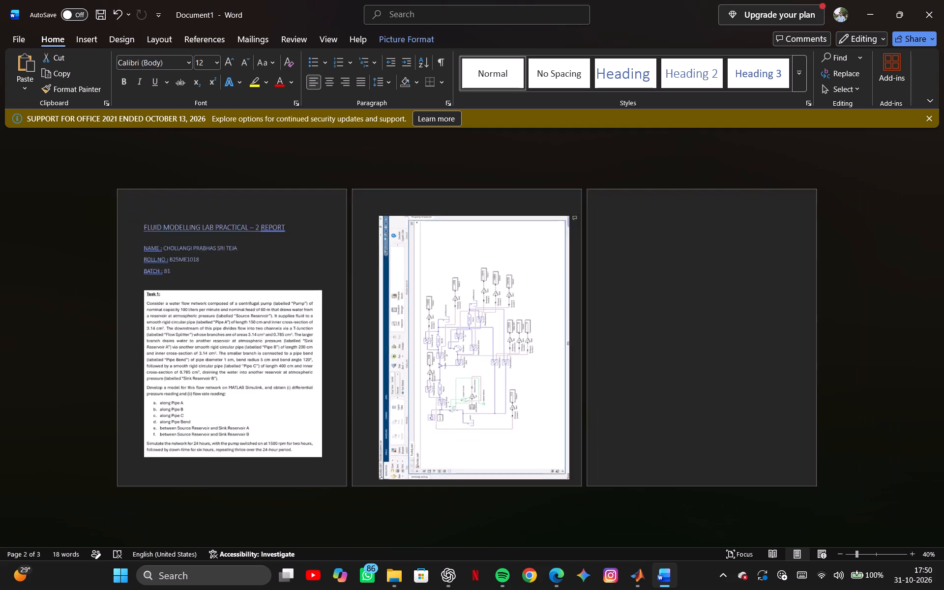
{"action": "scroll", "coordinate": [405, 207], "scroll_direction": "up", "scroll_amount": 1, "text": "ctrl"}
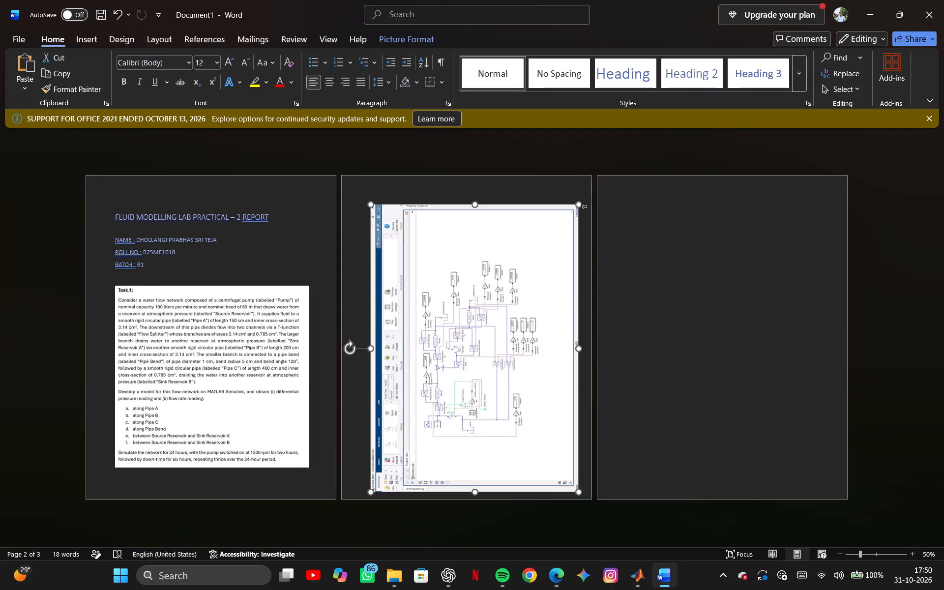
Begin the third page's explanatory text with "From the model shown in the previous slide".
{"action": "left_click", "coordinate": [664, 234]}
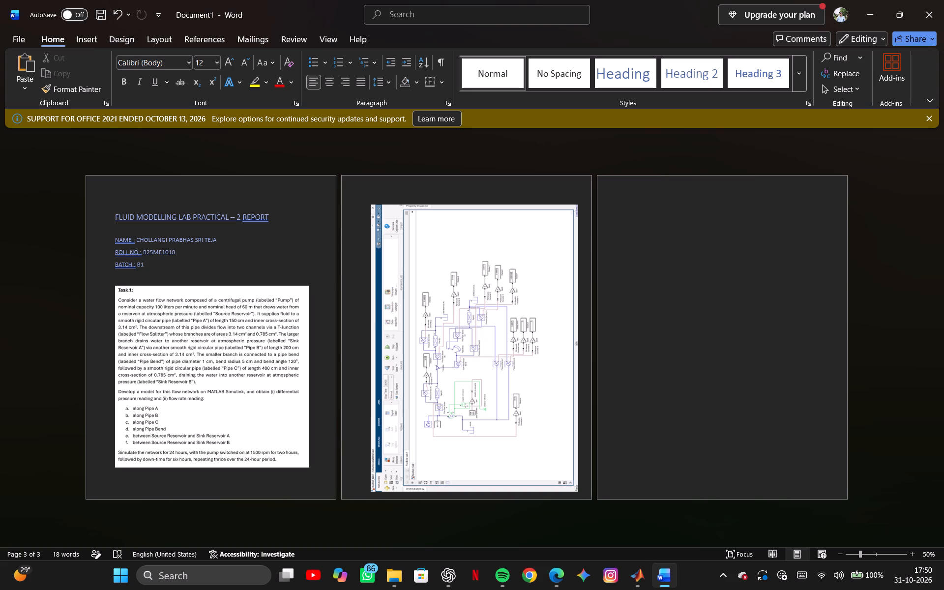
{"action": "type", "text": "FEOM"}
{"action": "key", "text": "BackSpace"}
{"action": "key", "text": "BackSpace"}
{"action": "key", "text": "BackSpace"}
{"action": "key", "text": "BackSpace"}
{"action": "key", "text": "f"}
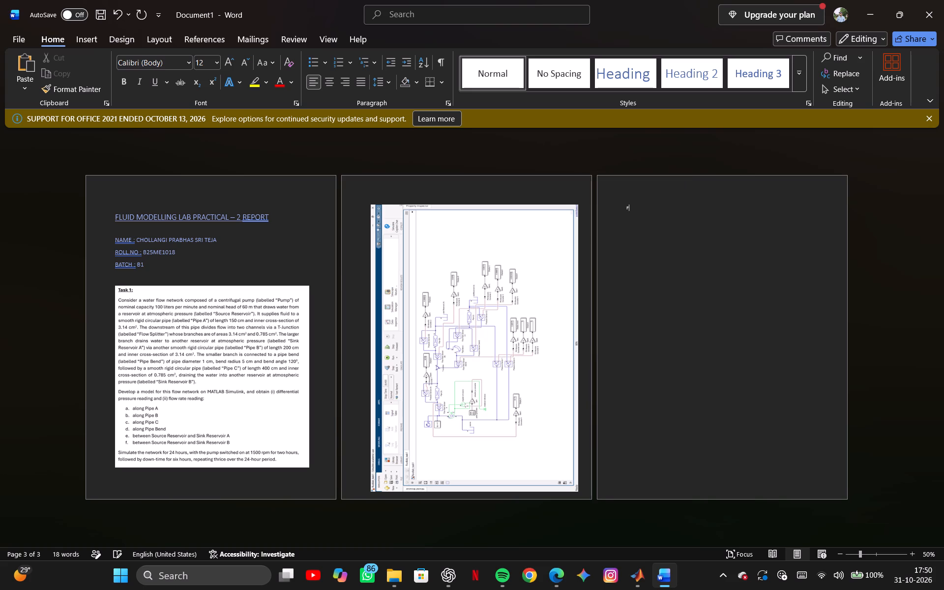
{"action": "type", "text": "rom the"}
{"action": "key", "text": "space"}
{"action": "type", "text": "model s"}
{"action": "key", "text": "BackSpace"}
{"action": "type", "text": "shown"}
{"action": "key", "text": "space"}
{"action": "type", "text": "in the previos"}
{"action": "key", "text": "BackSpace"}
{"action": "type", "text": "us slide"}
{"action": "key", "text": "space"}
Continue the third-page sentence with "we can see the differential pressure readings and the flow meters".
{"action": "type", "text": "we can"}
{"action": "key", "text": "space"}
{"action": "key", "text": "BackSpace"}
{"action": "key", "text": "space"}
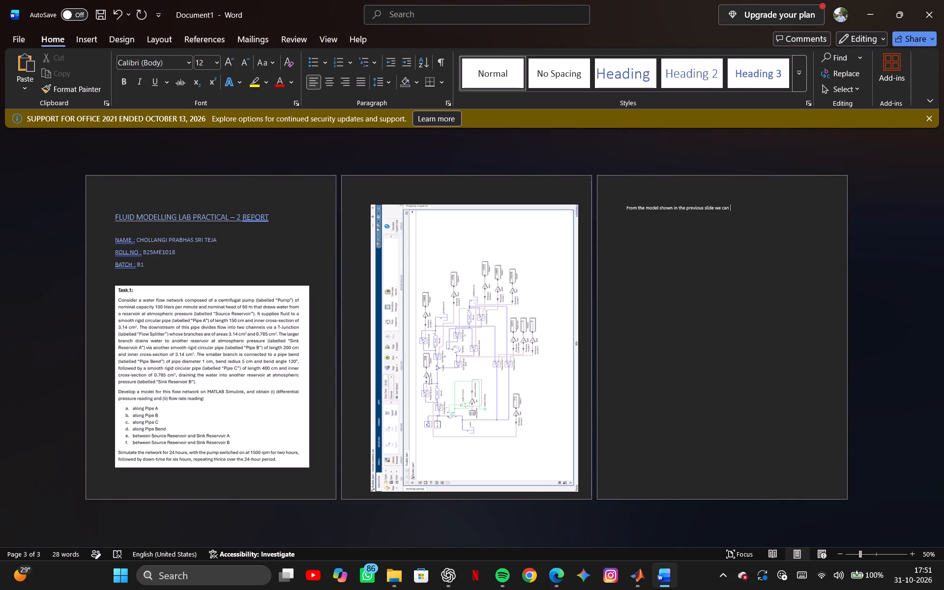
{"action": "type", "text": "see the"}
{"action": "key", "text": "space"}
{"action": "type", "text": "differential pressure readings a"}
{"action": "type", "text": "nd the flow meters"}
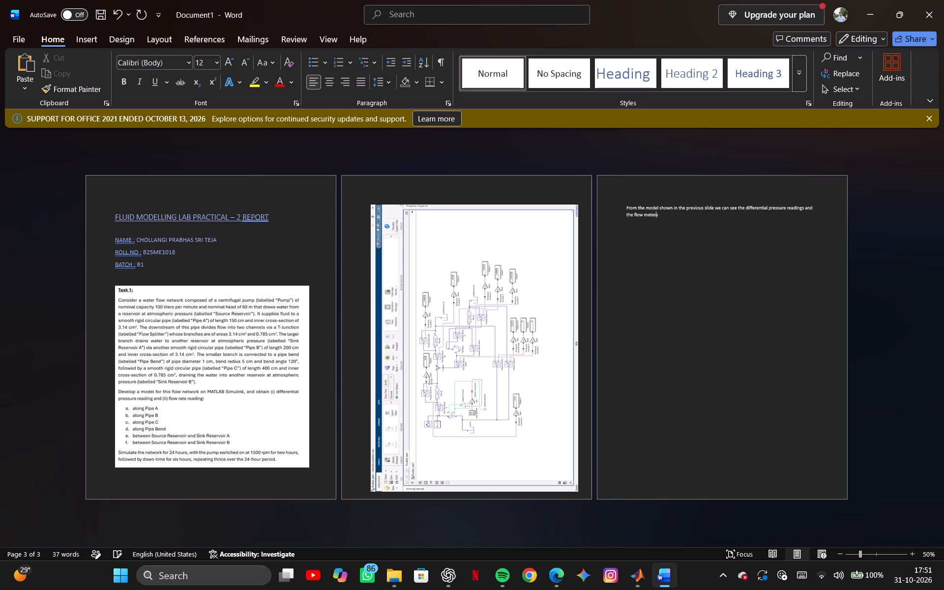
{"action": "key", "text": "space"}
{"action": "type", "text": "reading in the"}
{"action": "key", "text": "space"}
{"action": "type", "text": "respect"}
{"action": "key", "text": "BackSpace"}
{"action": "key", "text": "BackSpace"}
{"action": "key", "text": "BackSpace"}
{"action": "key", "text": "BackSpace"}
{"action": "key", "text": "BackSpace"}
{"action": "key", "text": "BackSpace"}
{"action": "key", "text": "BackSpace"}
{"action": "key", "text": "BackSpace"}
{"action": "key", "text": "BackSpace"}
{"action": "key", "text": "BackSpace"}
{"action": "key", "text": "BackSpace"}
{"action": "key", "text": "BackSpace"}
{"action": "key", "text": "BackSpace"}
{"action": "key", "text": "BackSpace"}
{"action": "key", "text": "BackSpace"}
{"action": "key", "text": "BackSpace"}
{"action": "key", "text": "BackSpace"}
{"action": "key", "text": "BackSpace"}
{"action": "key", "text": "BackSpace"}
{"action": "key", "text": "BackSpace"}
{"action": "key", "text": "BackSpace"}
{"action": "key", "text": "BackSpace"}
Continue the sentence after "flow meters" with "across the pipes and reservoirs".
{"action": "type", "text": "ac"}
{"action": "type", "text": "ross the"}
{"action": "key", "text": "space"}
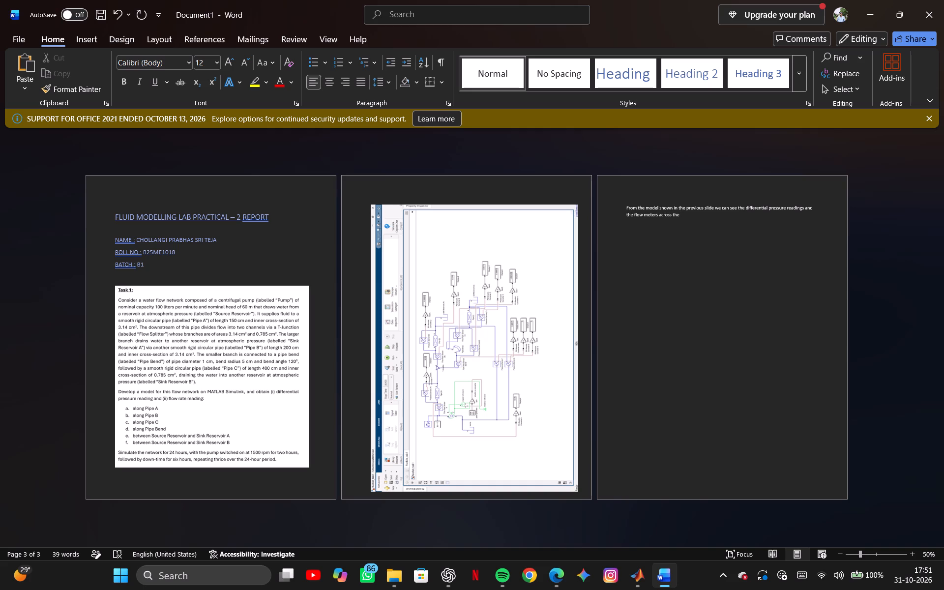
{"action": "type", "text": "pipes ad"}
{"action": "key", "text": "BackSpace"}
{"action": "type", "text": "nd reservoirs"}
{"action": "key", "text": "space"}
Finish the sentence with "through the displays respectively ." and start a new paragraph below it.
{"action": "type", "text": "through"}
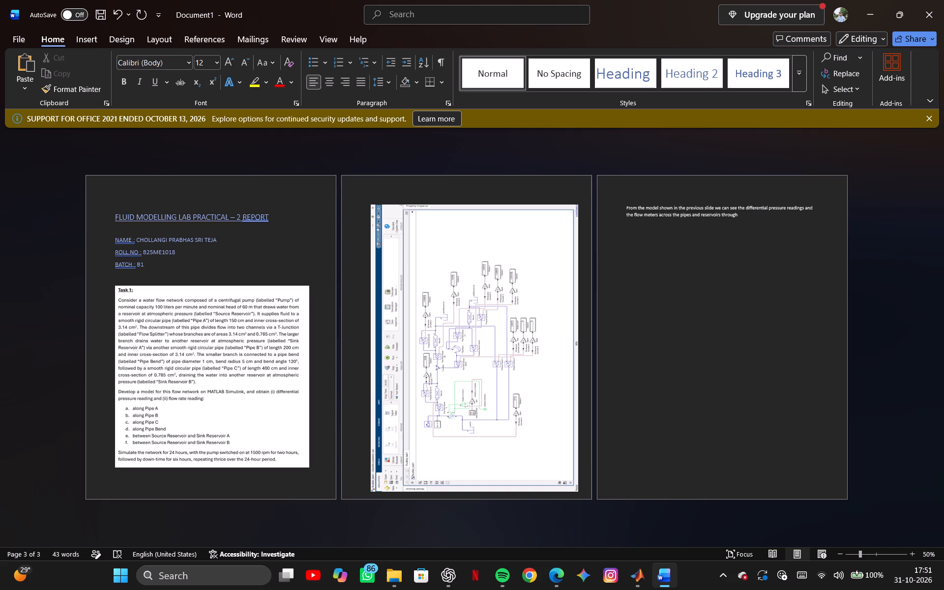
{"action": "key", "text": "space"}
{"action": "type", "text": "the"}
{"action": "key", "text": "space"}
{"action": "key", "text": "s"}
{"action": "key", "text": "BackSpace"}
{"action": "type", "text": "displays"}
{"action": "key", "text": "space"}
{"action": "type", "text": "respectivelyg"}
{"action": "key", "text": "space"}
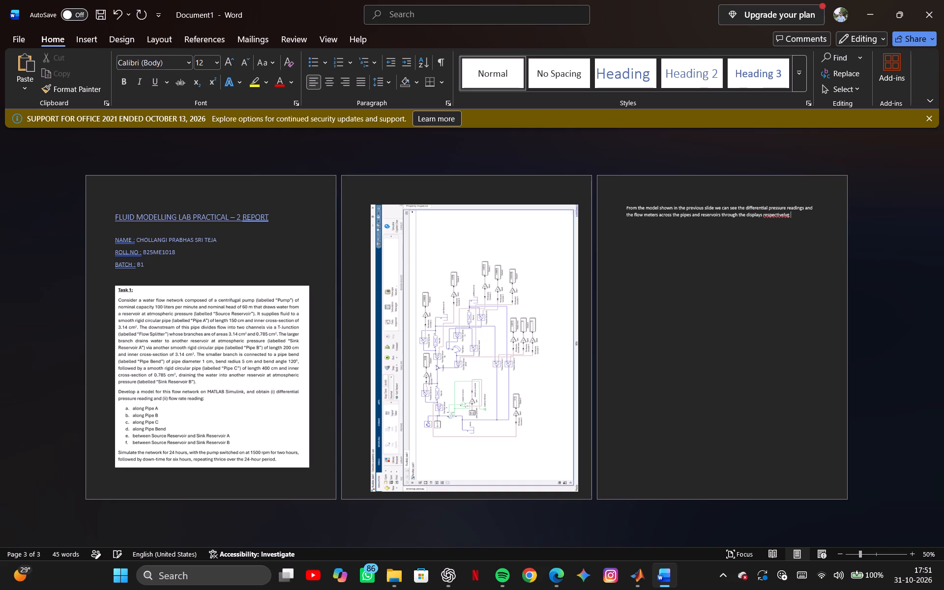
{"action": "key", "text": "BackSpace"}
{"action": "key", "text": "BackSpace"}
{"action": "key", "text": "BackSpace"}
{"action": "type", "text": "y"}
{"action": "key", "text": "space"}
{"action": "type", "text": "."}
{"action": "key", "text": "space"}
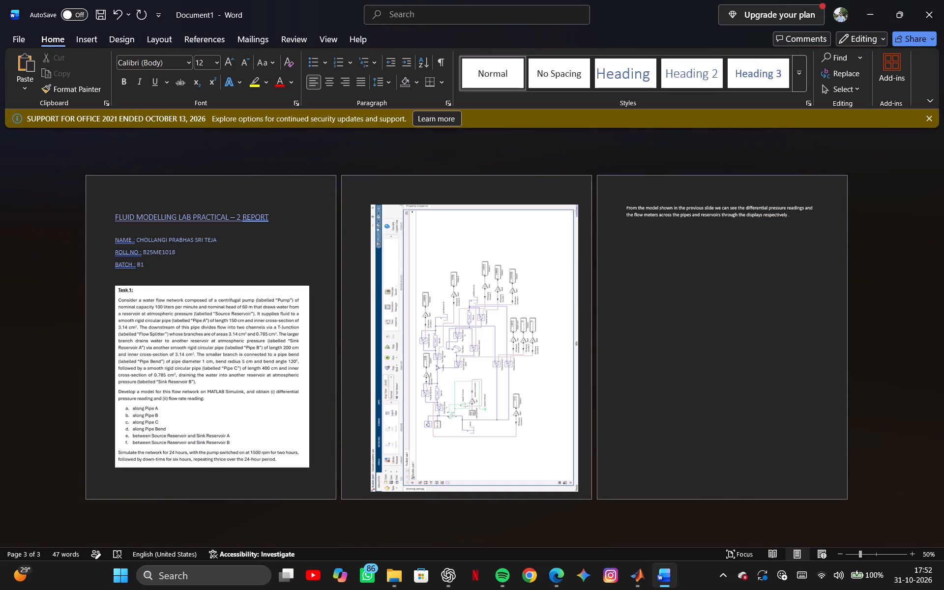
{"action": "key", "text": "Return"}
Add the lettered list item "A) Along the pipe A" below the introductory sentence on the third page.
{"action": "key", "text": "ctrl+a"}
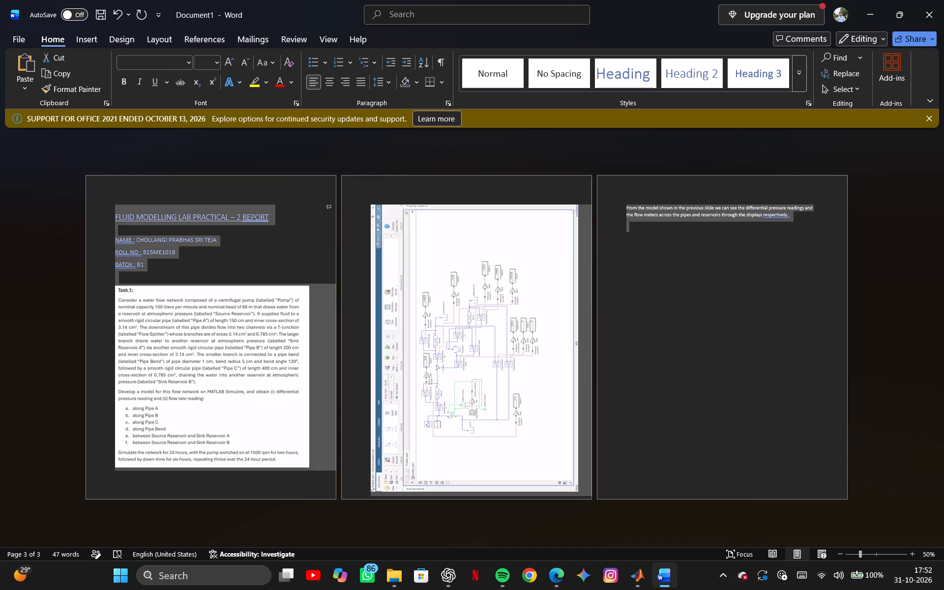
{"action": "left_click", "coordinate": [636, 228]}
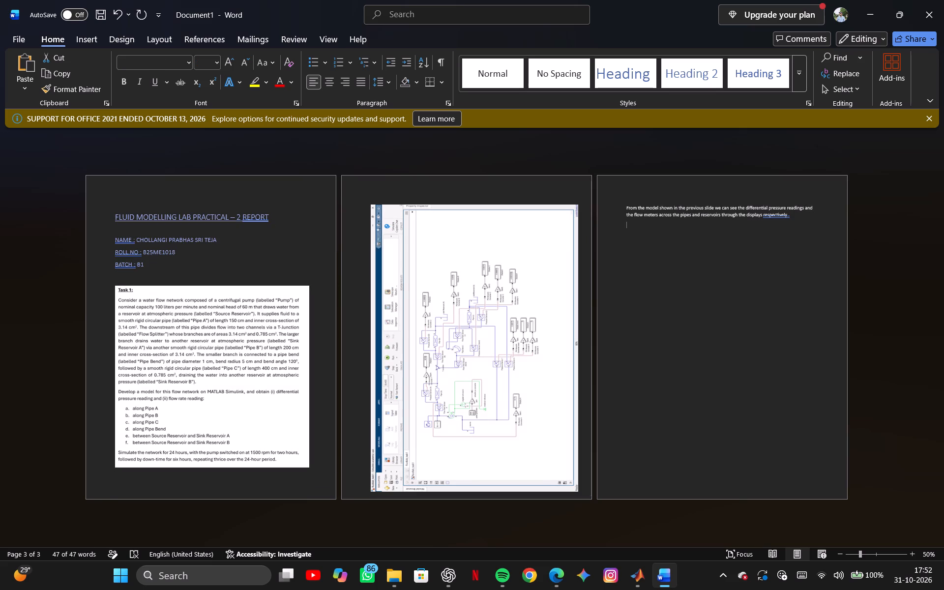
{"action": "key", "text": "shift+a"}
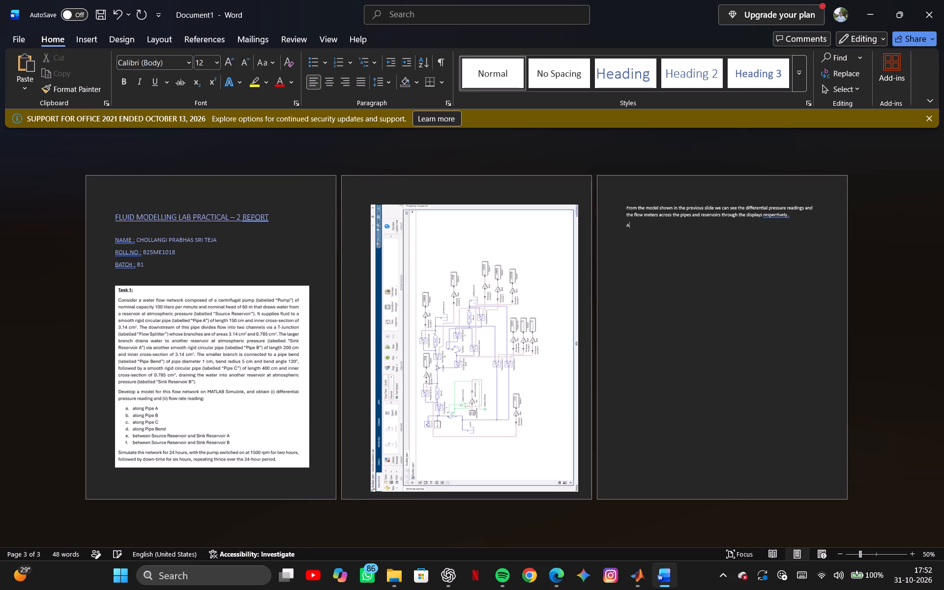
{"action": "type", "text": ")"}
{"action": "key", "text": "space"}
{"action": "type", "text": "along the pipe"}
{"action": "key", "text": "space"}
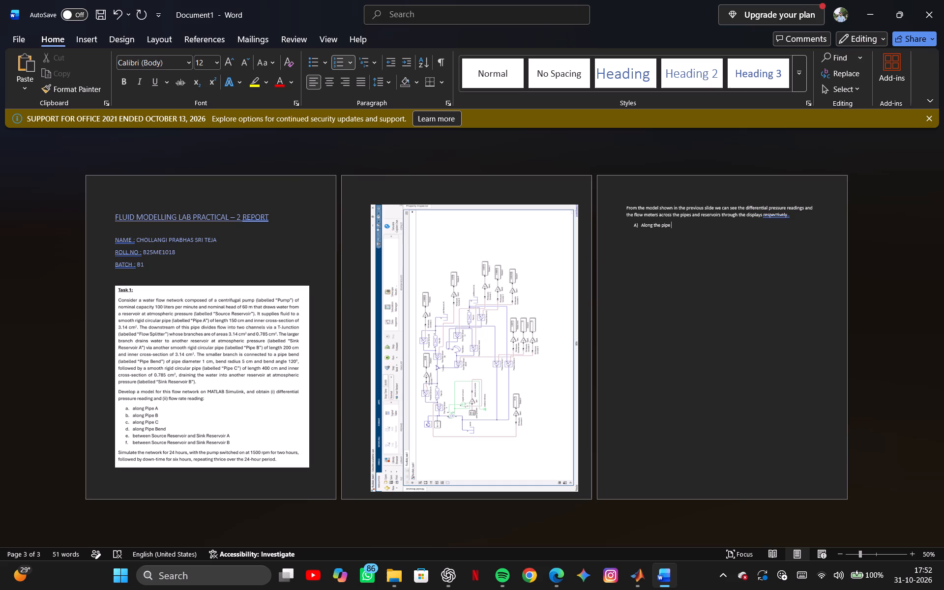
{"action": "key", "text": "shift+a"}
Add an unlettered, indented line "Flow meter reading :" beneath item A on the third page.
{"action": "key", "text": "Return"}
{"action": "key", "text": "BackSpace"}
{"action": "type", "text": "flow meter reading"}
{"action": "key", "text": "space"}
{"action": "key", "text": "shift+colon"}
Add the line "Pressure rate sensor reading :" below the flow meter line of item A.
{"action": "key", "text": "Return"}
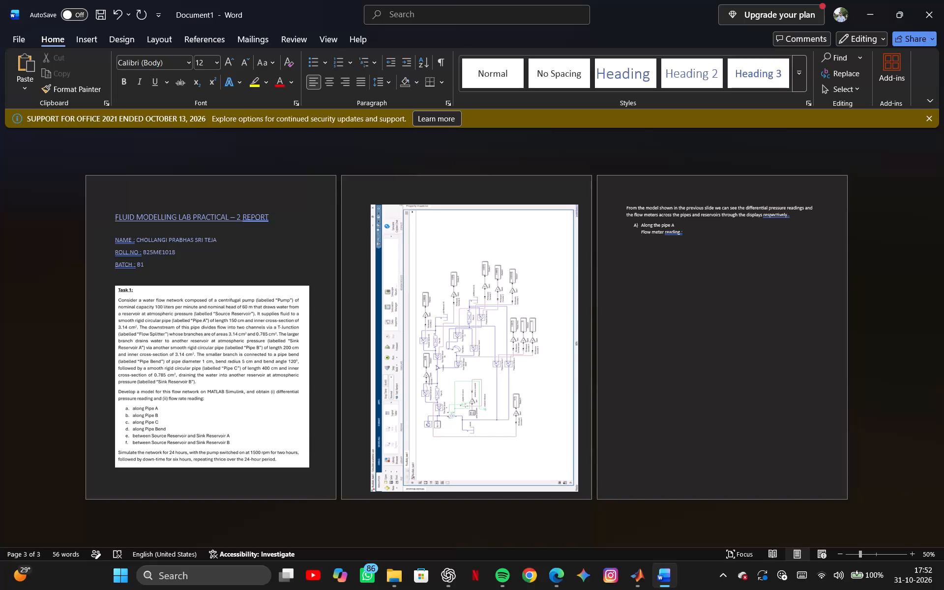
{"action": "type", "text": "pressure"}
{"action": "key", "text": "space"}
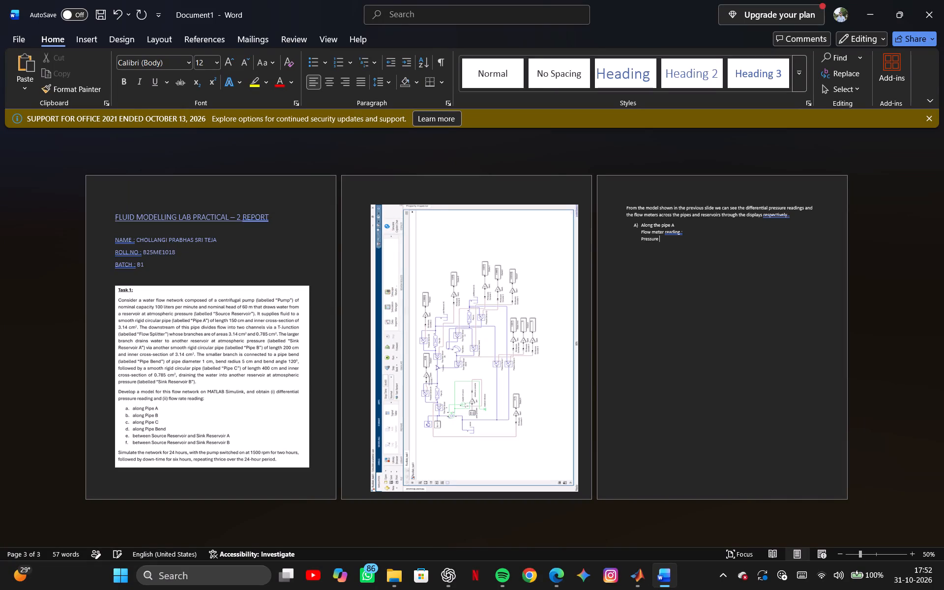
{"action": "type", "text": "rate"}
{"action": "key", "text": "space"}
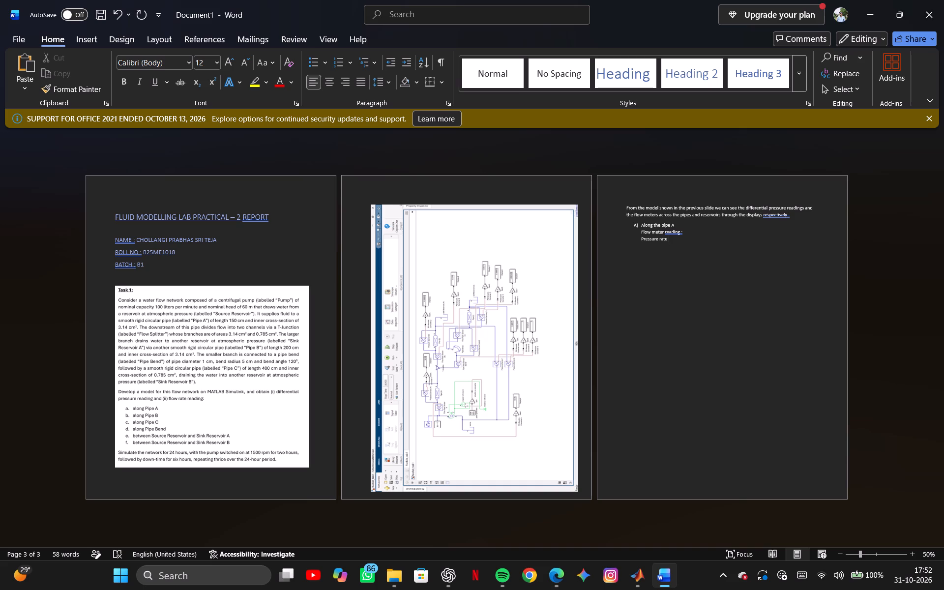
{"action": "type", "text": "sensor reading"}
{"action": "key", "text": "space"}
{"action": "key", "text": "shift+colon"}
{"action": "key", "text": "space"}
Add the lettered list item "B) Along the pipe B" below the pipe A pressure rate sensor line.
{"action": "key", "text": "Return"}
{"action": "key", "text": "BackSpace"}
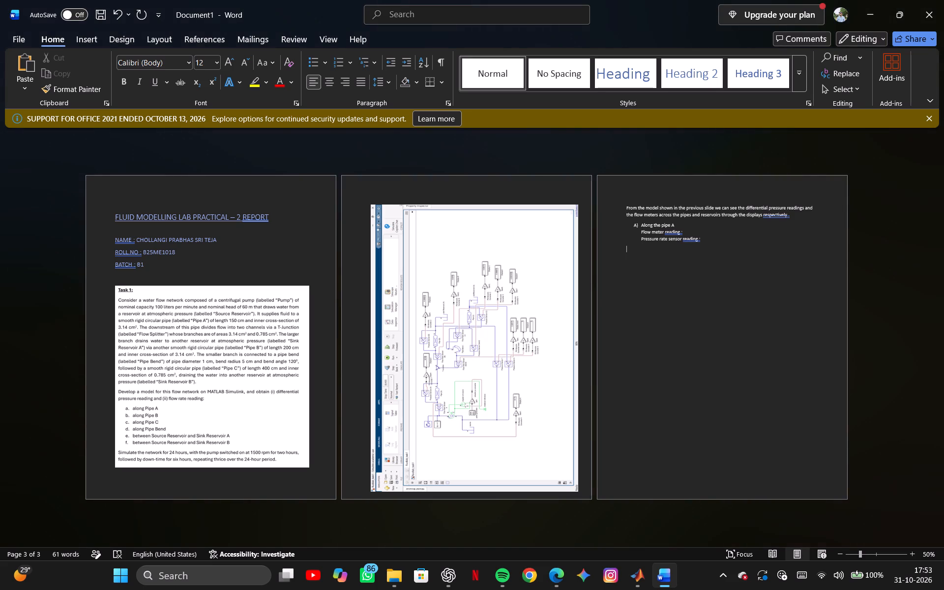
{"action": "left_click", "coordinate": [639, 243]}
{"action": "left_click", "coordinate": [716, 238]}
{"action": "key", "text": "Return"}
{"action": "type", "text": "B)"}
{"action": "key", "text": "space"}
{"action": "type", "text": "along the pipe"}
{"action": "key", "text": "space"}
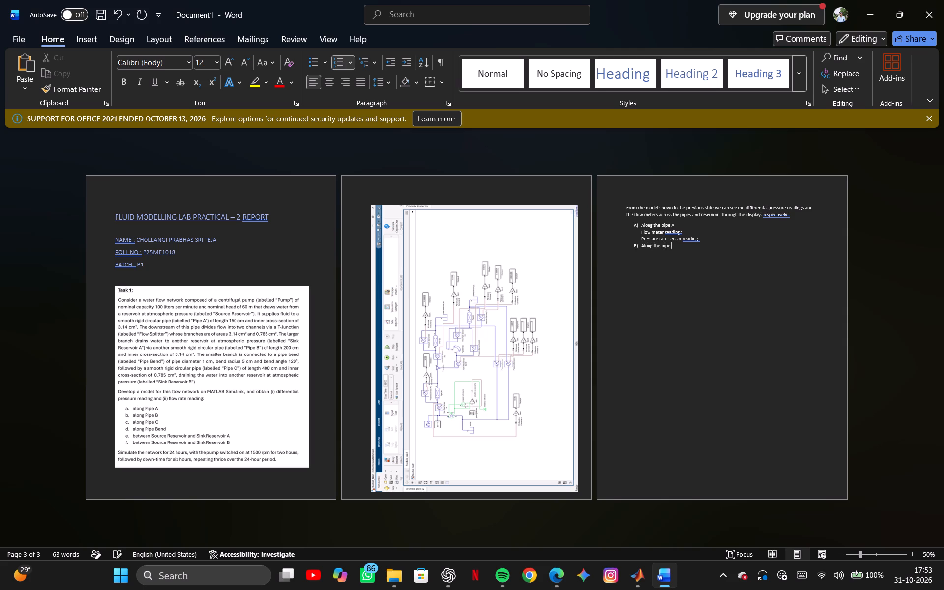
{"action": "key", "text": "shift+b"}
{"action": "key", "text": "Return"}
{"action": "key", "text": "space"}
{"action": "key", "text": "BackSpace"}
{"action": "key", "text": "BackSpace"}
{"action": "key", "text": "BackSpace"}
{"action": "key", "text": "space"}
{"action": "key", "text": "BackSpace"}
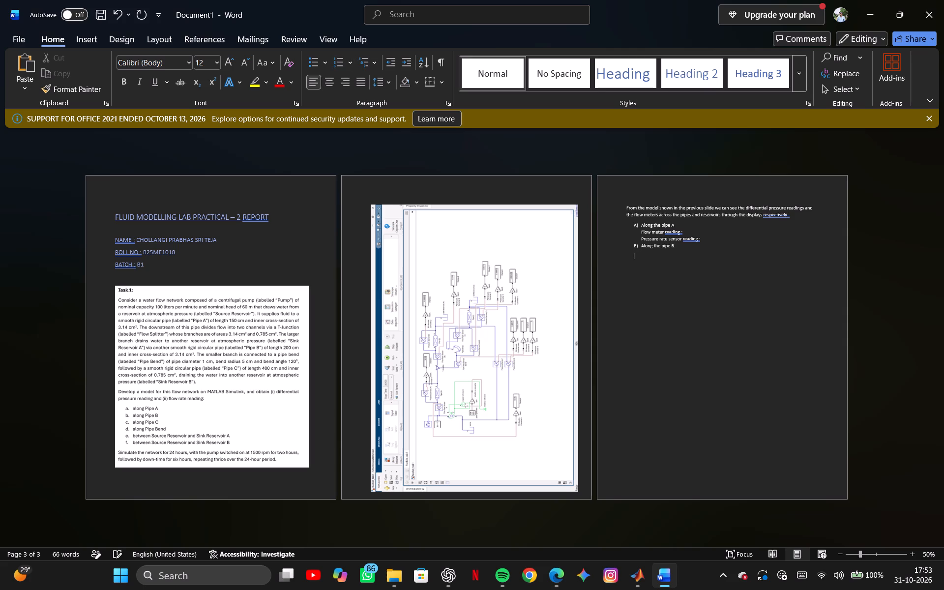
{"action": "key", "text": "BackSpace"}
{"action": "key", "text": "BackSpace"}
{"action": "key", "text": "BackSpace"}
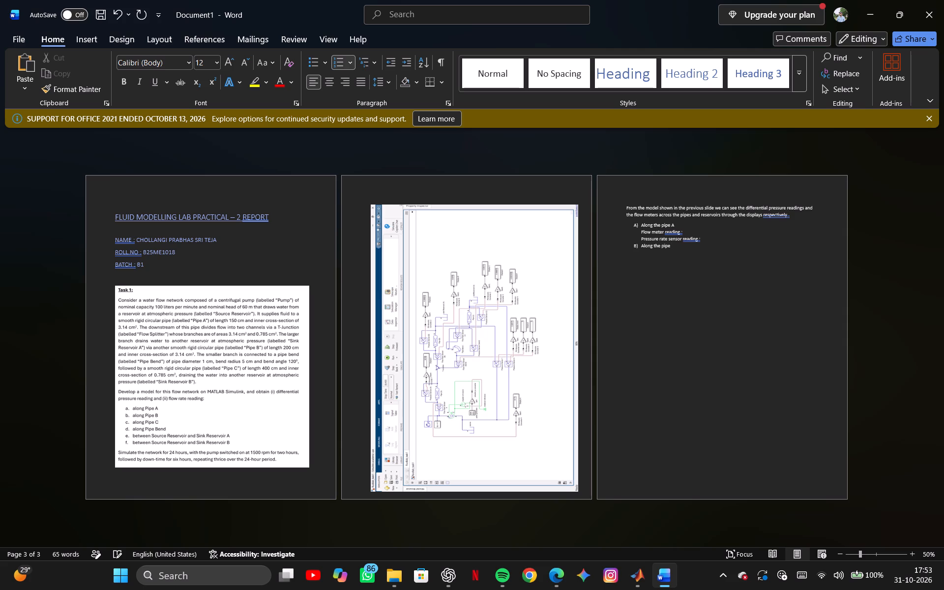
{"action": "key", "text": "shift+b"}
Add an unlettered, indented line "Flow meter reading :" beneath item B.
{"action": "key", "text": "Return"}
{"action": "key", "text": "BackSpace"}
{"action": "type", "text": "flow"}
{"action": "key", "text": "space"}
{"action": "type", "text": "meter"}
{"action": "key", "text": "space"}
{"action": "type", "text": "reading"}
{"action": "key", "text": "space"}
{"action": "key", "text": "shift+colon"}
Add the line "Pressure rate sensor reading :" below the flow meter line of item B.
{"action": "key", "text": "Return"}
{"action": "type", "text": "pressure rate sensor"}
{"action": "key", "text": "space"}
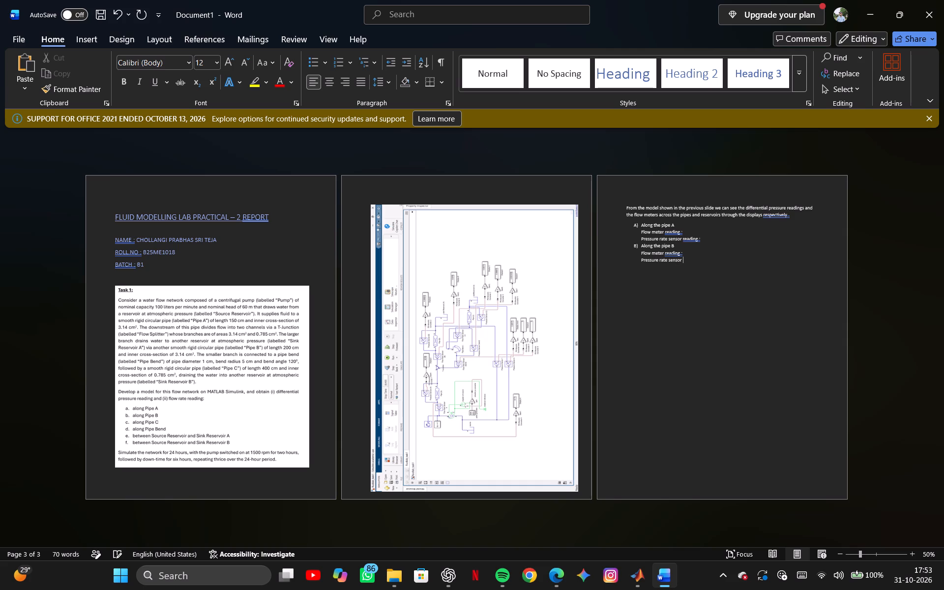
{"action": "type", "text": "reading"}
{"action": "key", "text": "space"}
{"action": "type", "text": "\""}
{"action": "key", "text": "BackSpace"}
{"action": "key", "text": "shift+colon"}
Add the lettered list item "C) Along the pipe C" below the pipe B pressure rate sensor line.
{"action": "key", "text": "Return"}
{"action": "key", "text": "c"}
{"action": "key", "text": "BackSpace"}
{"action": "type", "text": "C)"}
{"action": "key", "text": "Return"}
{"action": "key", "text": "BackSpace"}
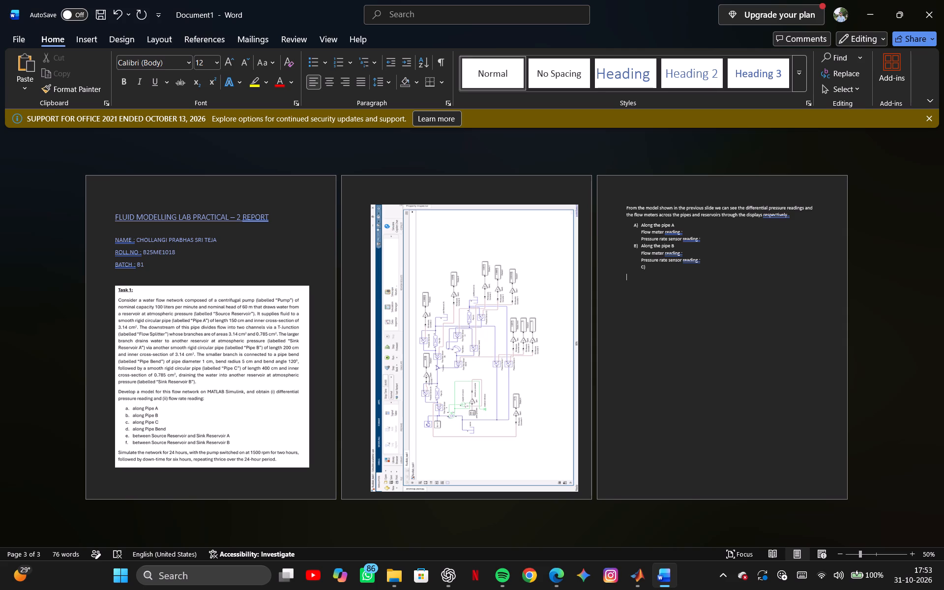
{"action": "left_click", "coordinate": [651, 269]}
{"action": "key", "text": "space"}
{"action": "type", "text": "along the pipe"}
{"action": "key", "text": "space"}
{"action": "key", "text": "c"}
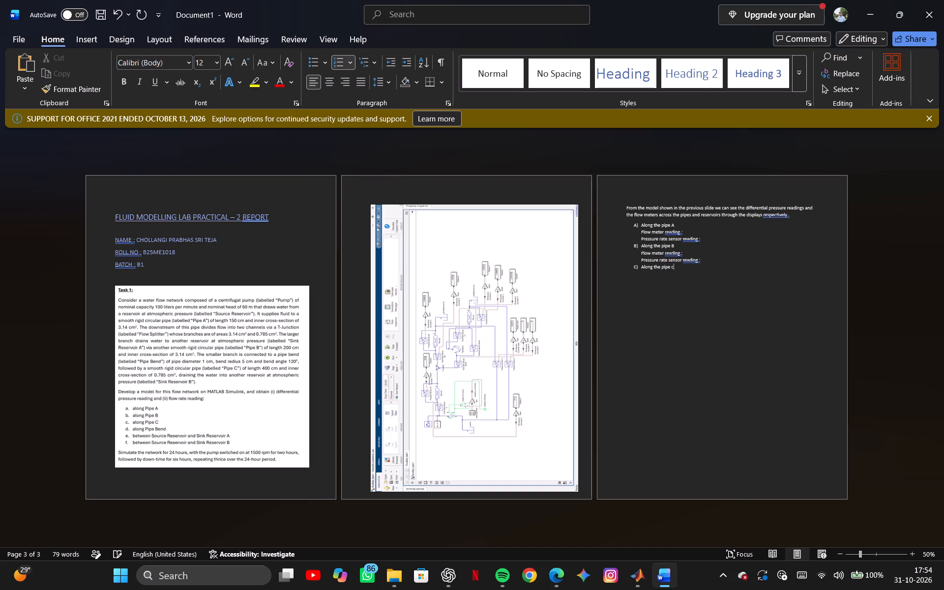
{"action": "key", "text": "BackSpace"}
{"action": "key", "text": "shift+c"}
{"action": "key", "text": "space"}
End item C with a colon and add an unlettered, indented line "Flow meter reading :" beneath it.
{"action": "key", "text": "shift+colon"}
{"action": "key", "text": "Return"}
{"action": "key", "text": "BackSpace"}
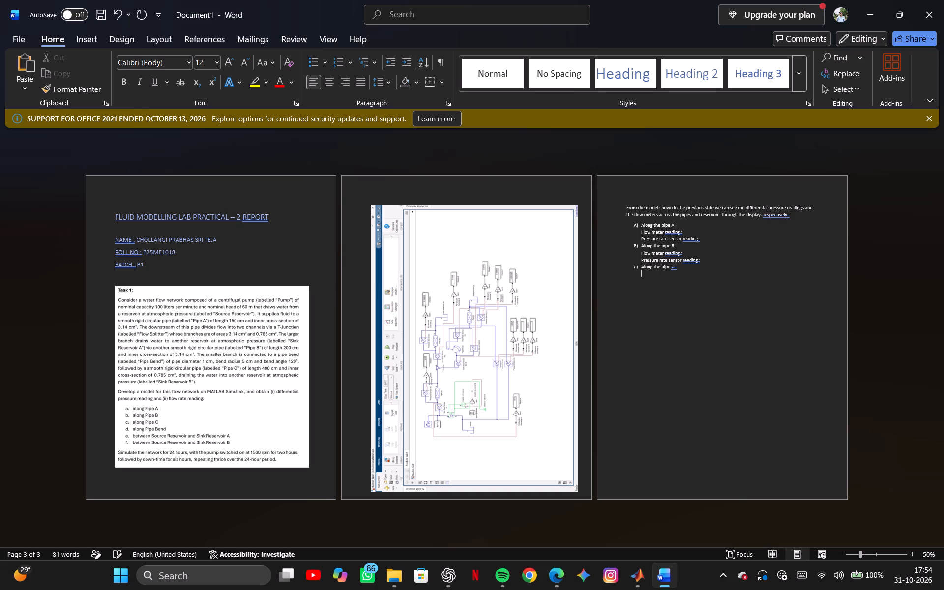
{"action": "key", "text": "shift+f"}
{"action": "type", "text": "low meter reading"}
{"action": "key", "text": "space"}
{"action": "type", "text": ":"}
Add the line "Pressure rate sensor reading :" below the flow meter line of item C.
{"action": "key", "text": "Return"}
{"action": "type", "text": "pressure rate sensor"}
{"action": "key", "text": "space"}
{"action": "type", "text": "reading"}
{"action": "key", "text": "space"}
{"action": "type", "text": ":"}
Add the lettered list item "D) Along the bend :" below the pipe C pressure rate sensor line.
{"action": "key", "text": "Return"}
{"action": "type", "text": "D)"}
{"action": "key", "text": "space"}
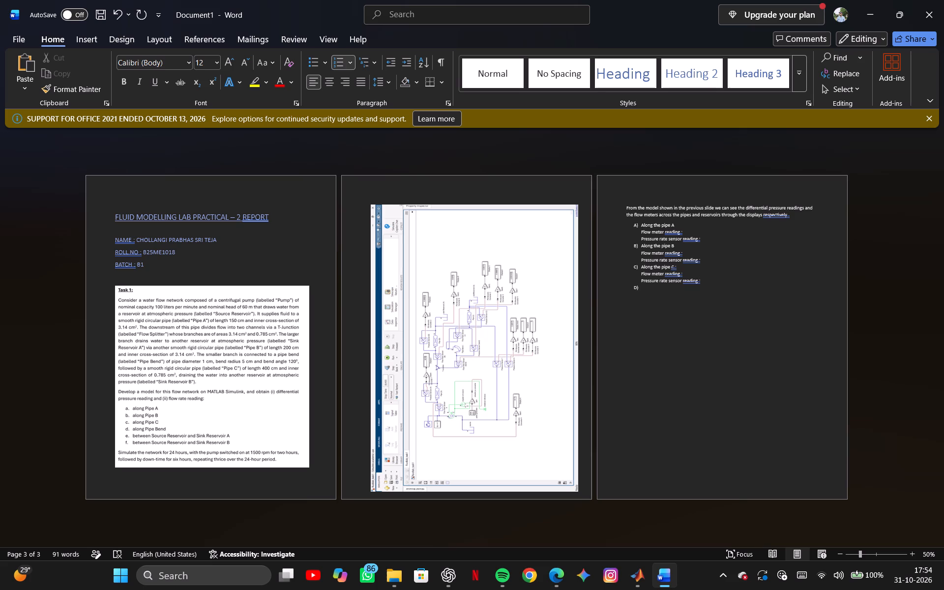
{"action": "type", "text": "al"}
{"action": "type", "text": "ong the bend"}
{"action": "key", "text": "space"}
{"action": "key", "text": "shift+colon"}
Add an unlettered, indented line "Flow meter reading :" beneath item D.
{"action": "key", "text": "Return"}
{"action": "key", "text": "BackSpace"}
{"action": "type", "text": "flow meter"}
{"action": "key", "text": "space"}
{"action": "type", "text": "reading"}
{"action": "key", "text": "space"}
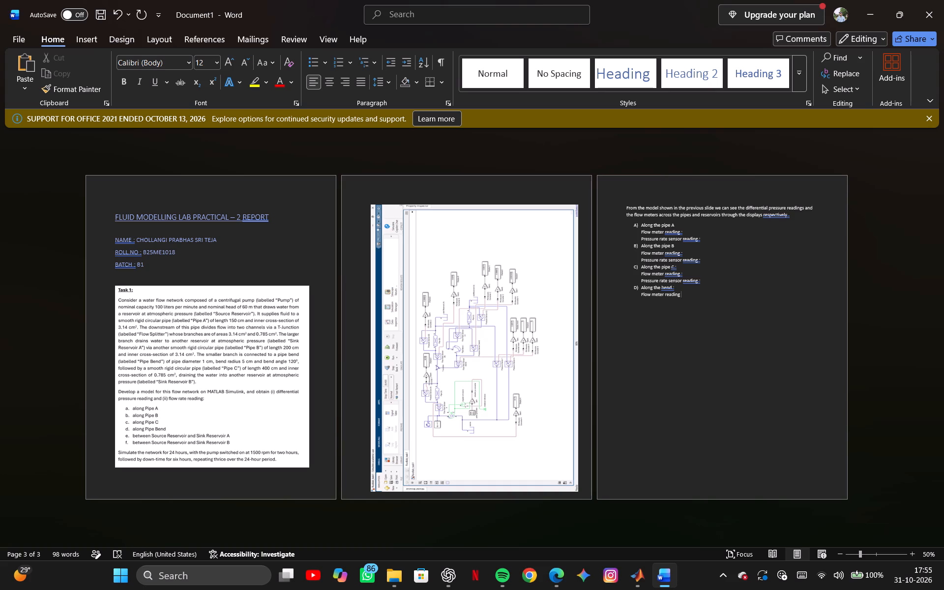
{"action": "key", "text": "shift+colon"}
Add the line "Pressure rate sensor reading :" below the flow meter line of item D.
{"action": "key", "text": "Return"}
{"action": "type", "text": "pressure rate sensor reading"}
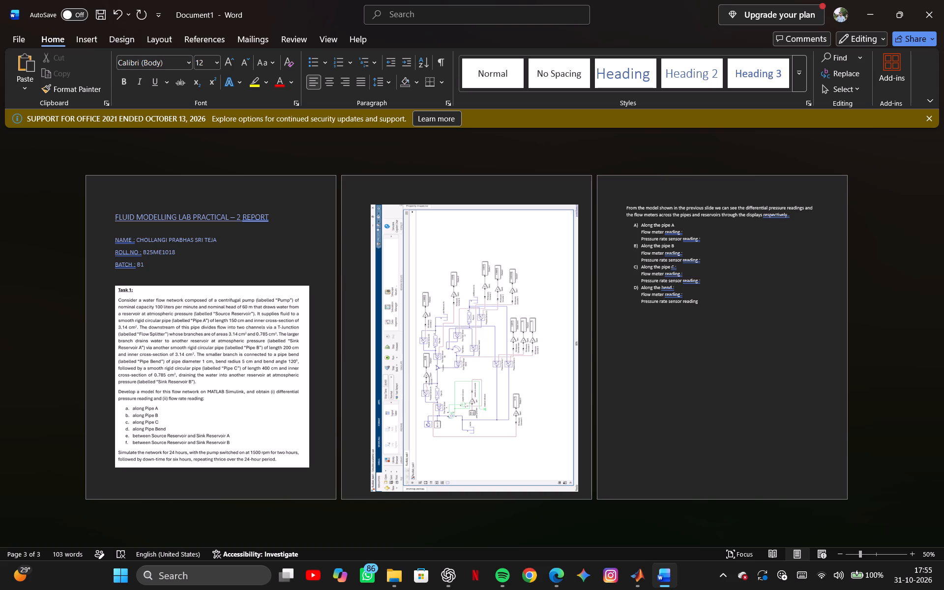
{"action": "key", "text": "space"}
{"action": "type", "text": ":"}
Add the lettered list item "E) Between the source and source reservoir and sink reservoir A" below item D's pressure rate sensor line.
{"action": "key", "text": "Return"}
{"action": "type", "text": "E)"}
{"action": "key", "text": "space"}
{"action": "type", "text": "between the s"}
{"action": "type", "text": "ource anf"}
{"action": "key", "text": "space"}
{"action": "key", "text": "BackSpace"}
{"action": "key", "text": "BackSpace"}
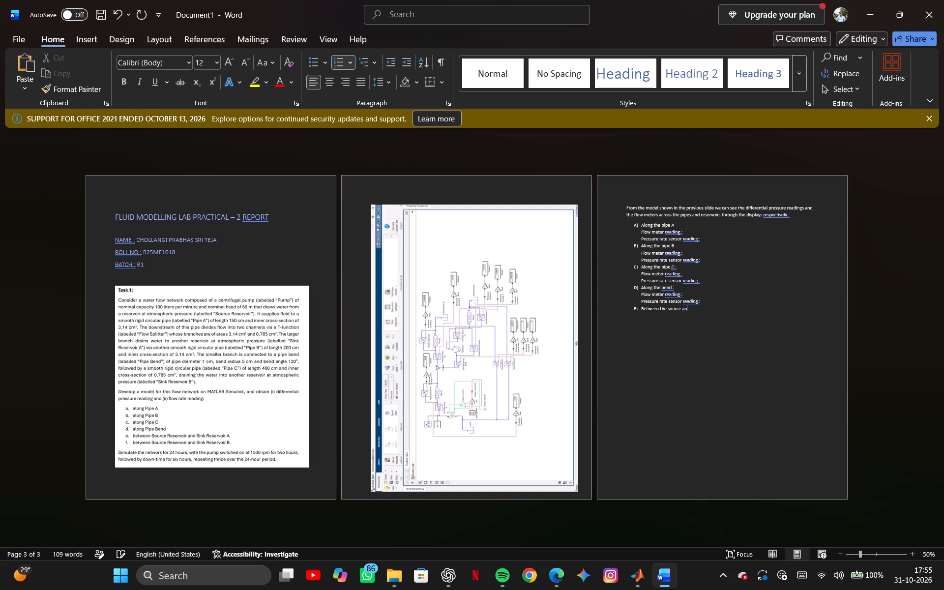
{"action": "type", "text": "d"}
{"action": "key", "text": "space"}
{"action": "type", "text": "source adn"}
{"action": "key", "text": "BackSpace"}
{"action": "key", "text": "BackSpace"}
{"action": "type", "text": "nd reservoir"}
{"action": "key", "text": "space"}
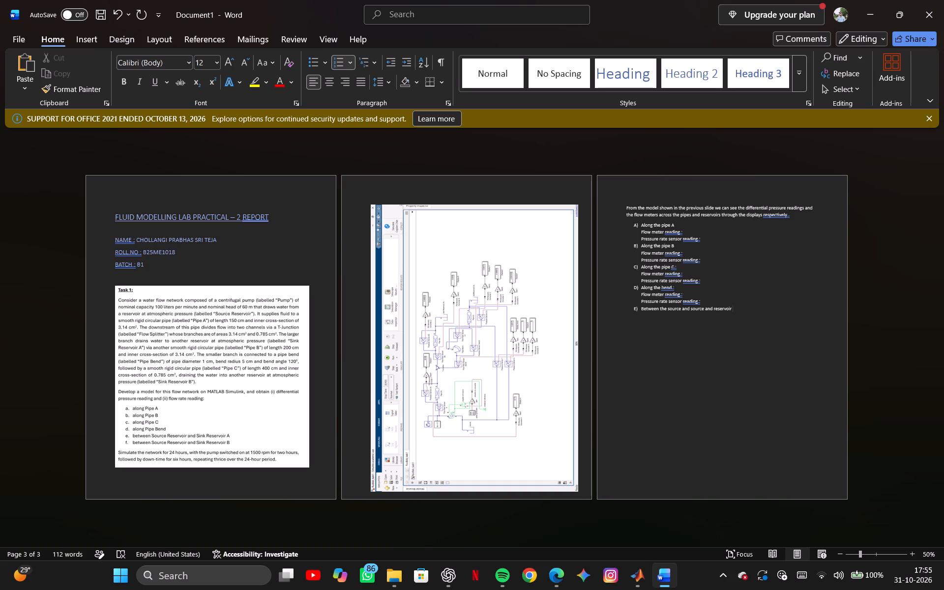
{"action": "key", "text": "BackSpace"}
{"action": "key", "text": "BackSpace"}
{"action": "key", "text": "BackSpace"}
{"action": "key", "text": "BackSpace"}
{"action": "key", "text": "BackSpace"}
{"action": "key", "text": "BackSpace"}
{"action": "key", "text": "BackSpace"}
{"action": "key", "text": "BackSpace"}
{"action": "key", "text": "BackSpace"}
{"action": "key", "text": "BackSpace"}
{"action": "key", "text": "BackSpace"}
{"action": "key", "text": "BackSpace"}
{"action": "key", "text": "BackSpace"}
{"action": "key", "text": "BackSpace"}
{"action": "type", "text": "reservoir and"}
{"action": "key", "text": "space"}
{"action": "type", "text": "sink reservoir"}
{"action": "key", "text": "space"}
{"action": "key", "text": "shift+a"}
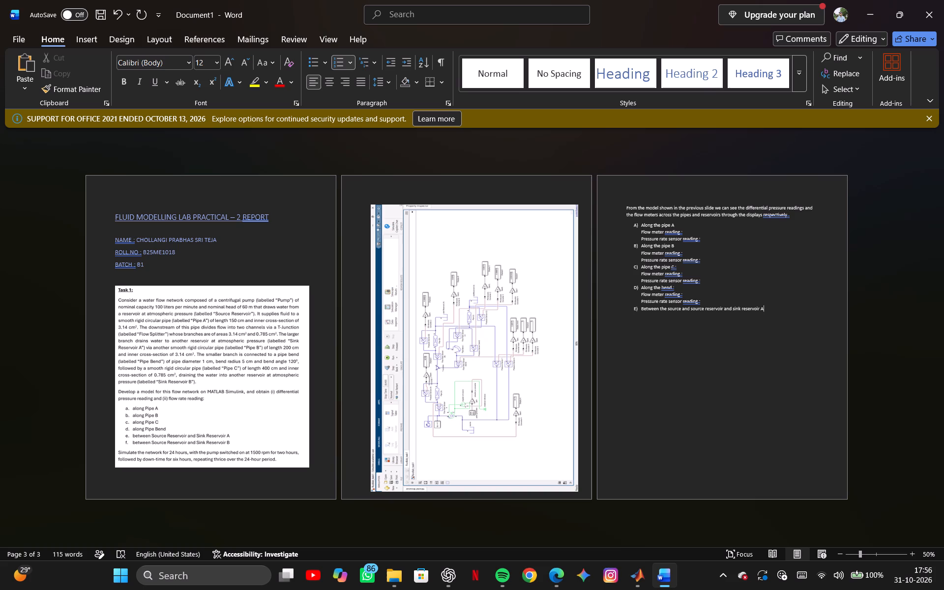
Add an unlettered, indented line "Pressure rate sensor reading:" beneath item E.
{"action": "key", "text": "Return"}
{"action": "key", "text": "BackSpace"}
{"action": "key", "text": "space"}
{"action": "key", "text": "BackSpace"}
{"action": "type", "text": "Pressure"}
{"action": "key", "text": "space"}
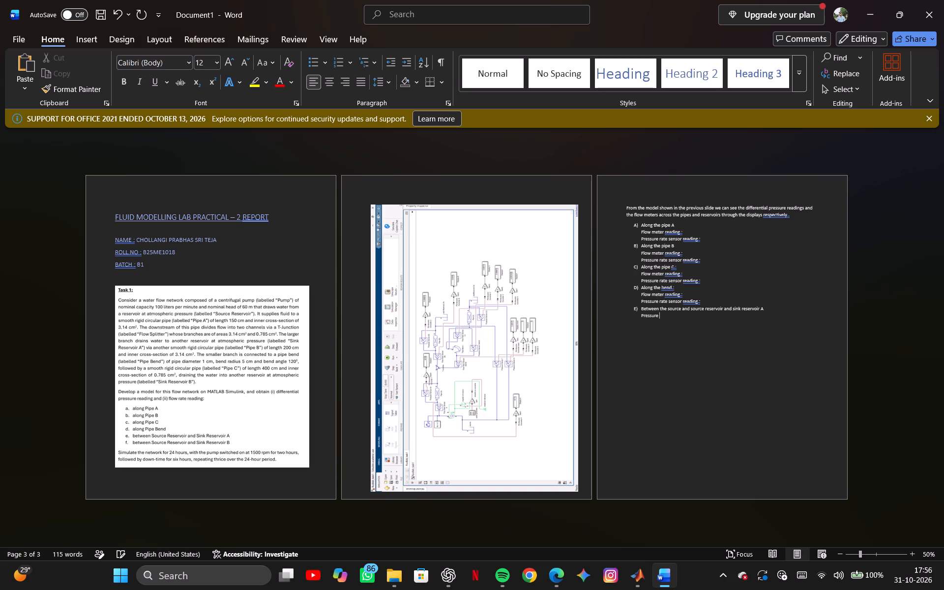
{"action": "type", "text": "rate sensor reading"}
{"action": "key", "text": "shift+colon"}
Add the lettered list item "F) Between the source reservoir anf sink reservoir" below item E's pressure rate sensor line.
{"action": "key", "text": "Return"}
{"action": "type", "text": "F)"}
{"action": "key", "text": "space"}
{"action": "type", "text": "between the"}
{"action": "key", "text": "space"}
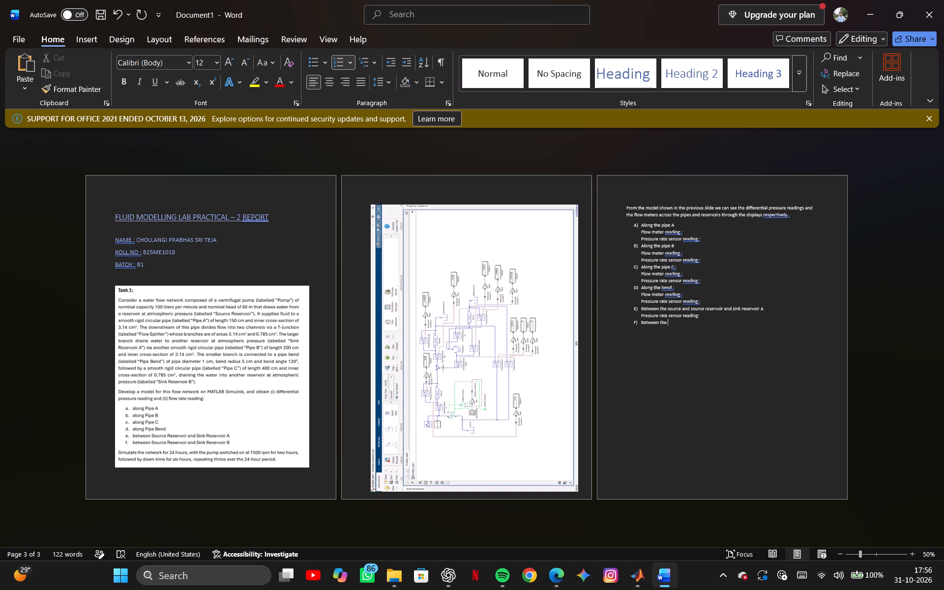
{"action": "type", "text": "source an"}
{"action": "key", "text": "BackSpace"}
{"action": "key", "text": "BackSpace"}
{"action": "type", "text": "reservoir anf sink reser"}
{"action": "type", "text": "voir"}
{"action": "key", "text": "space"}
Delete the repeated "source and" wording from item E so it reads "Between the source reservoir and sink reservoir A".
{"action": "left_click", "coordinate": [688, 308]}
{"action": "key", "text": "BackSpace"}
{"action": "key", "text": "BackSpace"}
{"action": "key", "text": "BackSpace"}
{"action": "key", "text": "BackSpace"}
{"action": "key", "text": "BackSpace"}
{"action": "key", "text": "BackSpace"}
{"action": "key", "text": "BackSpace"}
{"action": "key", "text": "BackSpace"}
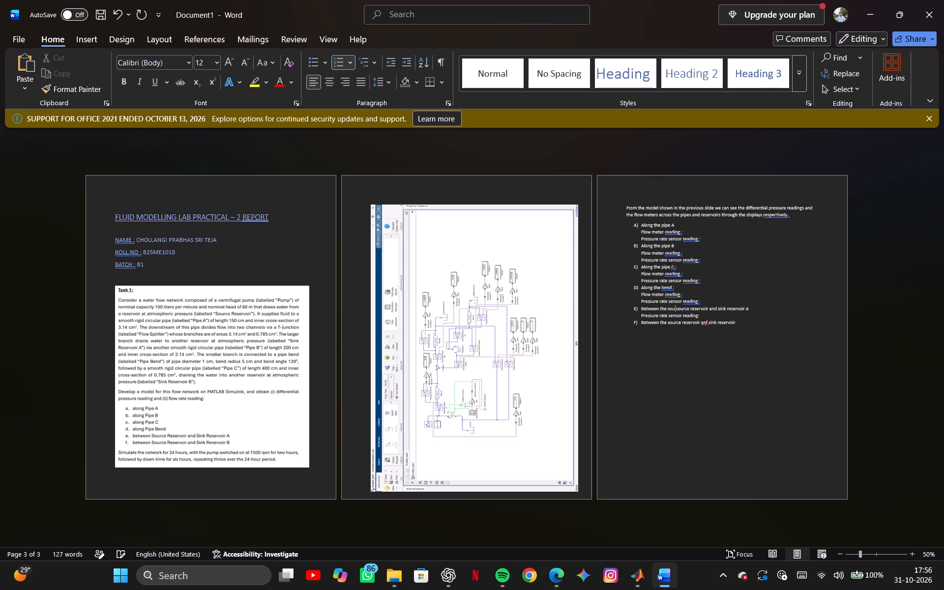
{"action": "key", "text": "BackSpace"}
{"action": "key", "text": "BackSpace"}
{"action": "key", "text": "BackSpace"}
Correct the misspelled word "anf" to "and" in item F.
{"action": "left_click", "coordinate": [705, 323]}
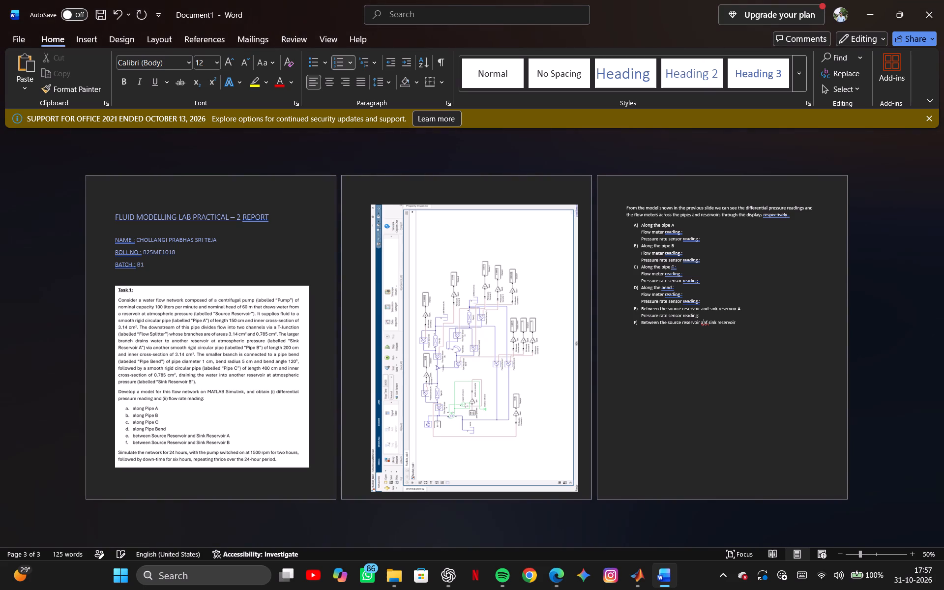
{"action": "key", "text": "Right"}
{"action": "key", "text": "Right"}
{"action": "key", "text": "BackSpace"}
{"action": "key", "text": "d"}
Complete item F's text with "B" after "sink reservoir" and remove the blank line below it.
{"action": "key", "text": "Right"}
{"action": "key", "text": "Right"}
{"action": "key", "text": "Right"}
{"action": "key", "text": "Right"}
{"action": "key", "text": "Right"}
{"action": "key", "text": "Right"}
{"action": "key", "text": "Right"}
{"action": "key", "text": "Right"}
{"action": "key", "text": "Right"}
{"action": "key", "text": "Right"}
{"action": "key", "text": "Right"}
{"action": "key", "text": "Right"}
{"action": "key", "text": "Right"}
{"action": "key", "text": "Right"}
{"action": "key", "text": "Right"}
{"action": "key", "text": "Right"}
{"action": "key", "text": "Right"}
{"action": "key", "text": "Right"}
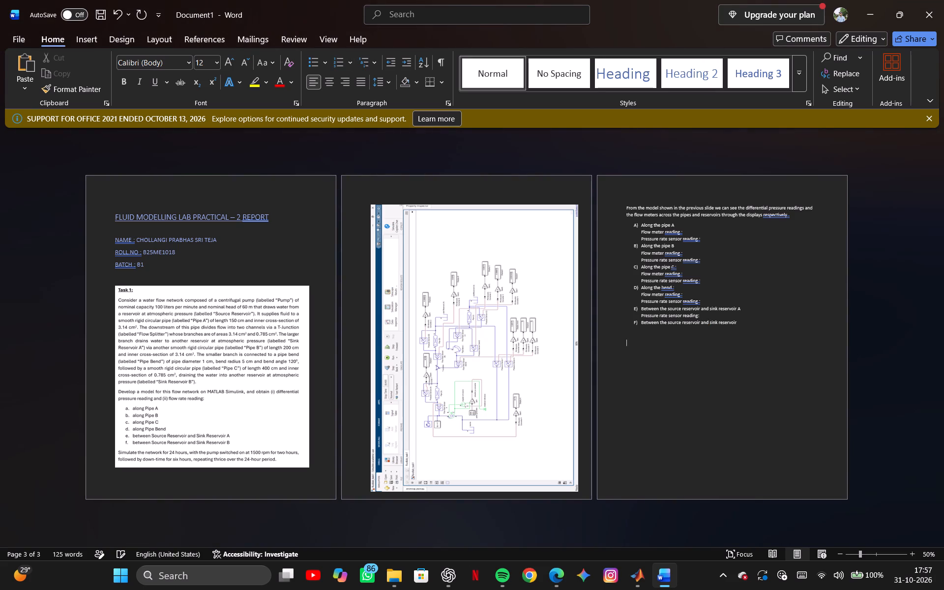
{"action": "key", "text": "BackSpace"}
{"action": "key", "text": "BackSpace"}
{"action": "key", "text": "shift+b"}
Add an unlettered, indented line "Pressure rate sensor reading :" beneath item F.
{"action": "key", "text": "Return"}
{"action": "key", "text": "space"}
{"action": "key", "text": "BackSpace"}
{"action": "key", "text": "BackSpace"}
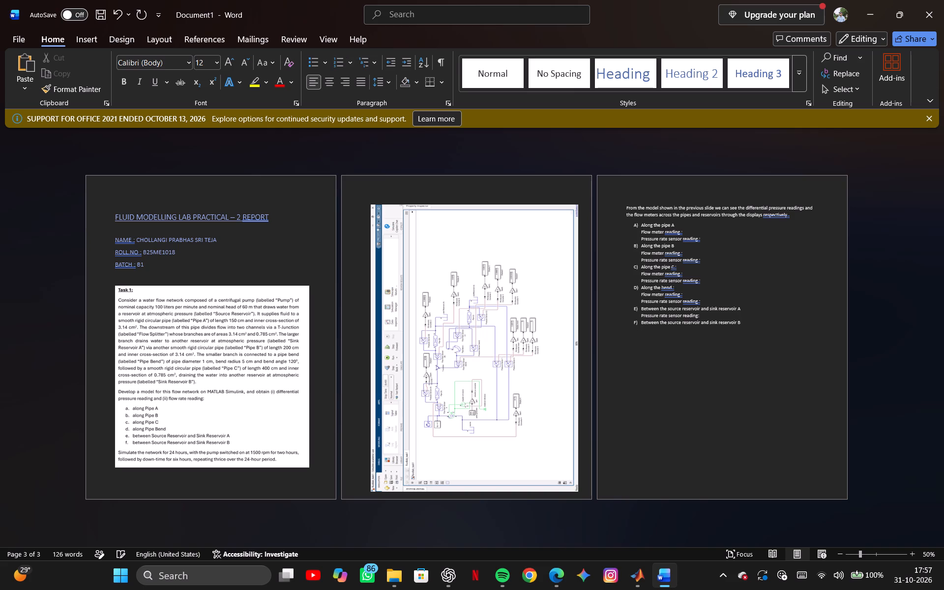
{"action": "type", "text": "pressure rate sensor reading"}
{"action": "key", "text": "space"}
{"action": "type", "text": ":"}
Check pipe A's display readings in the Simulink model fluidlab_task1, and return to item A's flow meter line in the Word report.
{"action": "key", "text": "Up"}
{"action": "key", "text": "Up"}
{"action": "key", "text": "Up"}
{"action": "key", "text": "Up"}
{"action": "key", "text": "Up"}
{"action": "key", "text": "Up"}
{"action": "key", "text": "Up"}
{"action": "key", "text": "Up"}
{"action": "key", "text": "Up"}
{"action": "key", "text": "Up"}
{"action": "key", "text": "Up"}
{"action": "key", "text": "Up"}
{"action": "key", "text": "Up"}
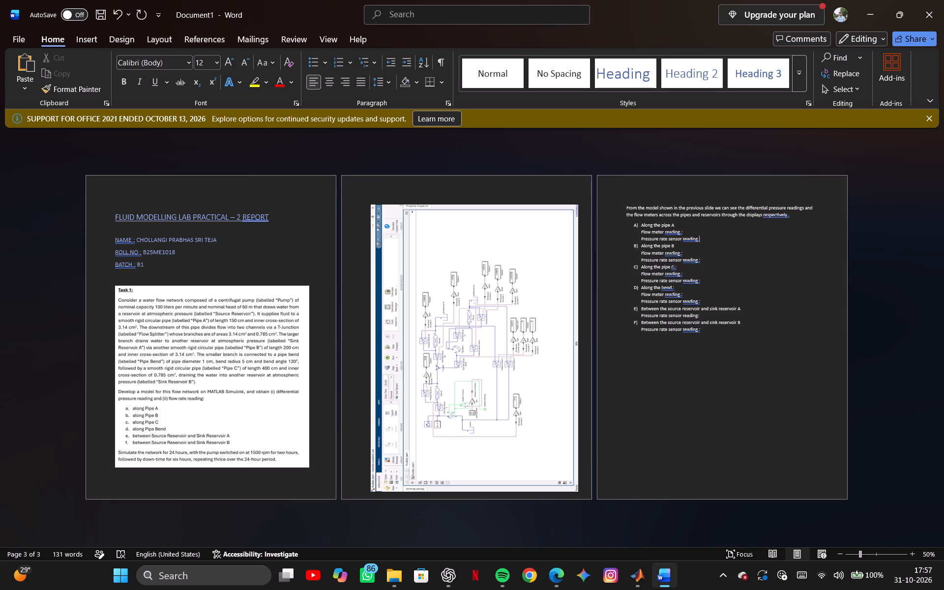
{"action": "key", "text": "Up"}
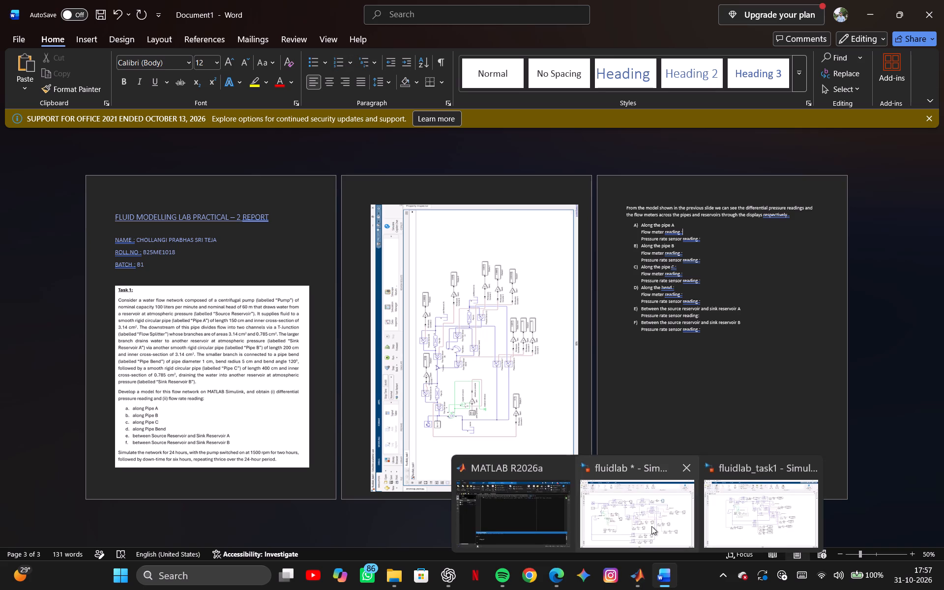
{"action": "left_click", "coordinate": [651, 526]}
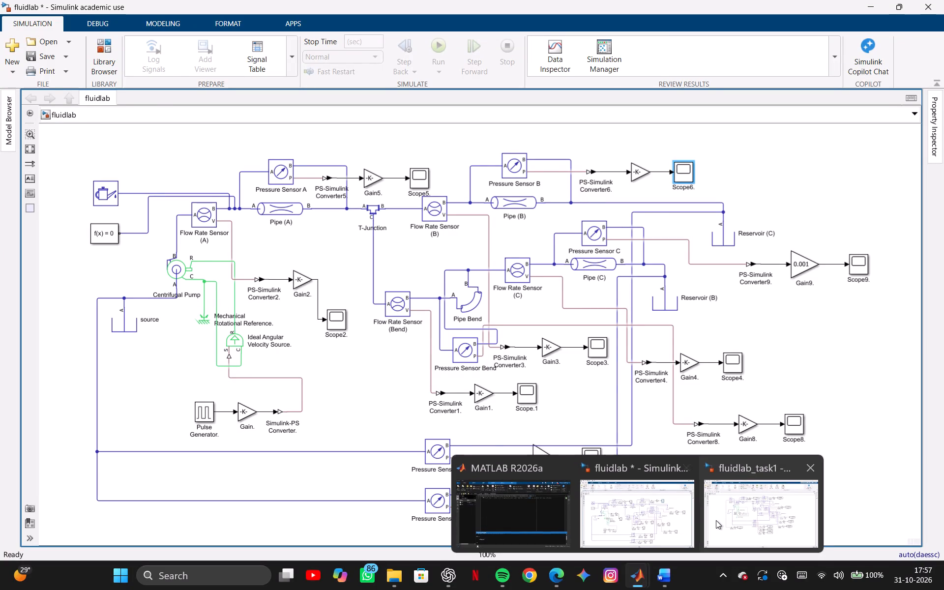
{"action": "left_click", "coordinate": [716, 520]}
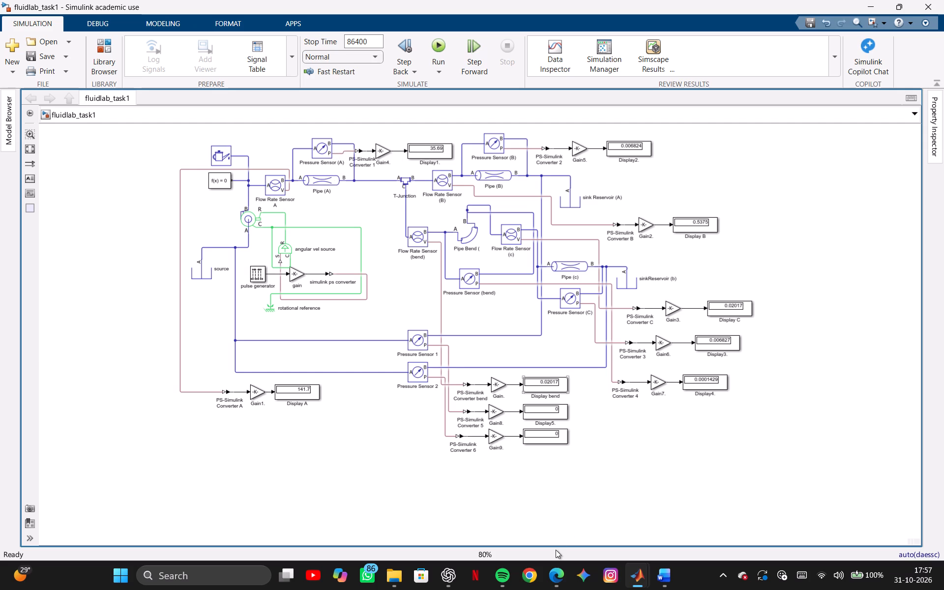
{"action": "left_click", "coordinate": [675, 577]}
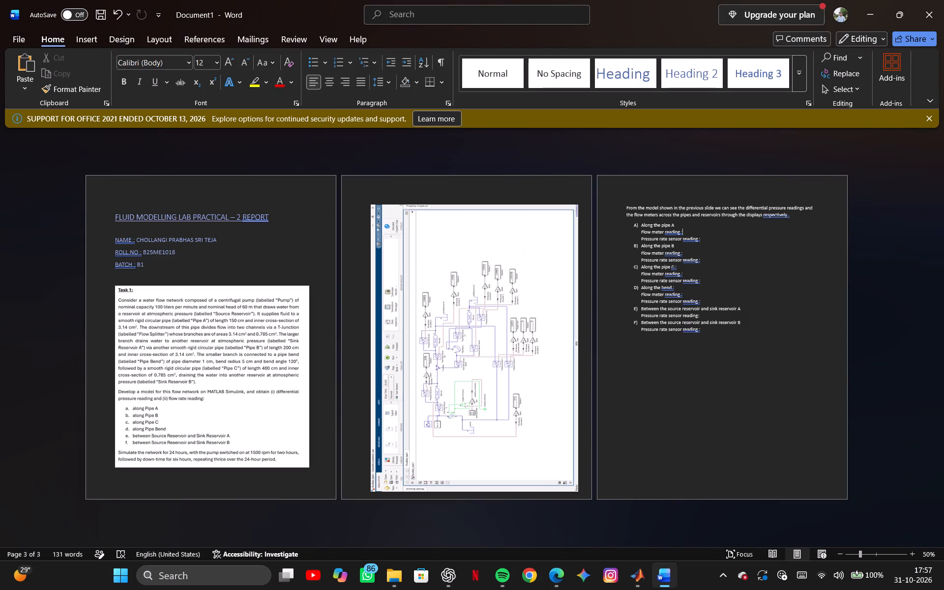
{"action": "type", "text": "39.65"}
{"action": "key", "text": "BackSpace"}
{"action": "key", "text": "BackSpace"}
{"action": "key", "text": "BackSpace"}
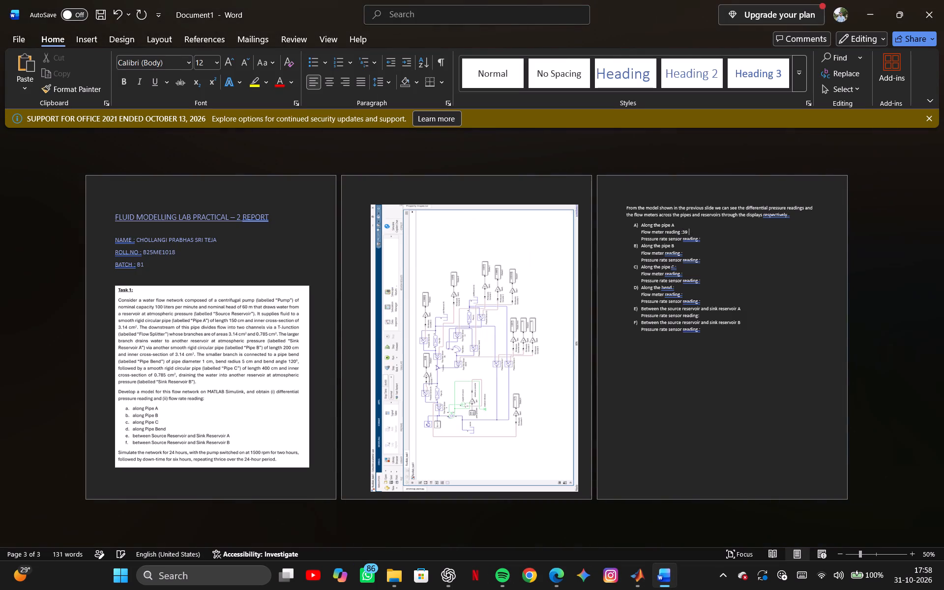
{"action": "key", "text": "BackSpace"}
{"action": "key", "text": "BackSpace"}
Enter 39.65 Pa as the pressure rate sensor reading of item A, along the pipe A.
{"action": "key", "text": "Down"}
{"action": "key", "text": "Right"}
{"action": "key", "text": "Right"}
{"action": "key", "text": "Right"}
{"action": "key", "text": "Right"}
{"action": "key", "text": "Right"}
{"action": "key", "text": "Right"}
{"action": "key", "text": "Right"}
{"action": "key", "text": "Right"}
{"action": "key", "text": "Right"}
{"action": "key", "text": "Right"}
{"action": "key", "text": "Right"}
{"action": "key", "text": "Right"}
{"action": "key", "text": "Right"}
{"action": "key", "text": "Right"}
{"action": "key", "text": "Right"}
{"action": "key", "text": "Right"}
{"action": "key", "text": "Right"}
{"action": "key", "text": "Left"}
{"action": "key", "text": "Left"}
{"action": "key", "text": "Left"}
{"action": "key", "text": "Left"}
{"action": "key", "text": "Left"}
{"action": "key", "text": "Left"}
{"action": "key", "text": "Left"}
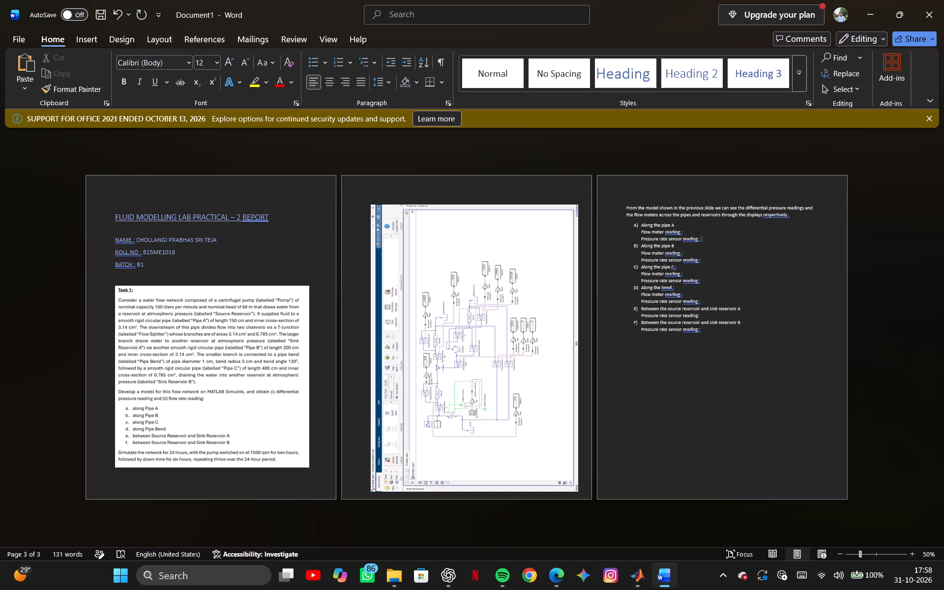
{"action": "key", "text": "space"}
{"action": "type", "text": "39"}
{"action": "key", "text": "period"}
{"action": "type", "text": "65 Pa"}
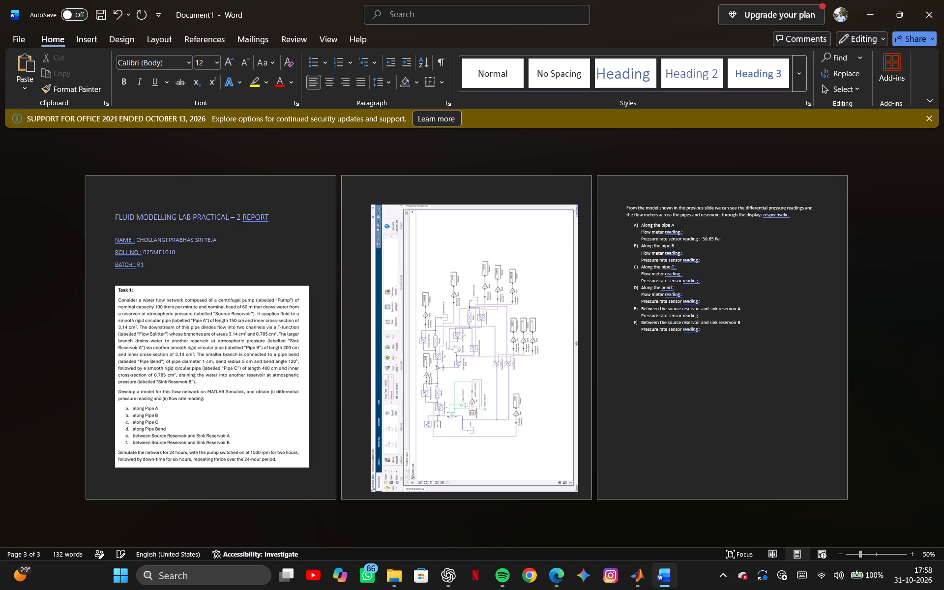
Look up pipe A's flow rate display in fluidlab_task1 and enter 141.7 m^3/s as item A's flow meter reading in the Word report.
{"action": "left_click", "coordinate": [699, 231]}
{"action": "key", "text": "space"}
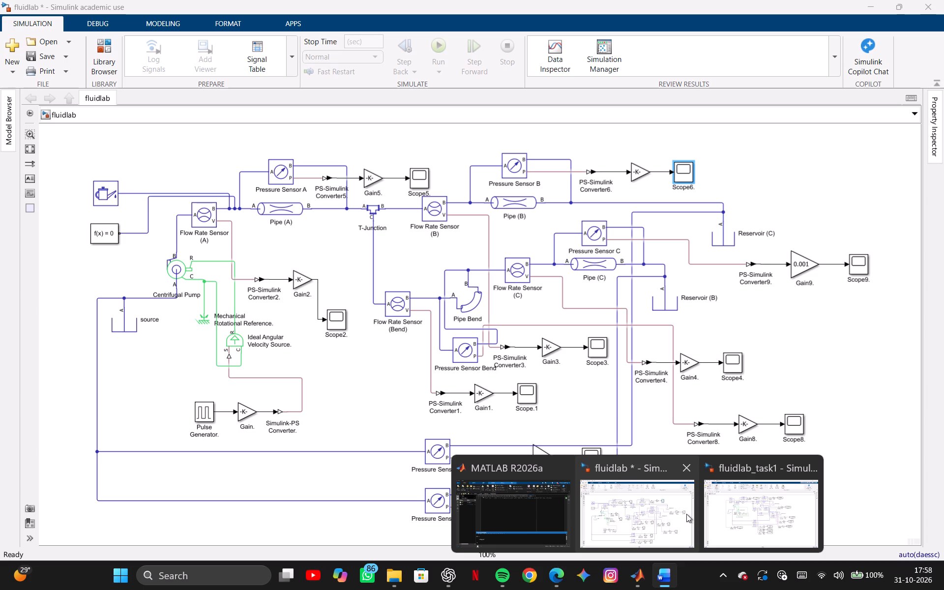
{"action": "left_click", "coordinate": [710, 506]}
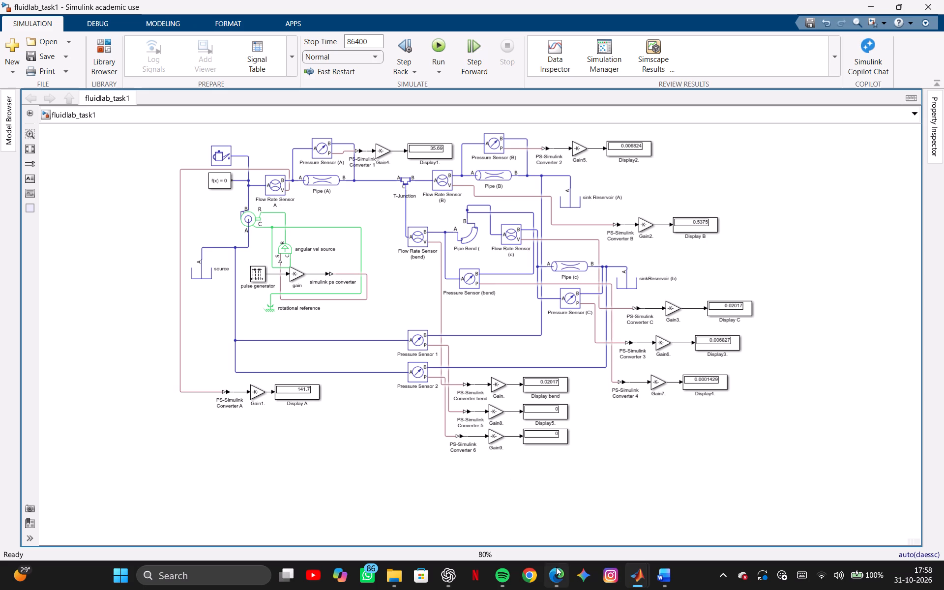
{"action": "left_click", "coordinate": [663, 572]}
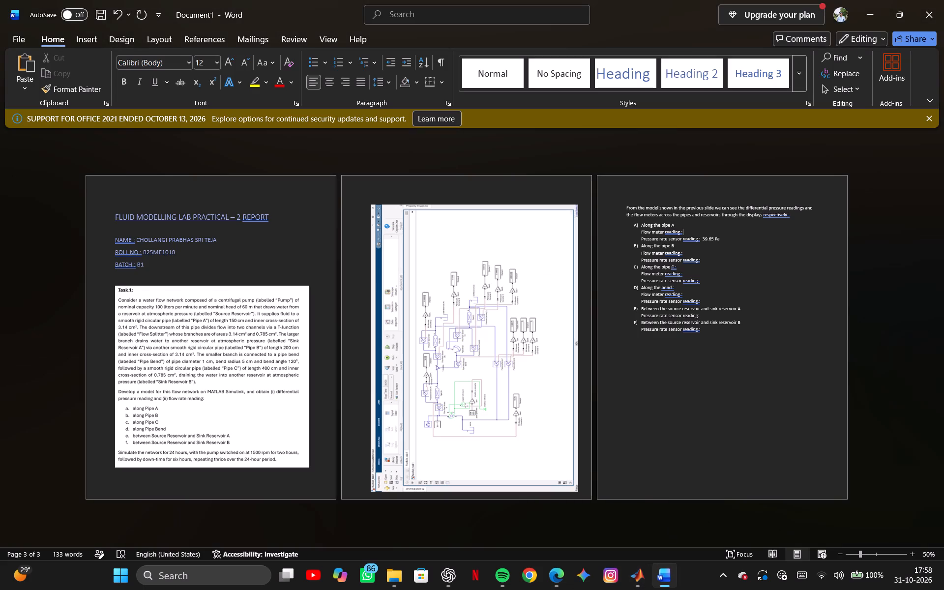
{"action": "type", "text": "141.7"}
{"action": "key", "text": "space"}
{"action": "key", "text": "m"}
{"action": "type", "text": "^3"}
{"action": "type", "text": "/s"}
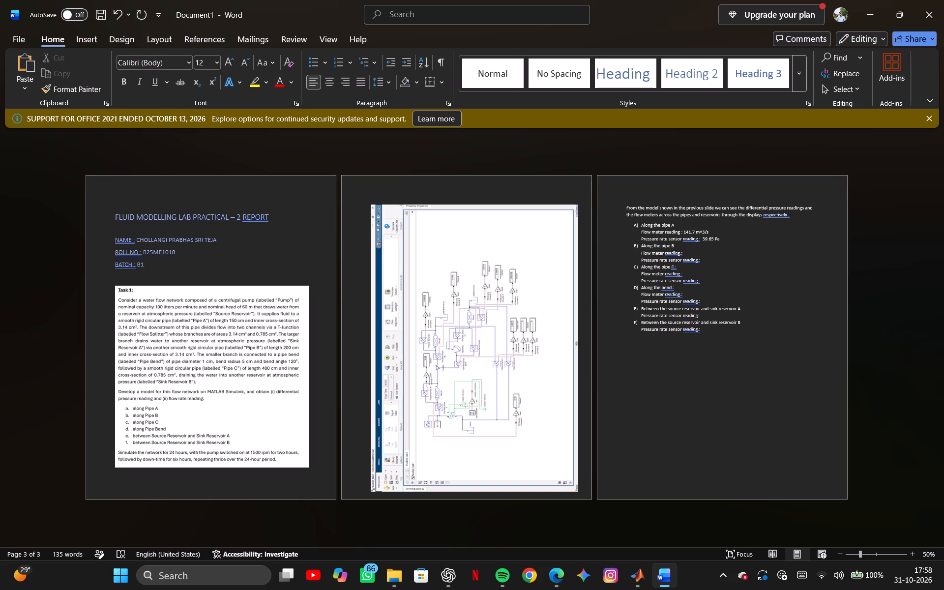
Look up pipe B's pressure display in fluidlab_task1 and enter 0.006824 Pa as item B's pressure rate sensor reading in the Word report.
{"action": "left_click", "coordinate": [684, 255]}
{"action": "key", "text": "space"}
{"action": "left_click", "coordinate": [729, 510]}
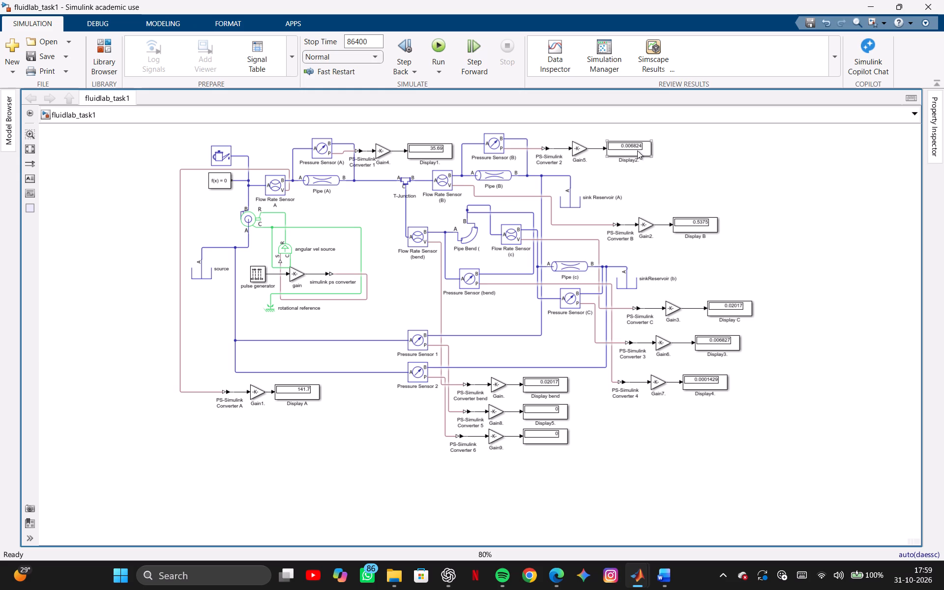
{"action": "left_click", "coordinate": [656, 569]}
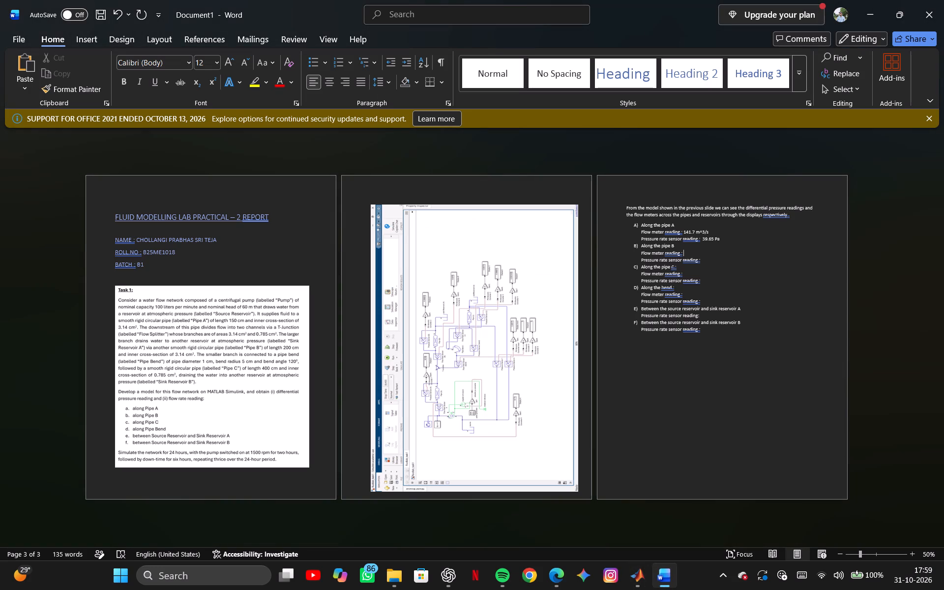
{"action": "left_click", "coordinate": [709, 260]}
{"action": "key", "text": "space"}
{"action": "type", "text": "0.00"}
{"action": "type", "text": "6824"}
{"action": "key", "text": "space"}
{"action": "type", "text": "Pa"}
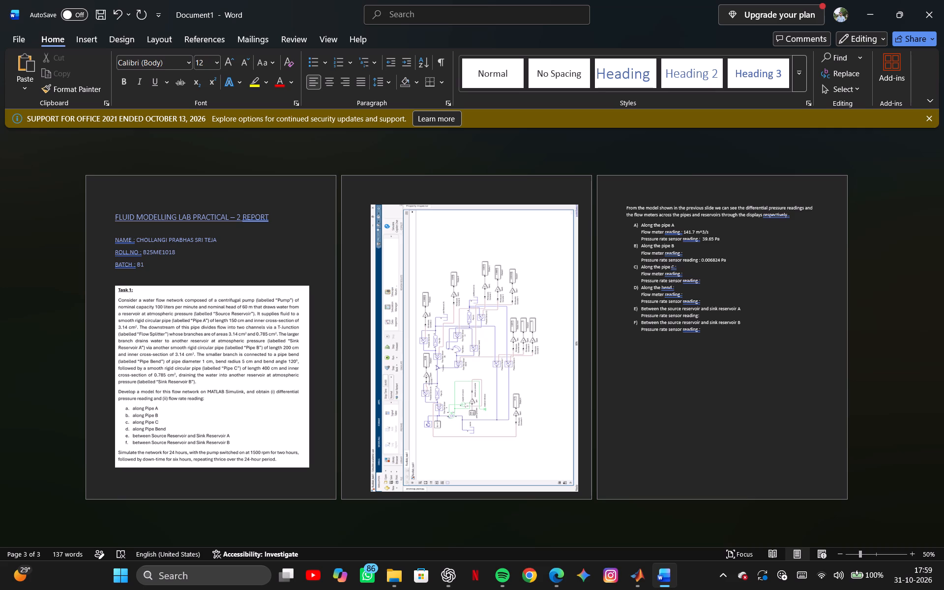
Look up pipe B's flow rate display in fluidlab_task1 and enter 0.5375 m^3/s as item B's flow meter reading in the Word report.
{"action": "left_click", "coordinate": [693, 251]}
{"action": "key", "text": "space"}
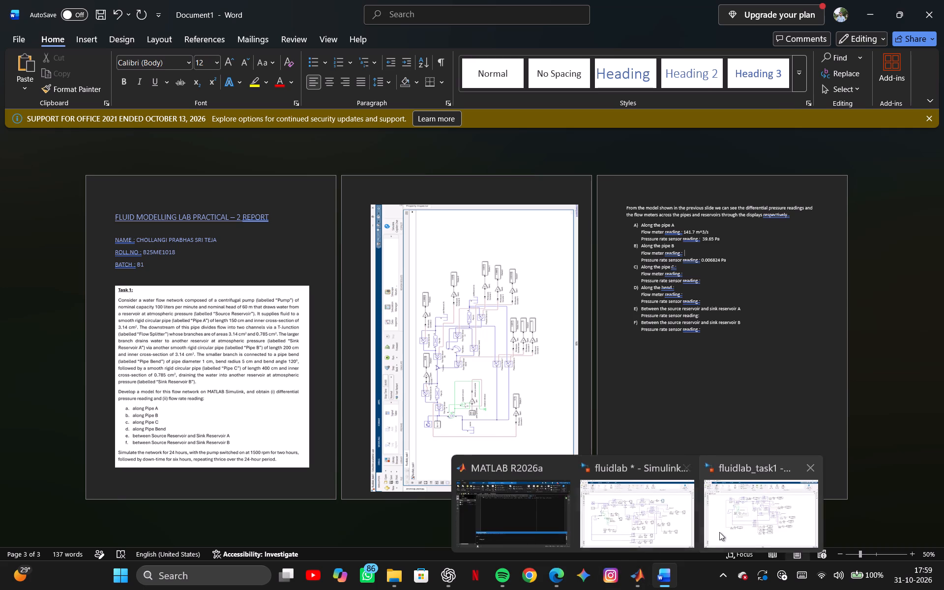
{"action": "left_click", "coordinate": [724, 531]}
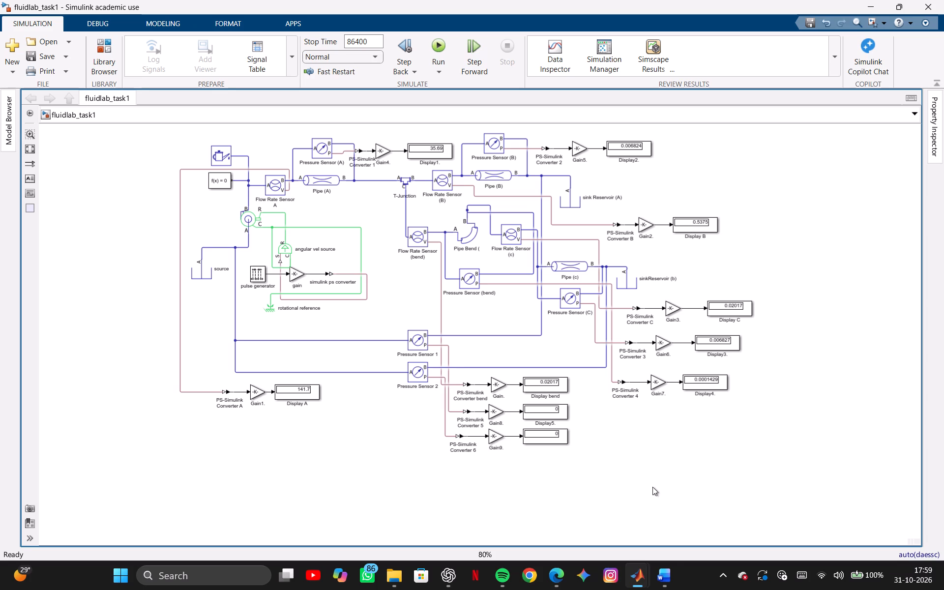
{"action": "left_click", "coordinate": [661, 574]}
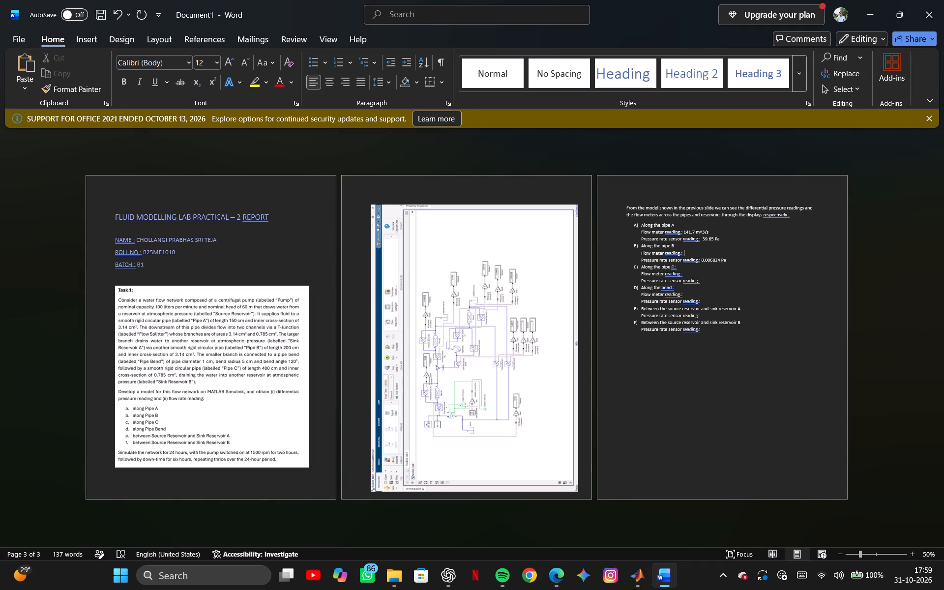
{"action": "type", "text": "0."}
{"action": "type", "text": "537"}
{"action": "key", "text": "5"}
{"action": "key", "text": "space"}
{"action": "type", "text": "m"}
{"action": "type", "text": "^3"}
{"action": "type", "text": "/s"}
Prepare item C's flow meter line in the Word report for its value and look up pipe C's flow rate display in fluidlab_task1.
{"action": "left_click", "coordinate": [678, 265]}
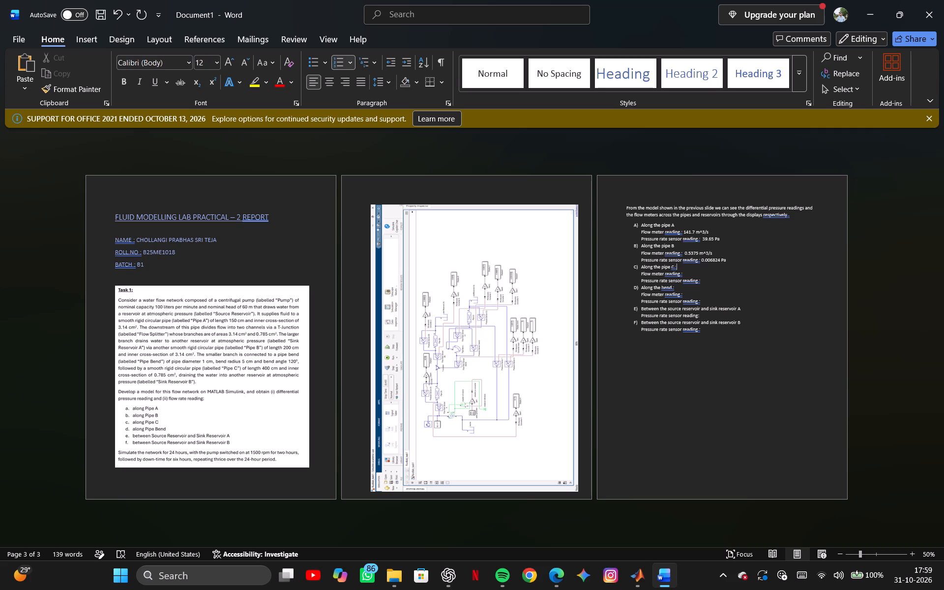
{"action": "left_click", "coordinate": [682, 271]}
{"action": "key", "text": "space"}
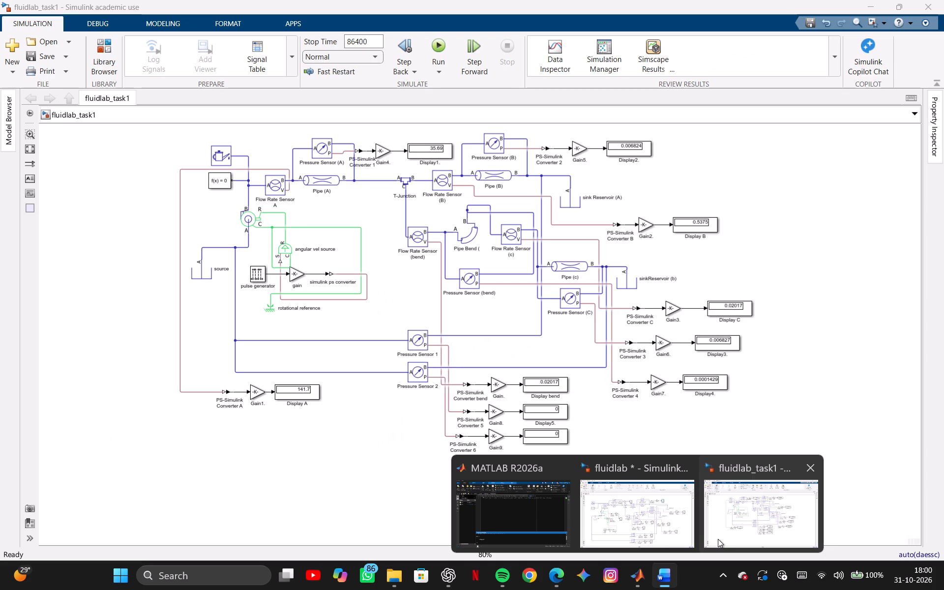
{"action": "left_click", "coordinate": [718, 539]}
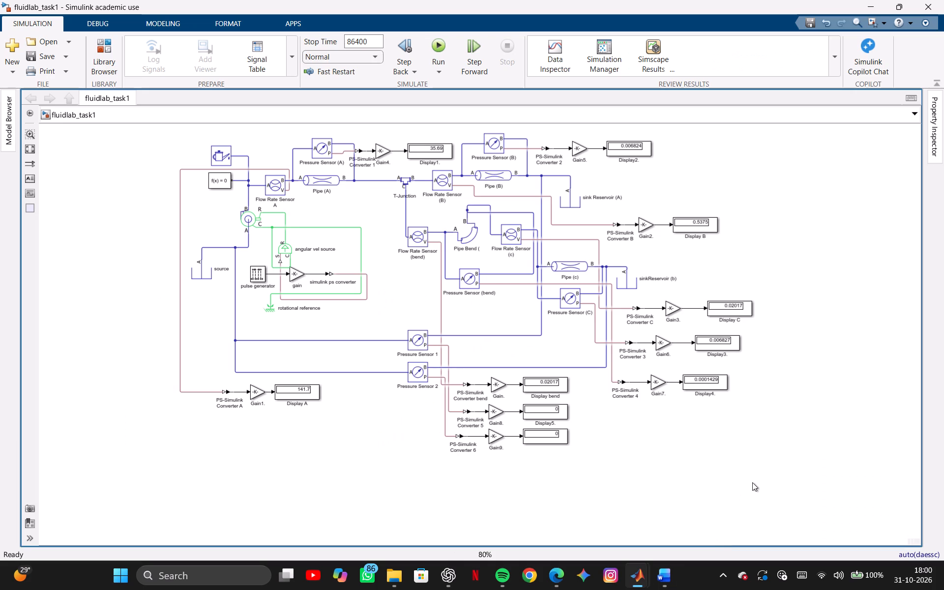
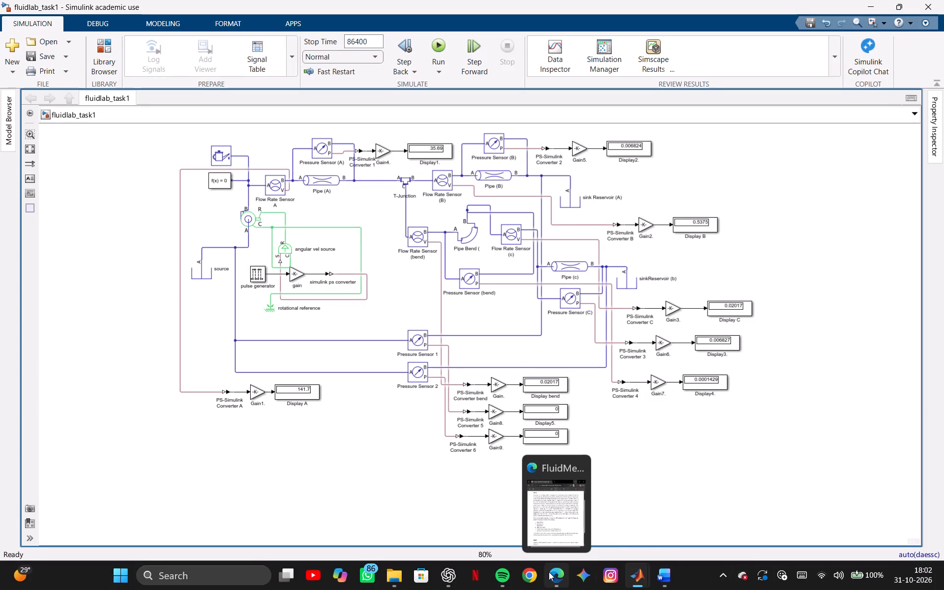
Switch to the Word report and enter 0.02017 m^3/s as item C's flow meter reading.
{"action": "left_click", "coordinate": [669, 585]}
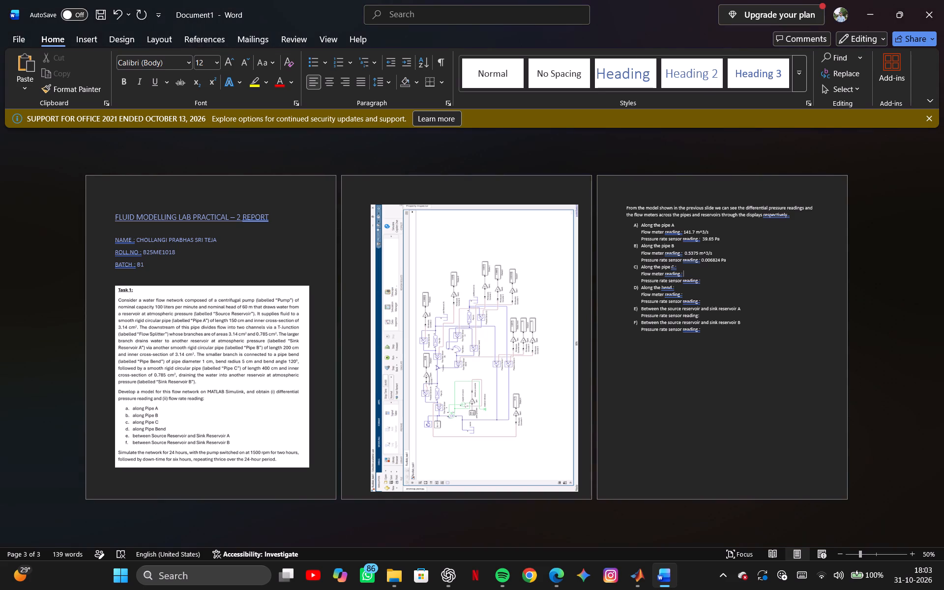
{"action": "key", "text": "2"}
{"action": "key", "text": "BackSpace"}
{"action": "type", "text": "0.0"}
{"action": "type", "text": "2017"}
{"action": "key", "text": "space"}
{"action": "key", "text": "m"}
{"action": "key", "text": "shift+asciicircum"}
{"action": "key", "text": "3"}
{"action": "type", "text": "/s"}
Enter 0.006827Pa as the pressure rate sensor reading for item C, along pipe C.
{"action": "left_click", "coordinate": [709, 280]}
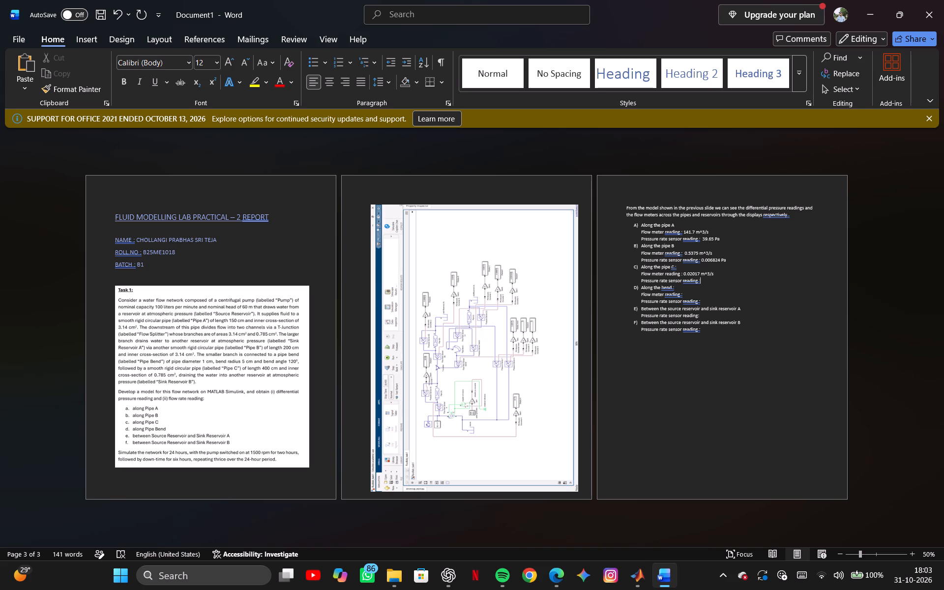
{"action": "key", "text": "space"}
{"action": "key", "text": "period"}
{"action": "key", "text": "BackSpace"}
{"action": "type", "text": "0.00"}
{"action": "type", "text": "6827"}
{"action": "type", "text": "Pa"}
Enter 0.02017 m^3/s as the flow meter reading for item D, along the bend.
{"action": "left_click", "coordinate": [691, 297]}
{"action": "key", "text": "space"}
{"action": "type", "text": "0.0"}
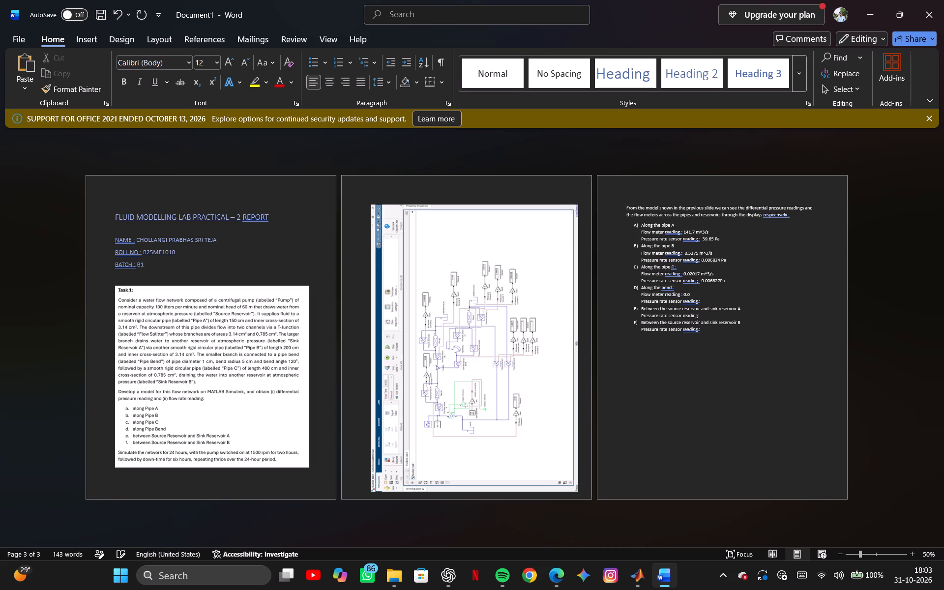
{"action": "type", "text": "2017"}
{"action": "key", "text": "space"}
{"action": "type", "text": "m"}
{"action": "key", "text": "shift+asciicircum"}
{"action": "key", "text": "3"}
{"action": "type", "text": "/s"}
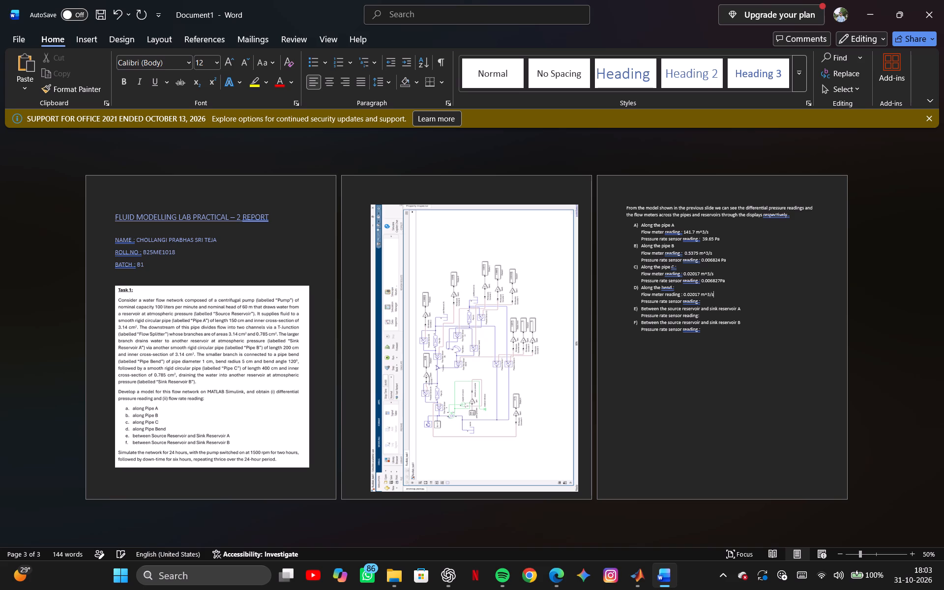
Enter 0.0001429 Pa as the pressure rate sensor reading for item D, along the bend.
{"action": "left_click", "coordinate": [707, 301]}
{"action": "key", "text": "space"}
{"action": "type", "text": "0.00"}
{"action": "key", "text": "0"}
{"action": "key", "text": "1"}
{"action": "key", "text": "4"}
{"action": "type", "text": "29"}
{"action": "key", "text": "space"}
{"action": "type", "text": "Pa"}
Enter 0 Pa as item E's pressure rate sensor reading, between the source reservoir and sink reservoir A.
{"action": "left_click", "coordinate": [708, 315]}
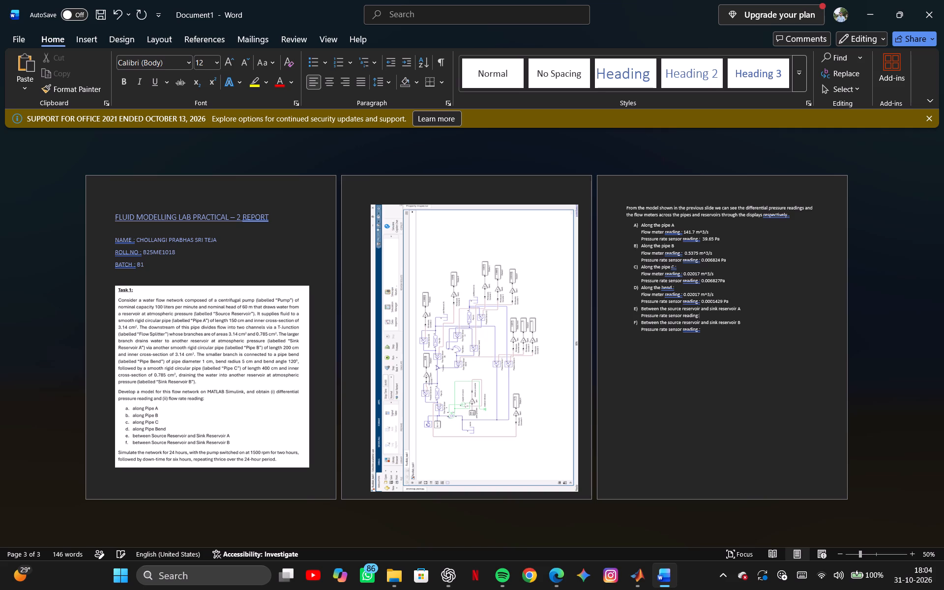
{"action": "key", "text": "space"}
{"action": "type", "text": "0 pa"}
{"action": "key", "text": "backslash"}
{"action": "key", "text": "BackSpace"}
{"action": "key", "text": "BackSpace"}
{"action": "key", "text": "BackSpace"}
{"action": "type", "text": "Pa"}
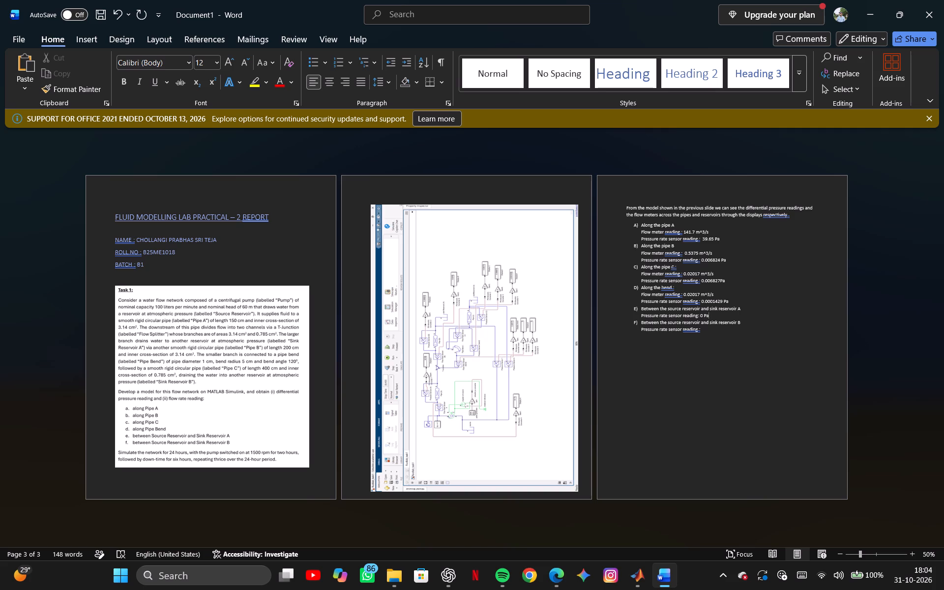
Enter 0 Pa as item F's pressure rate sensor reading, between the source reservoir and sink reservoir B.
{"action": "left_click", "coordinate": [707, 330]}
{"action": "key", "text": "space"}
{"action": "key", "text": "0"}
{"action": "key", "text": "space"}
{"action": "type", "text": "p"}
{"action": "key", "text": "BackSpace"}
{"action": "type", "text": "Pa"}
{"action": "left_click", "coordinate": [681, 346]}
Add the line "PARAMETERS USED:" in Heading 3 style on a new line below item F's pressure reading.
{"action": "key", "text": "Right"}
{"action": "key", "text": "Right"}
{"action": "key", "text": "Right"}
{"action": "key", "text": "Right"}
{"action": "key", "text": "Right"}
{"action": "key", "text": "Right"}
{"action": "key", "text": "Right"}
{"action": "key", "text": "Right"}
{"action": "key", "text": "Right"}
{"action": "key", "text": "Right"}
{"action": "key", "text": "Right"}
{"action": "key", "text": "Right"}
{"action": "key", "text": "Right"}
{"action": "key", "text": "Right"}
{"action": "key", "text": "Right"}
{"action": "key", "text": "Return"}
{"action": "left_click", "coordinate": [752, 68]}
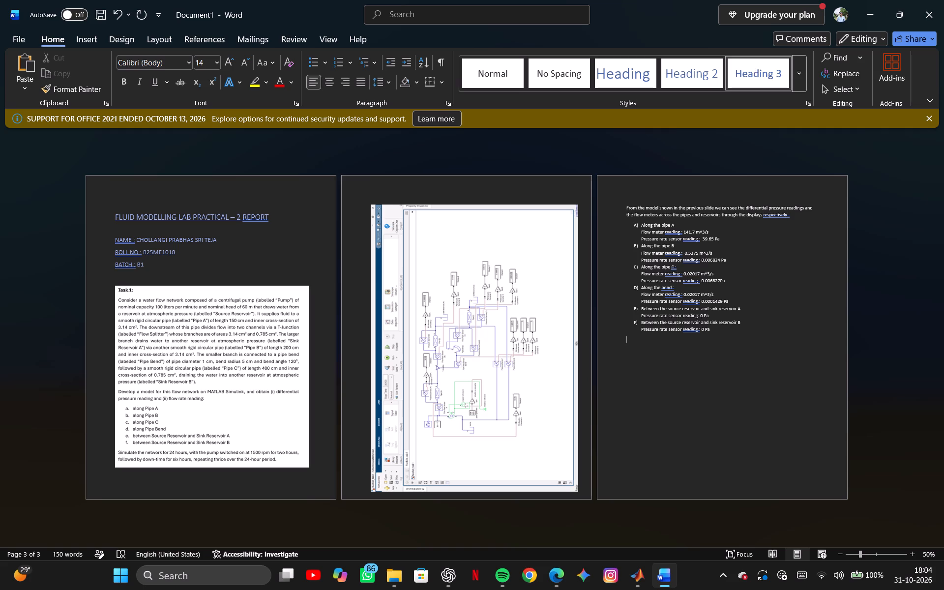
{"action": "type", "text": "pa"}
{"action": "key", "text": "BackSpace"}
{"action": "key", "text": "BackSpace"}
{"action": "key", "text": "BackSpace"}
{"action": "key", "text": "Return"}
{"action": "left_click", "coordinate": [768, 67]}
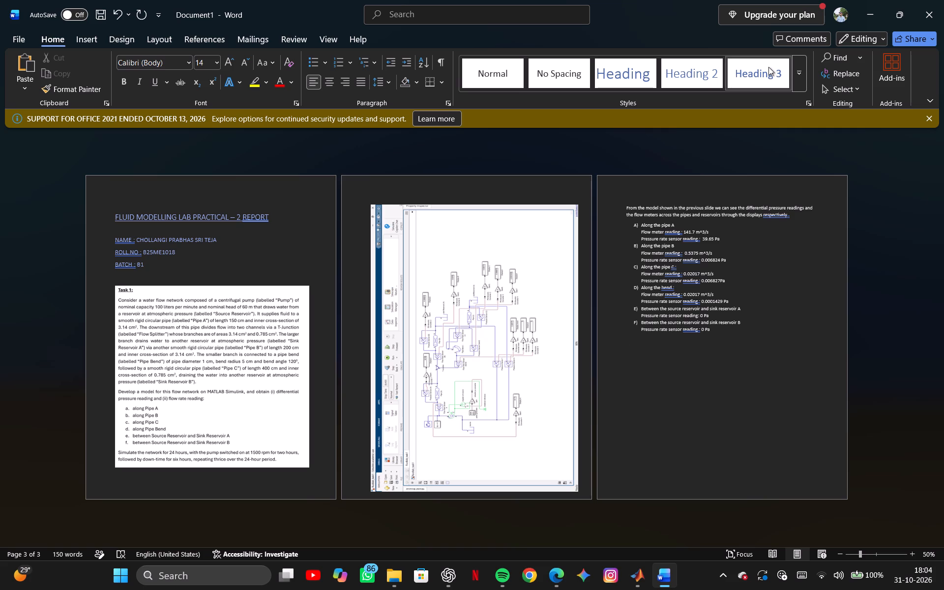
{"action": "type", "text": "PARAMETERS USED"}
{"action": "key", "text": "shift+colon"}
{"action": "key", "text": "Return"}
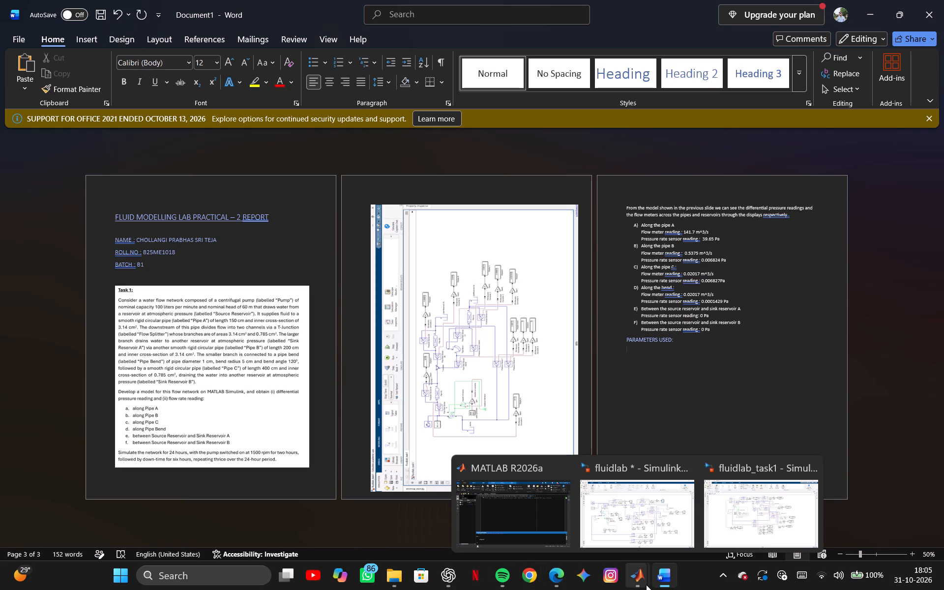
Switch to the fluidlab_task1 Simulink model and capture a screenshot of the Pipe (A) block parameters, including all geometry values and units.
{"action": "left_click", "coordinate": [793, 511]}
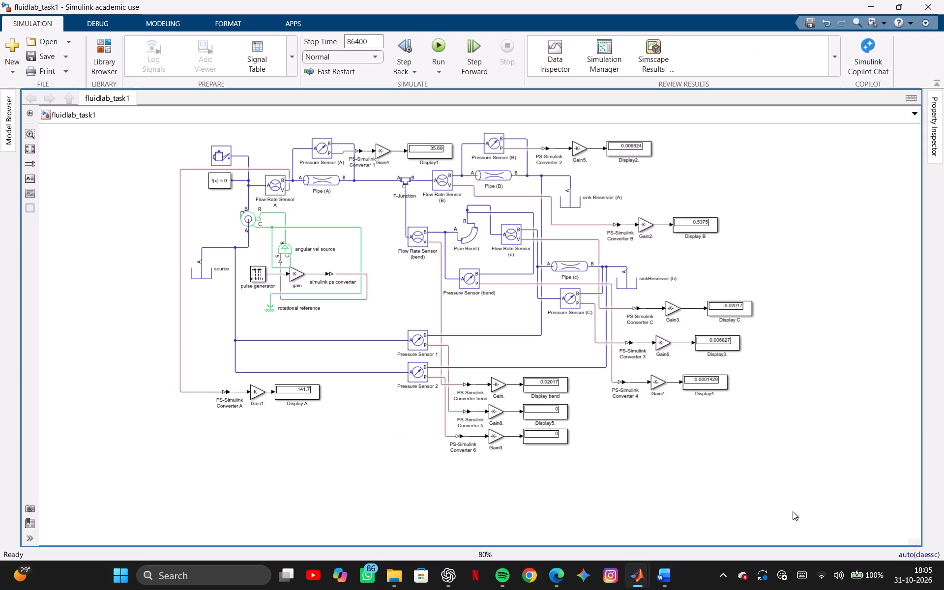
{"action": "double_click", "coordinate": [315, 184]}
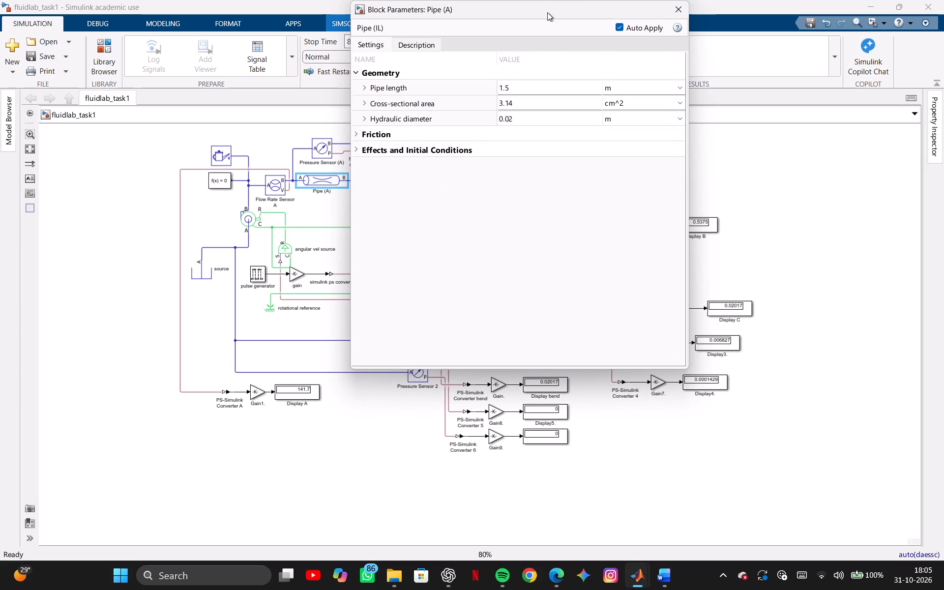
{"action": "left_click_drag", "start_coordinate": [547, 12], "coordinate": [568, 100]}
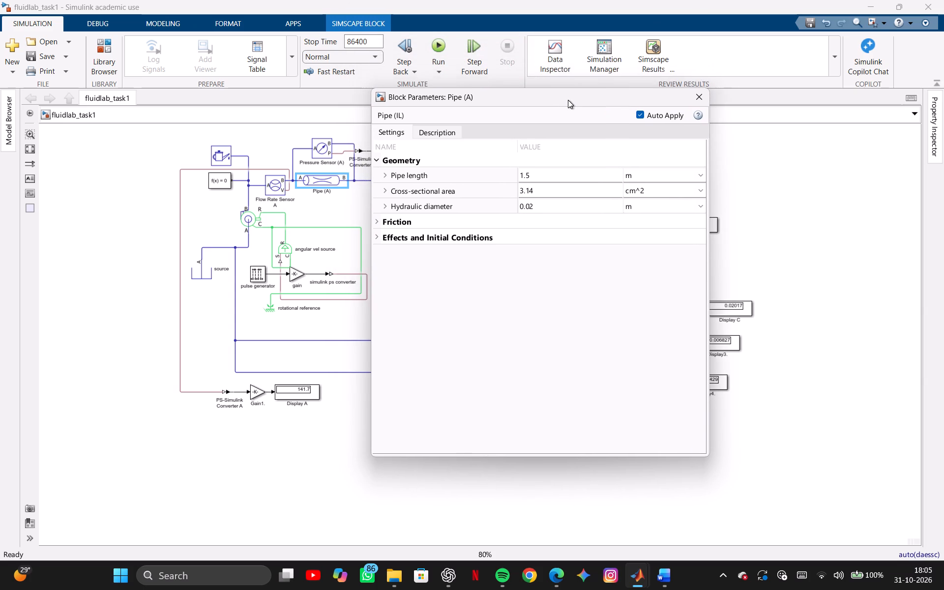
{"action": "left_click_drag", "start_coordinate": [568, 100], "coordinate": [568, 100]}
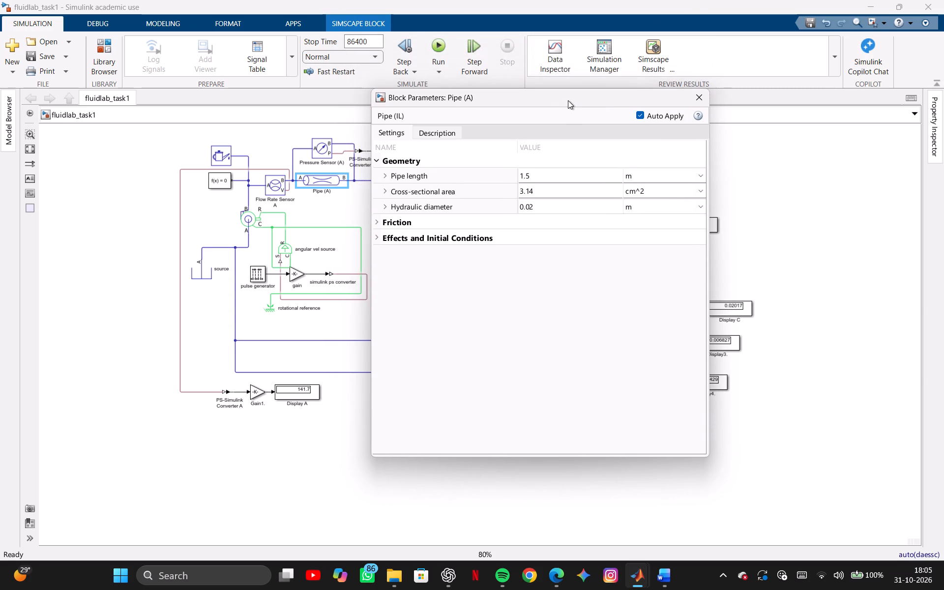
{"action": "key", "text": "Print"}
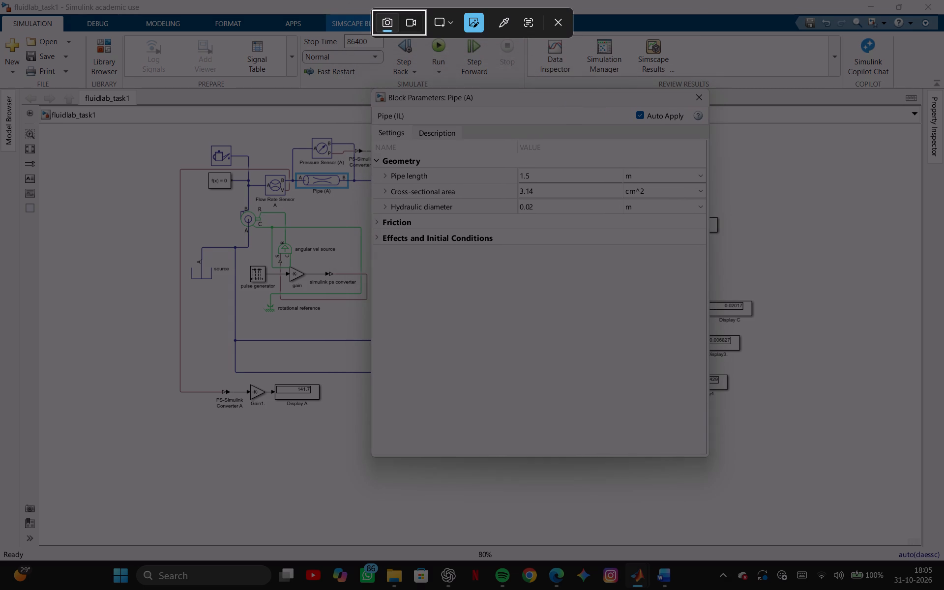
{"action": "left_click_drag", "start_coordinate": [377, 89], "coordinate": [626, 295]}
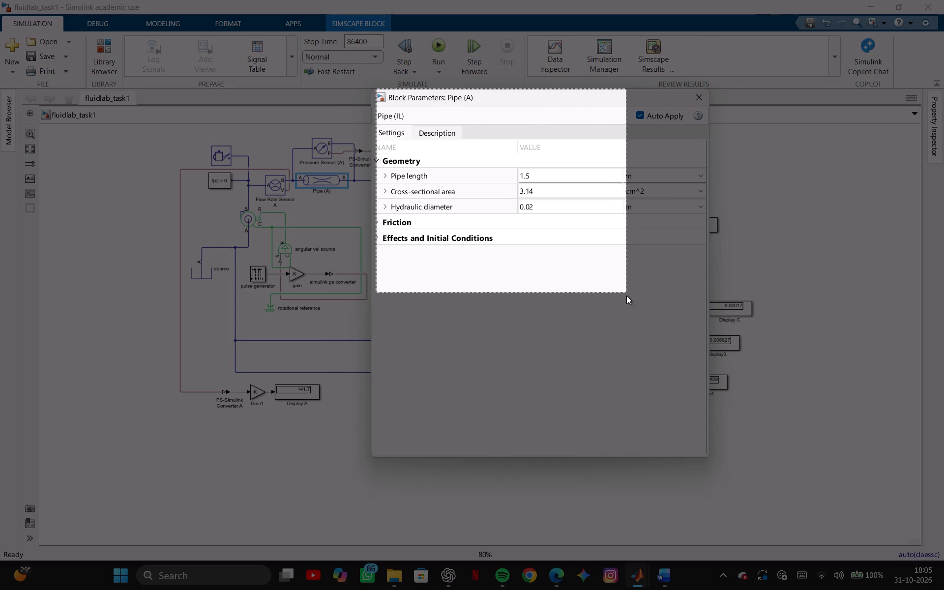
{"action": "left_click_drag", "start_coordinate": [626, 295], "coordinate": [700, 272]}
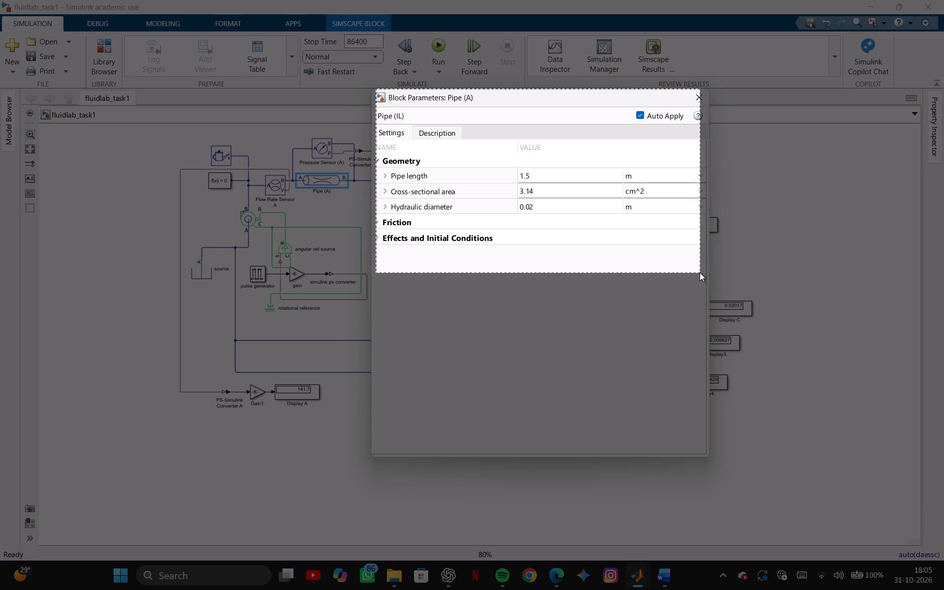
{"action": "left_click_drag", "start_coordinate": [700, 272], "coordinate": [707, 254]}
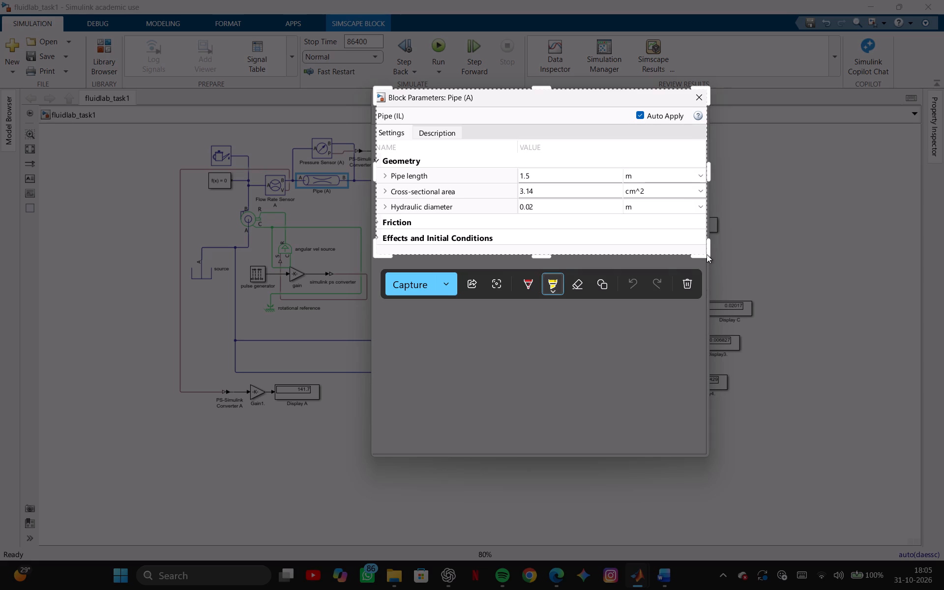
{"action": "left_click", "coordinate": [421, 279]}
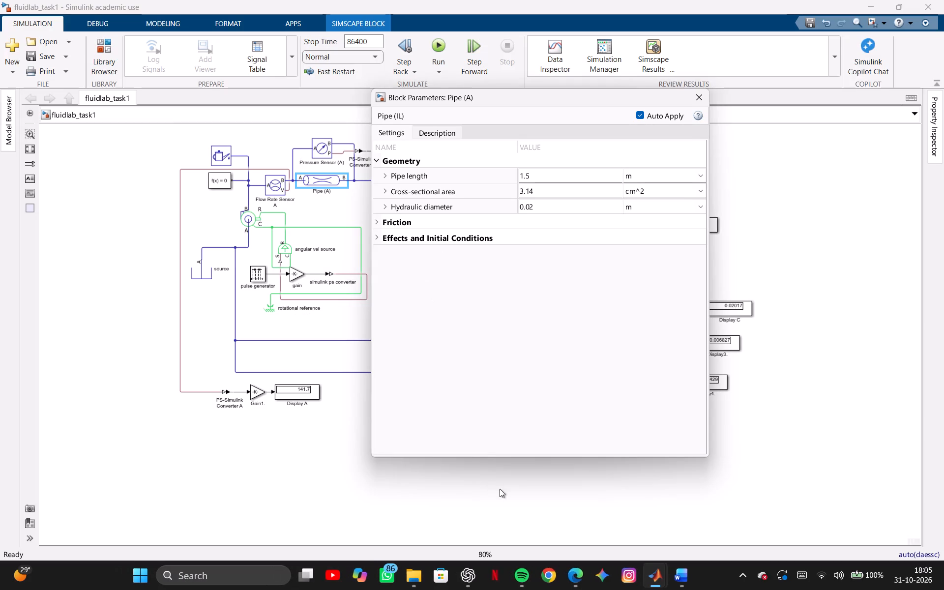
Back in the Word report, insert the picture Screenshot 2026-10-31 180529.png under the PARAMETERS USED heading.
{"action": "left_click", "coordinate": [678, 570]}
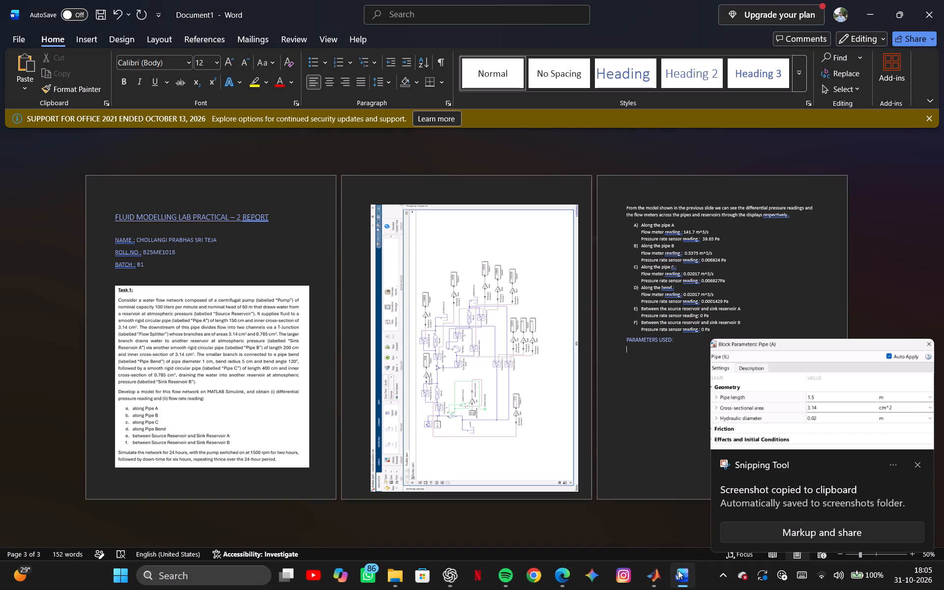
{"action": "left_click", "coordinate": [90, 33]}
{"action": "left_click", "coordinate": [129, 82]}
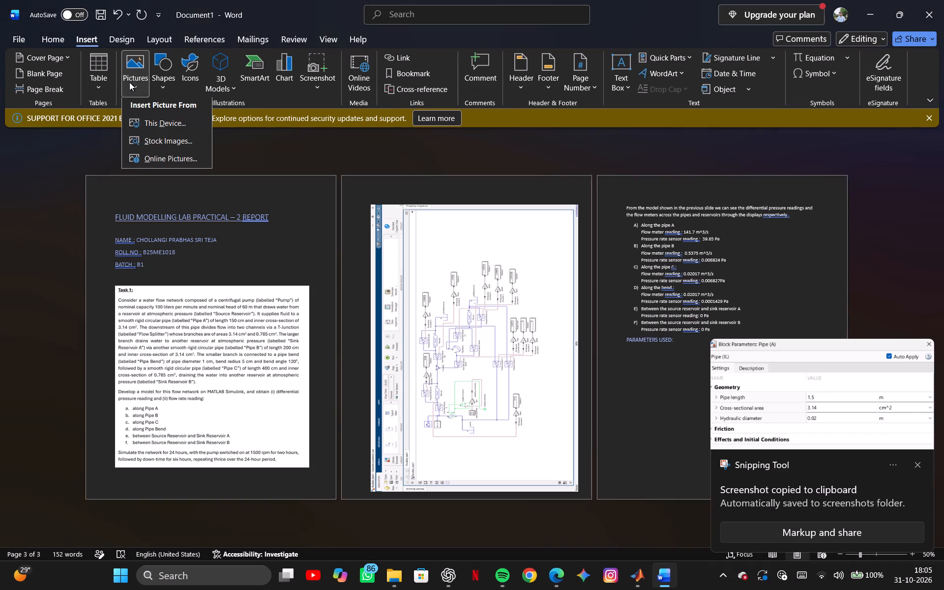
{"action": "left_click", "coordinate": [162, 125]}
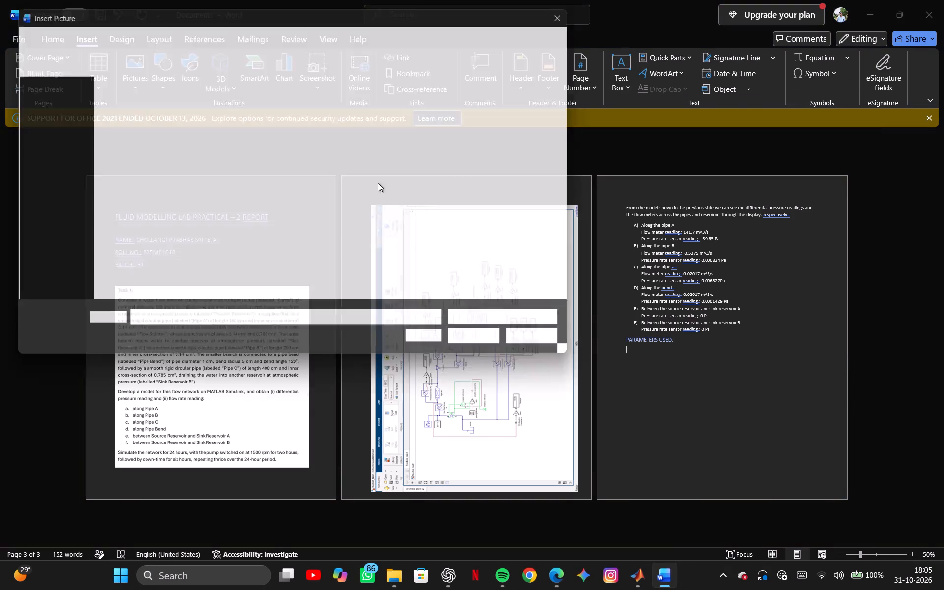
{"action": "scroll", "coordinate": [421, 218], "scroll_direction": "down", "scroll_amount": 20}
{"action": "scroll", "coordinate": [421, 218], "scroll_direction": "down", "scroll_amount": 20}
{"action": "scroll", "coordinate": [421, 218], "scroll_direction": "down", "scroll_amount": 20}
{"action": "scroll", "coordinate": [421, 218], "scroll_direction": "down", "scroll_amount": 20}
{"action": "scroll", "coordinate": [421, 218], "scroll_direction": "down", "scroll_amount": 20}
{"action": "scroll", "coordinate": [421, 218], "scroll_direction": "down", "scroll_amount": 5}
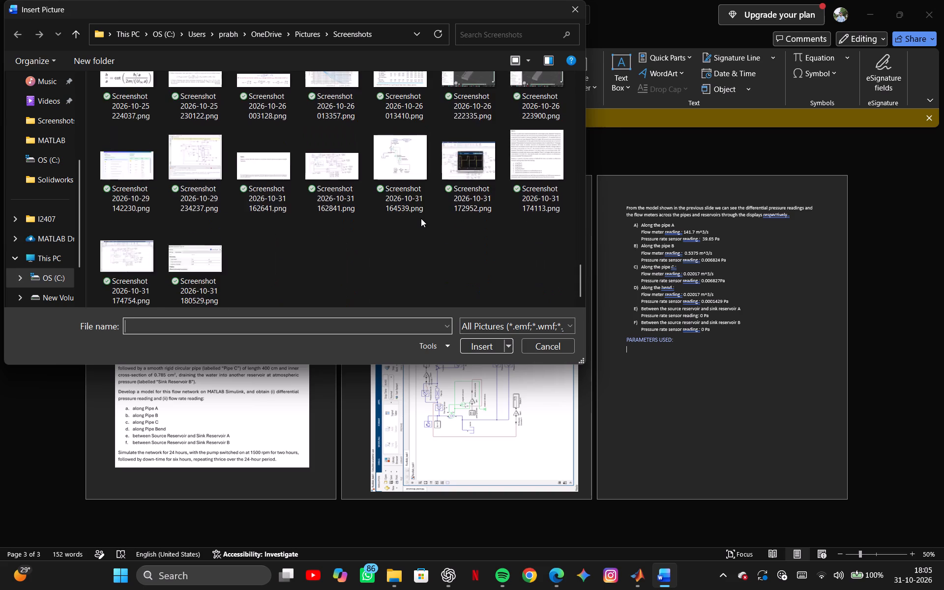
{"action": "scroll", "coordinate": [421, 218], "scroll_direction": "down", "scroll_amount": 20}
{"action": "scroll", "coordinate": [421, 218], "scroll_direction": "down", "scroll_amount": 20}
{"action": "scroll", "coordinate": [421, 218], "scroll_direction": "down", "scroll_amount": 20}
{"action": "double_click", "coordinate": [216, 256]}
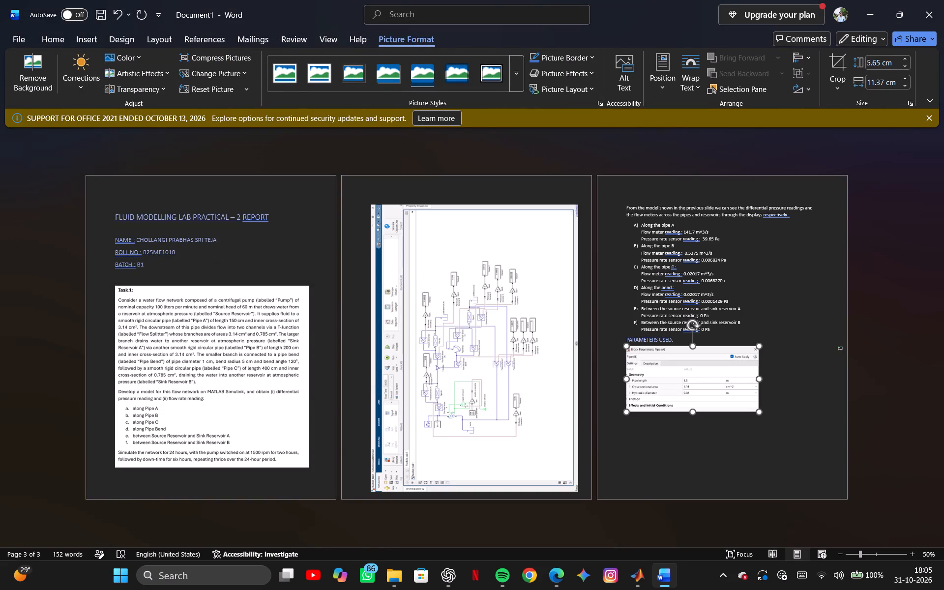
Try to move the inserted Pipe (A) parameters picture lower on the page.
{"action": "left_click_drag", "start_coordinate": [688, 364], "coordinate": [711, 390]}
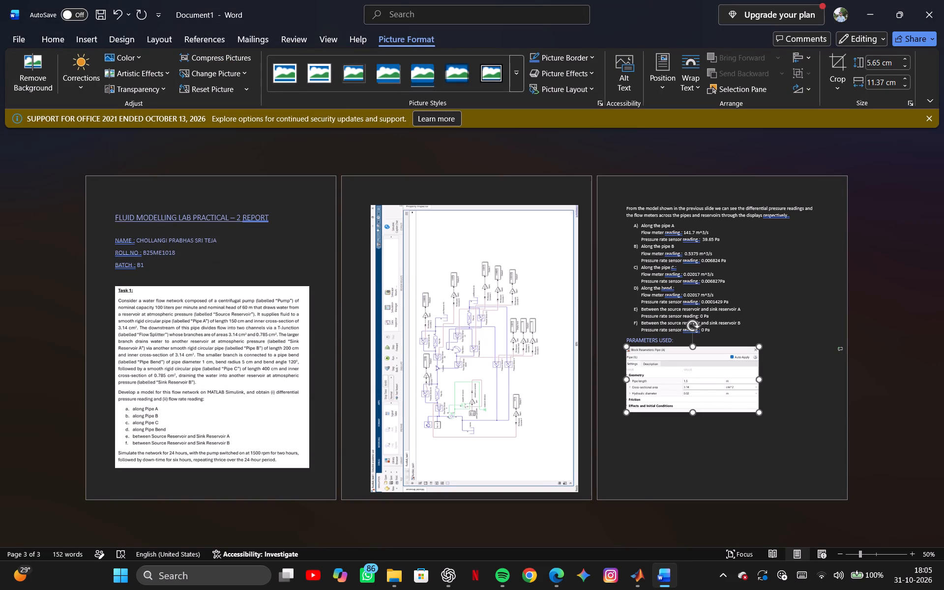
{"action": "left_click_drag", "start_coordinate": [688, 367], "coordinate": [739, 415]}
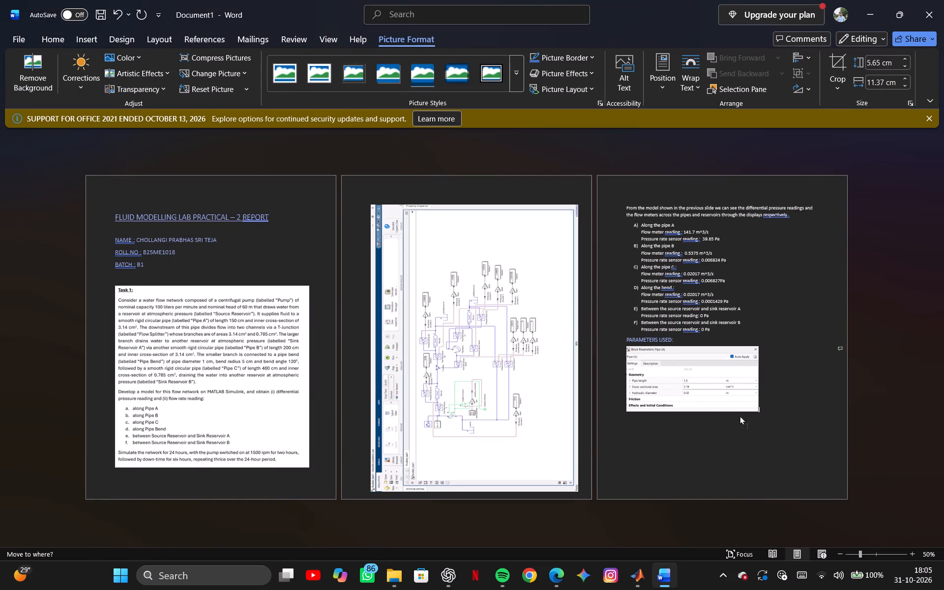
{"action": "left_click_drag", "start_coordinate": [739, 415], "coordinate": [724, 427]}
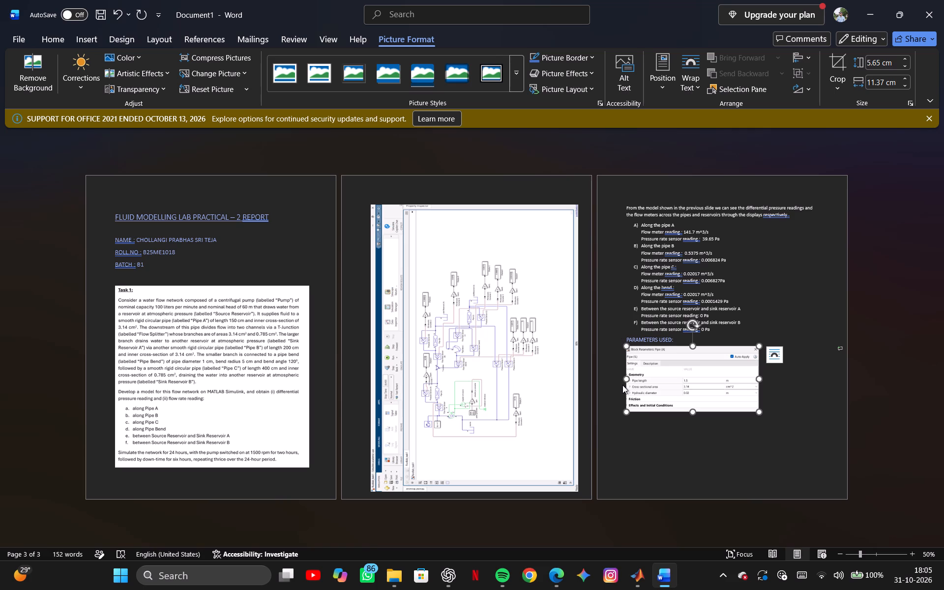
Make room between the PARAMETERS USED heading and the picture with blank lines, and label the picture "PIPE A:" directly under the heading.
{"action": "left_click", "coordinate": [648, 443]}
{"action": "left_click", "coordinate": [628, 430]}
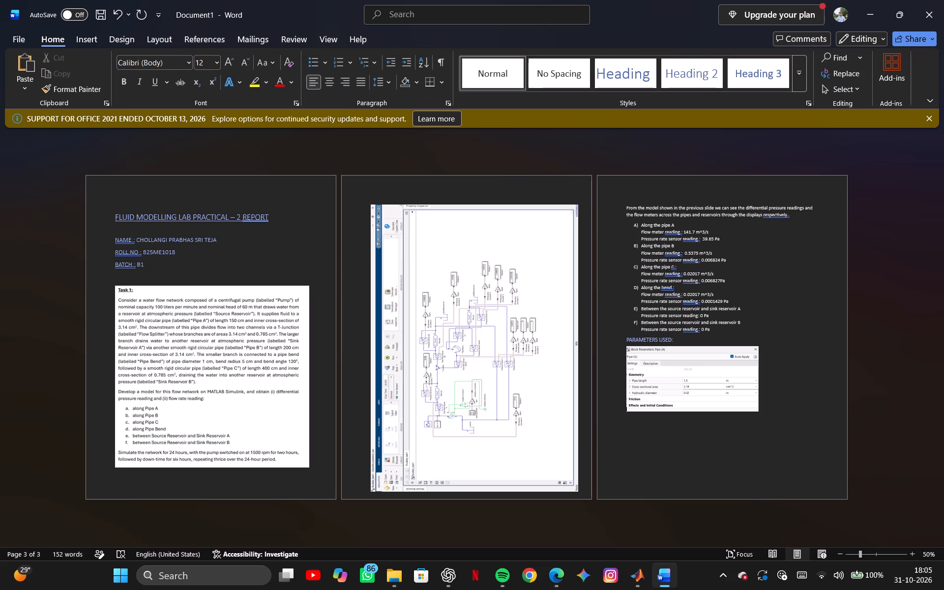
{"action": "key", "text": "Return"}
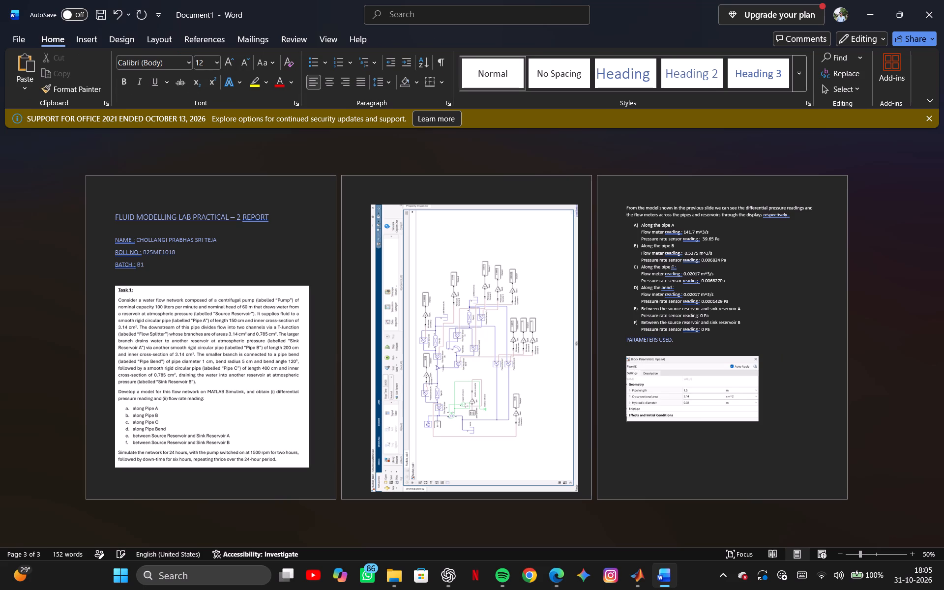
{"action": "key", "text": "Return"}
{"action": "key", "text": "Return"}
{"action": "key", "text": "Return"}
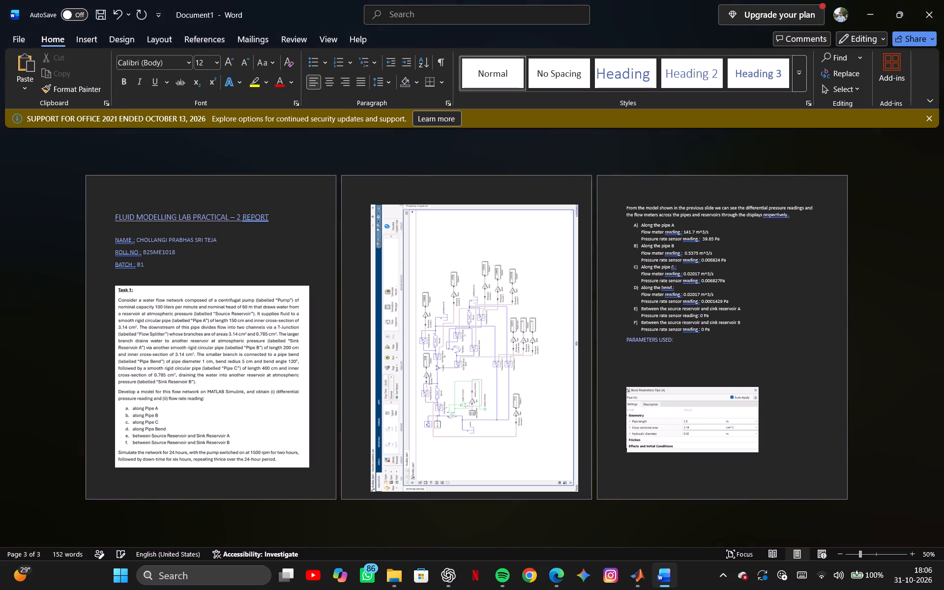
{"action": "left_click", "coordinate": [635, 358]}
{"action": "key", "text": "BackSpace"}
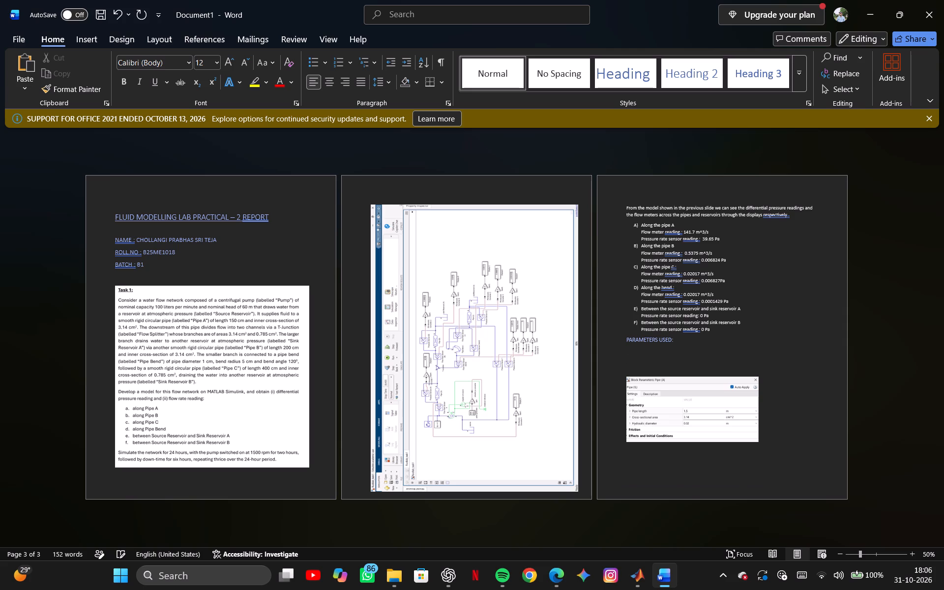
{"action": "key", "text": "p"}
{"action": "type", "text": "IP"}
{"action": "key", "text": "e"}
{"action": "key", "text": "space"}
{"action": "type", "text": "A"}
{"action": "key", "text": "shift+colon"}
{"action": "left_click", "coordinate": [639, 369]}
Remove the extra blank lines between the "PIPE A:" label and its parameters picture.
{"action": "key", "text": "BackSpace"}
{"action": "key", "text": "BackSpace"}
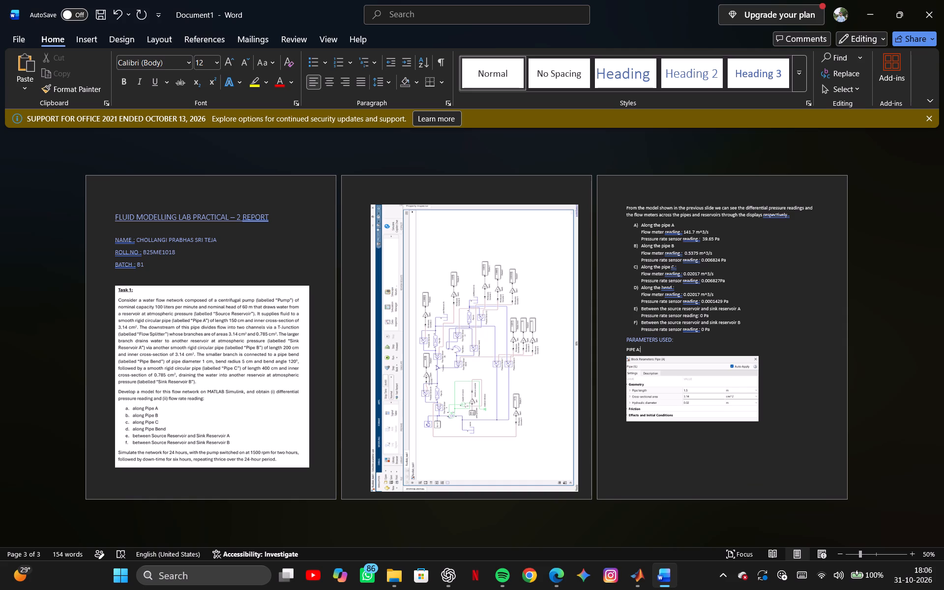
Start a new page after the Pipe A picture and add the label "PIPE B:" with an empty line below it.
{"action": "left_click", "coordinate": [645, 479]}
{"action": "left_click", "coordinate": [795, 435]}
{"action": "key", "text": "ctrl+Return"}
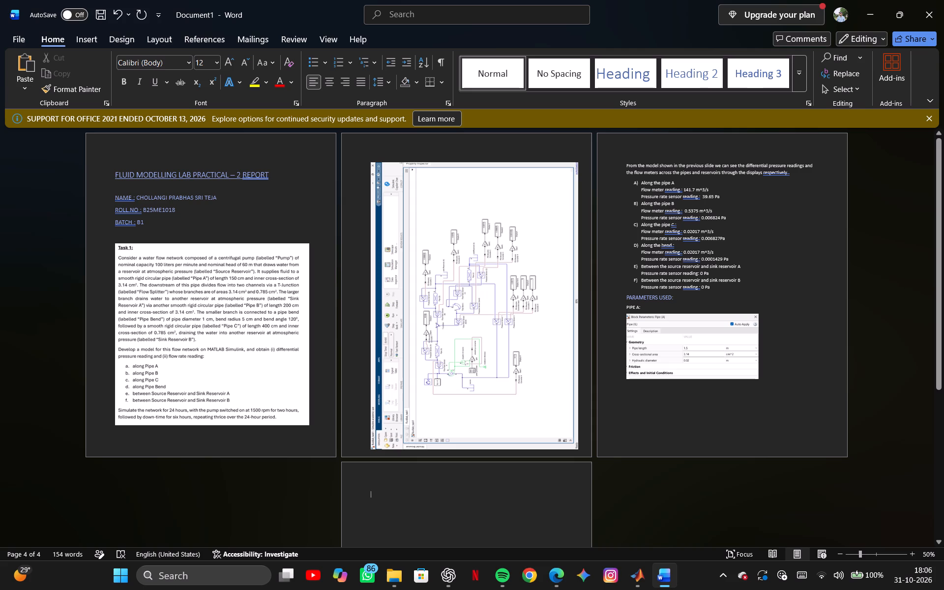
{"action": "type", "text": "PIPE"}
{"action": "key", "text": "space"}
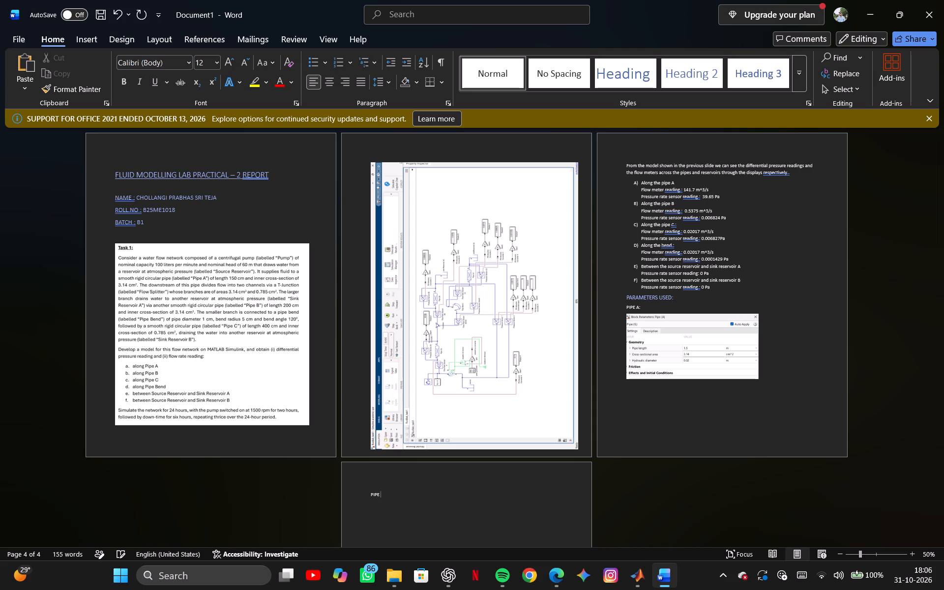
{"action": "key", "text": "b"}
{"action": "key", "text": "shift+colon"}
{"action": "key", "text": "Return"}
Switch to the fluidlab_task1 Simulink model and capture a screenshot of the Pipe (B) block parameters, including all geometry values and units.
{"action": "left_click", "coordinate": [693, 540]}
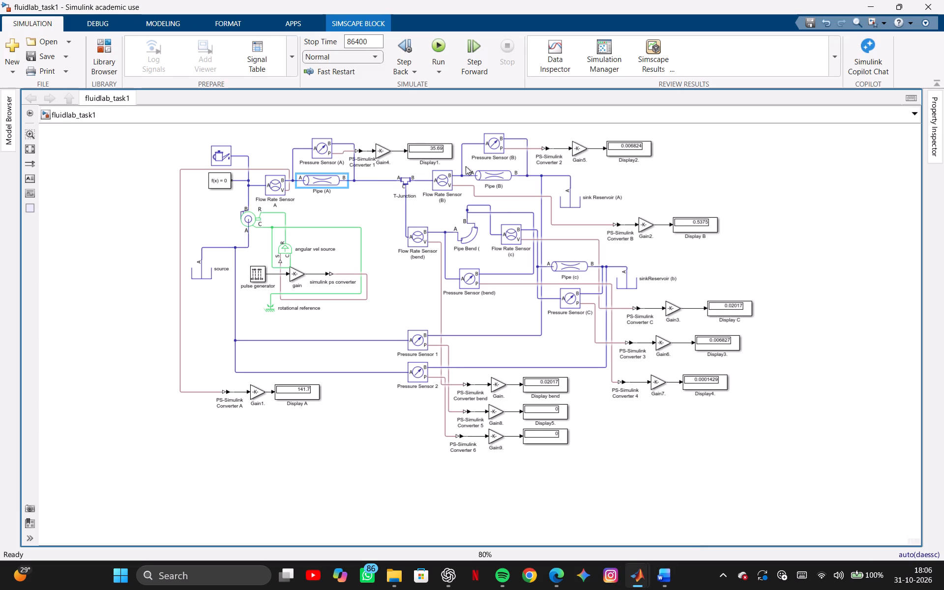
{"action": "double_click", "coordinate": [490, 174]}
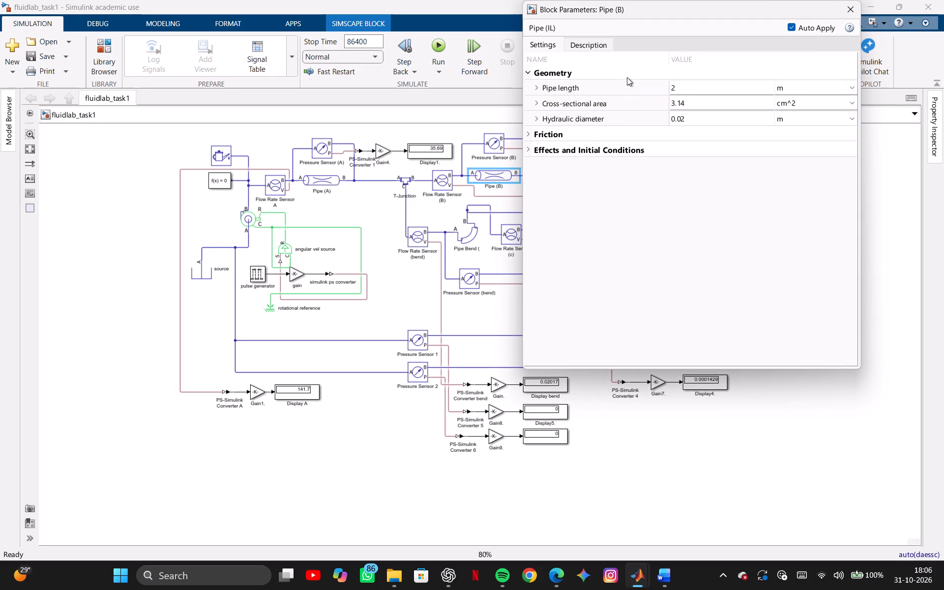
{"action": "key", "text": "Print"}
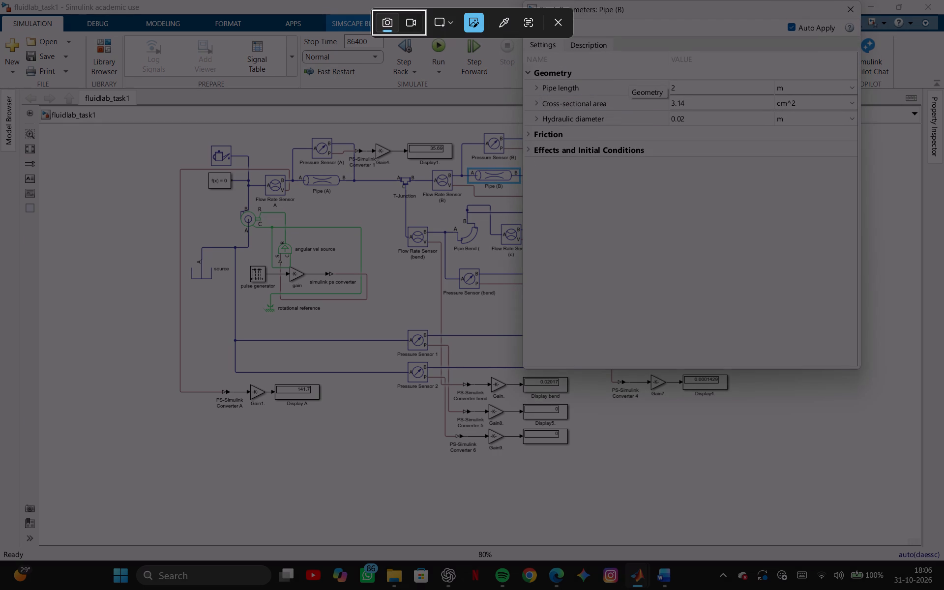
{"action": "left_click", "coordinate": [533, 1]}
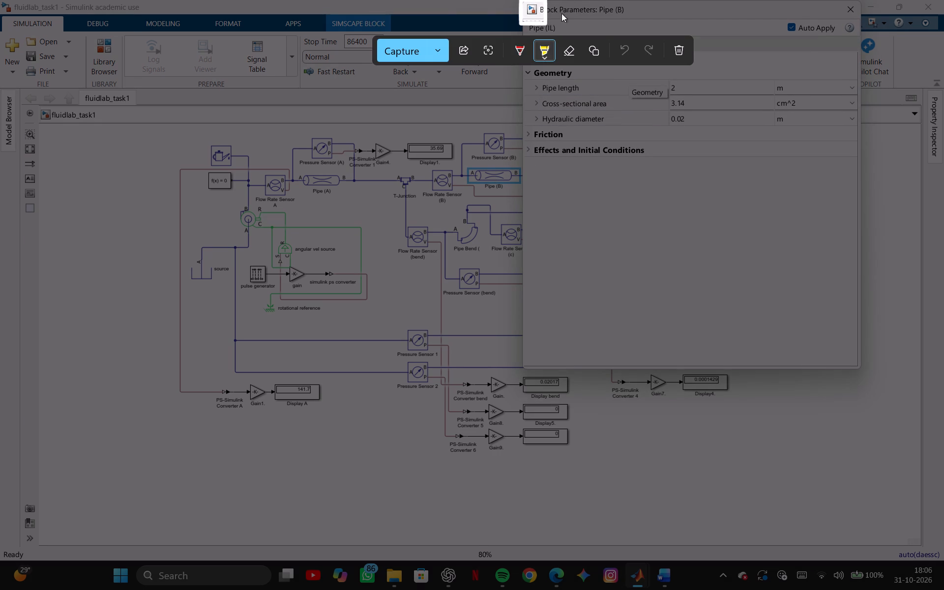
{"action": "left_click_drag", "start_coordinate": [546, 21], "coordinate": [847, 152]}
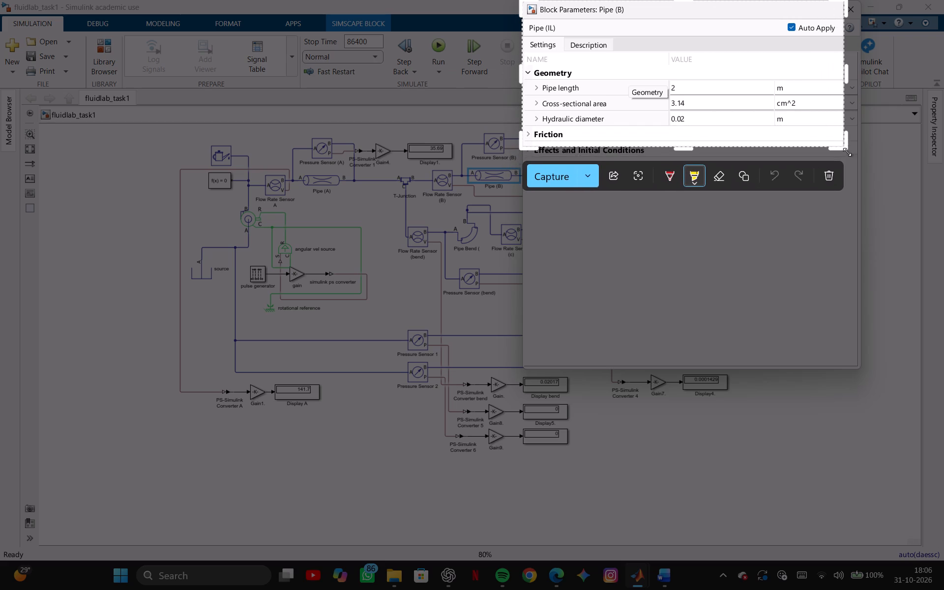
{"action": "left_click_drag", "start_coordinate": [847, 152], "coordinate": [862, 162]}
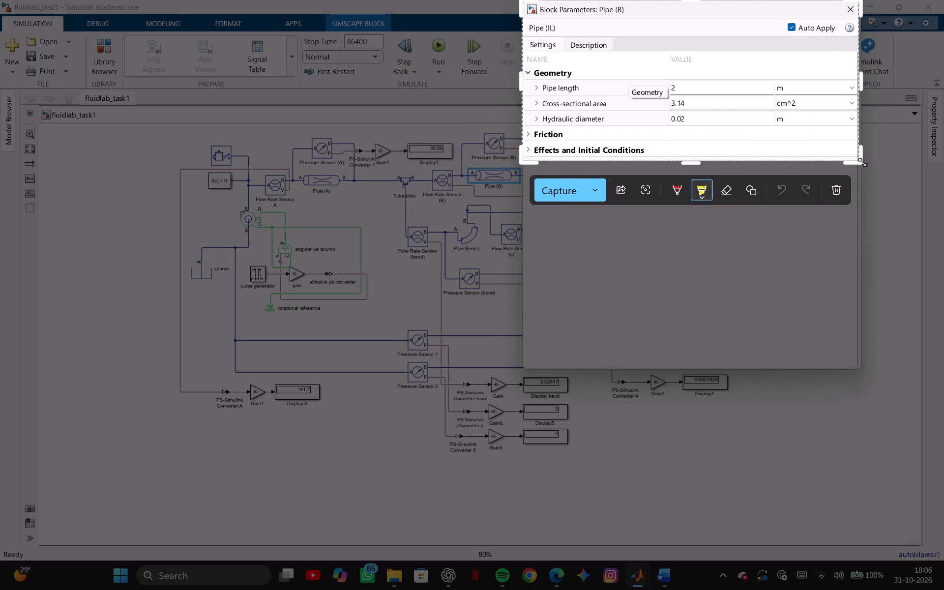
{"action": "left_click", "coordinate": [567, 191]}
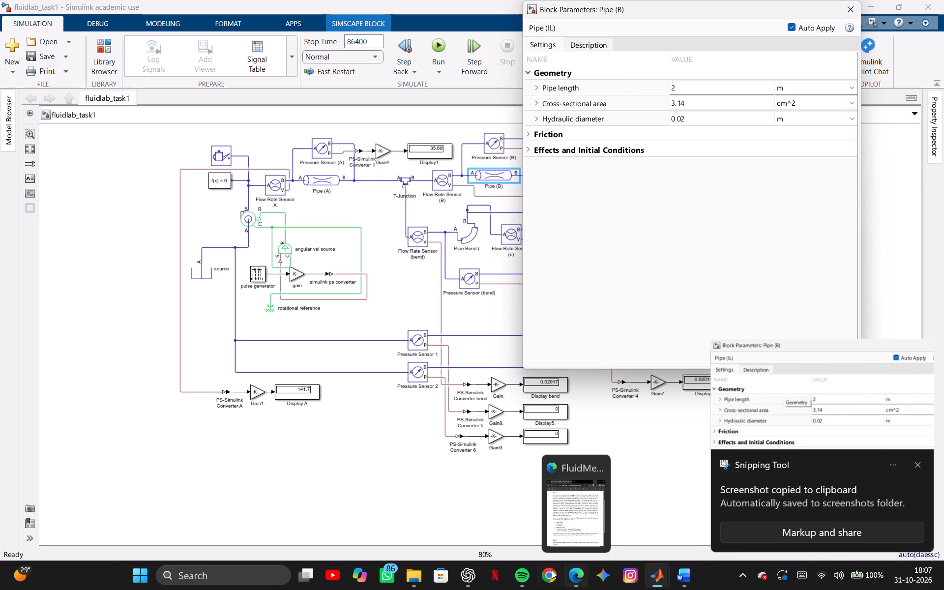
Back in the Word report, paste the Pipe (B) parameters screenshot under the "PIPE B:" label.
{"action": "left_click", "coordinate": [679, 570]}
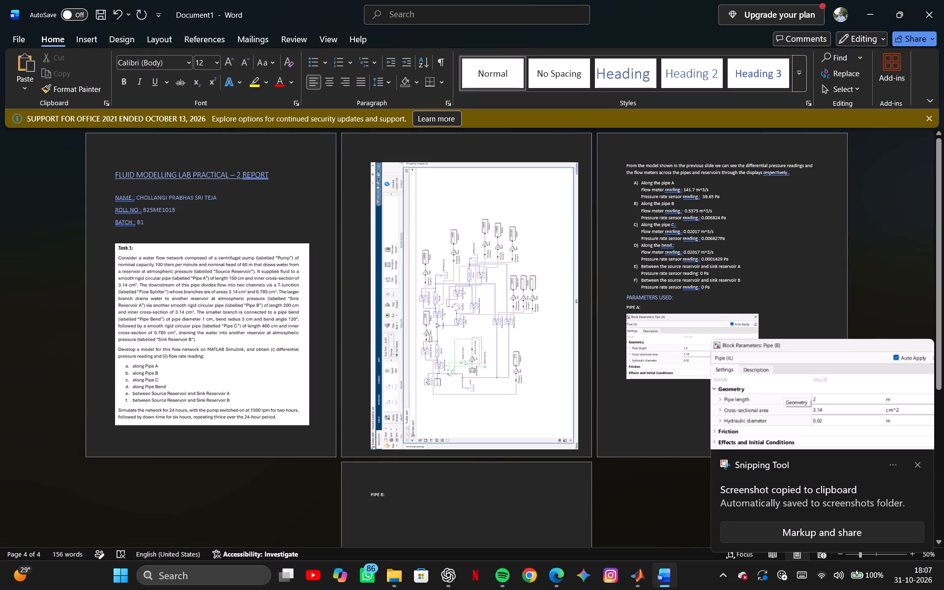
{"action": "key", "text": "ctrl+v"}
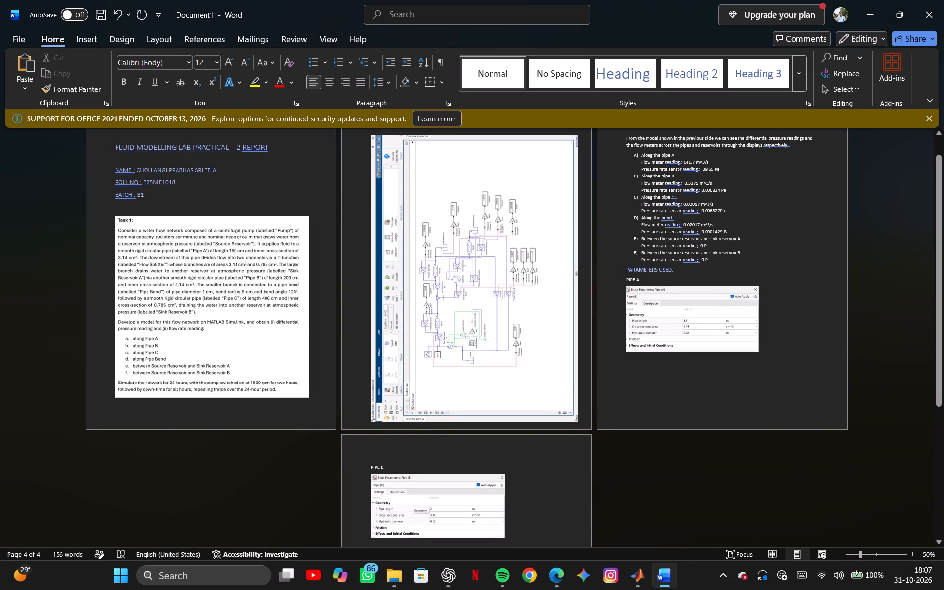
Add the label "PIPE C:" below the Pipe B picture, followed by an empty line.
{"action": "scroll", "coordinate": [528, 489], "scroll_direction": "down", "scroll_amount": 1}
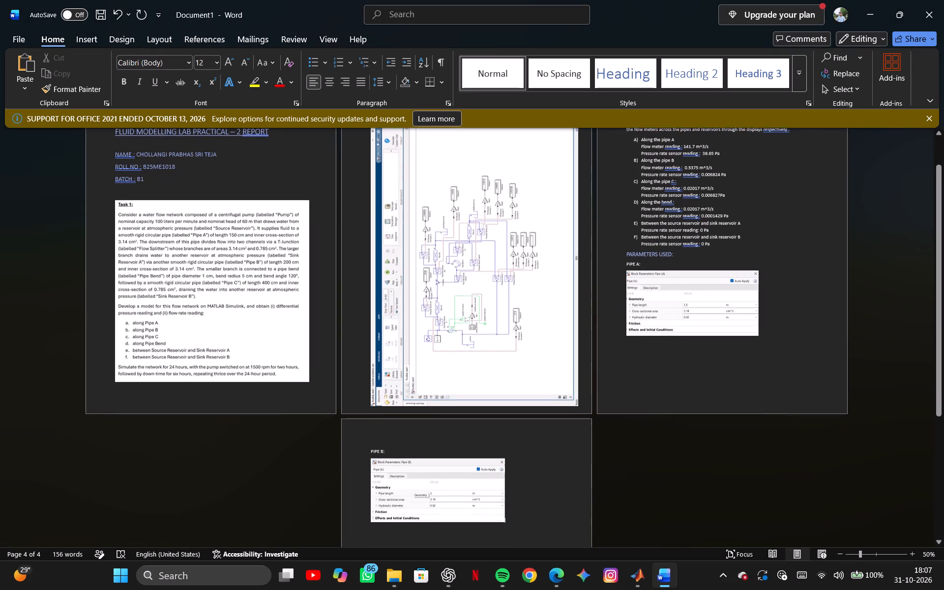
{"action": "key", "text": "Return"}
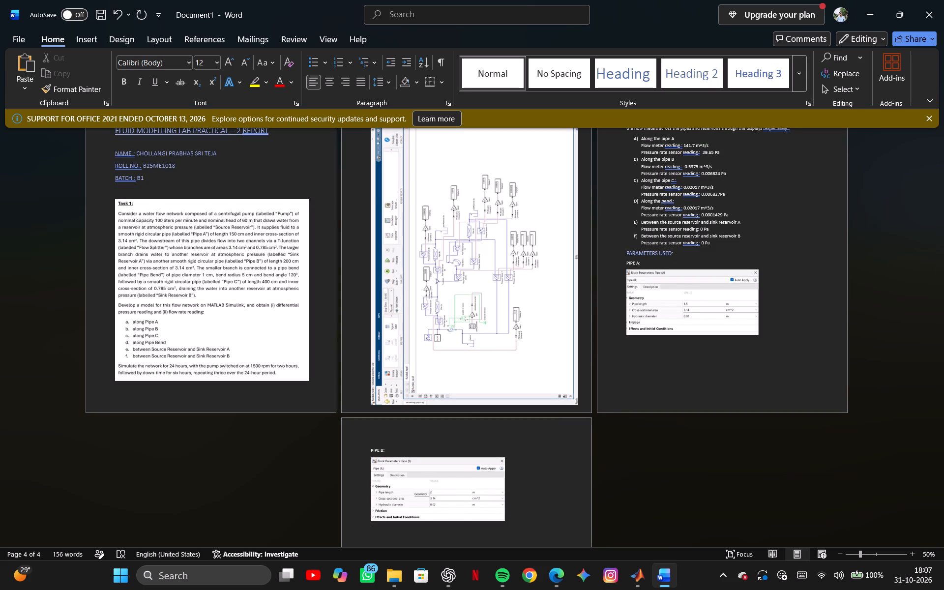
{"action": "type", "text": "PIPE"}
{"action": "key", "text": "space"}
{"action": "key", "text": "c"}
{"action": "key", "text": "shift+colon"}
{"action": "key", "text": "Return"}
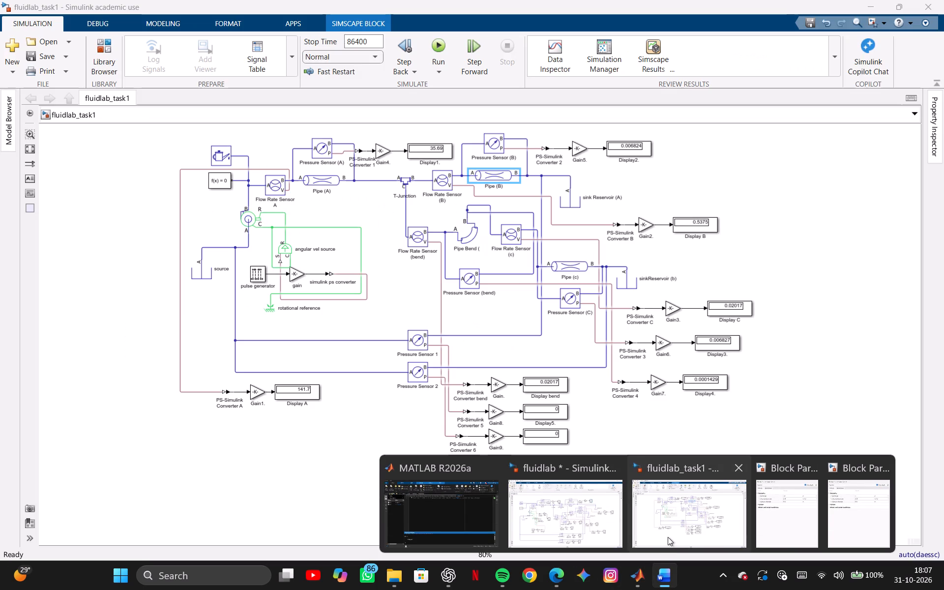
Switch to the fluidlab_task1 Simulink model and capture a screenshot of the Pipe (c) block parameters, including all geometry values and units.
{"action": "left_click", "coordinate": [668, 537]}
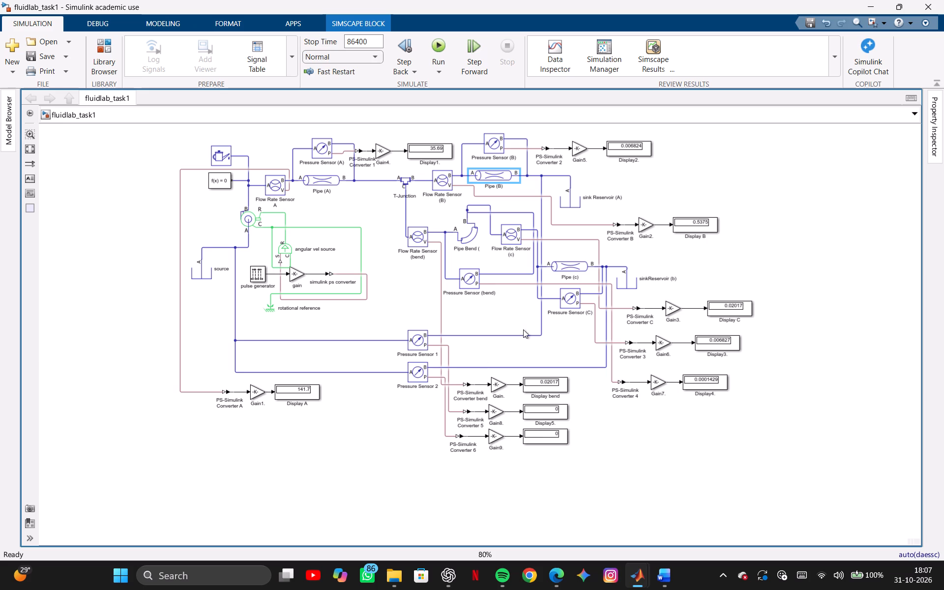
{"action": "double_click", "coordinate": [569, 270]}
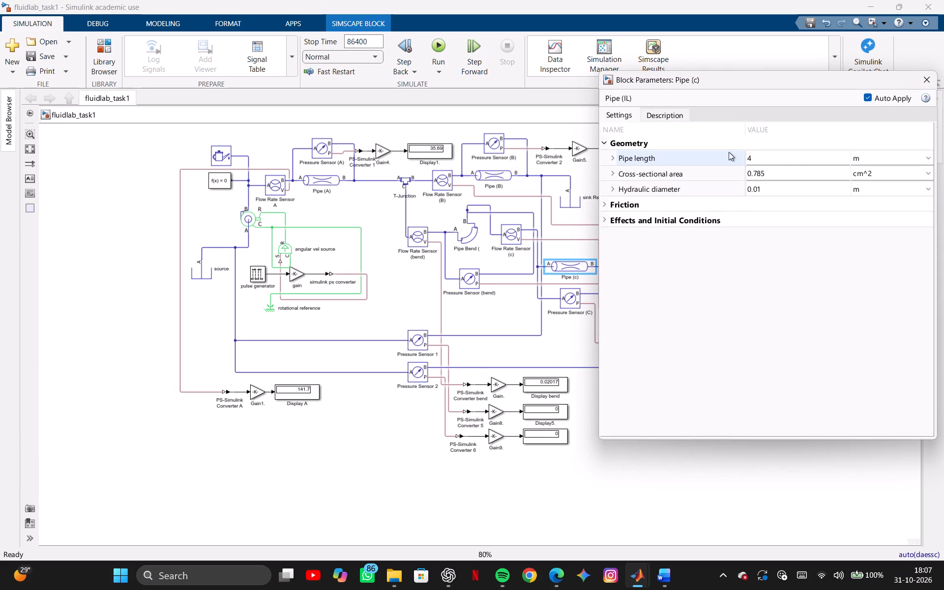
{"action": "key", "text": "Print"}
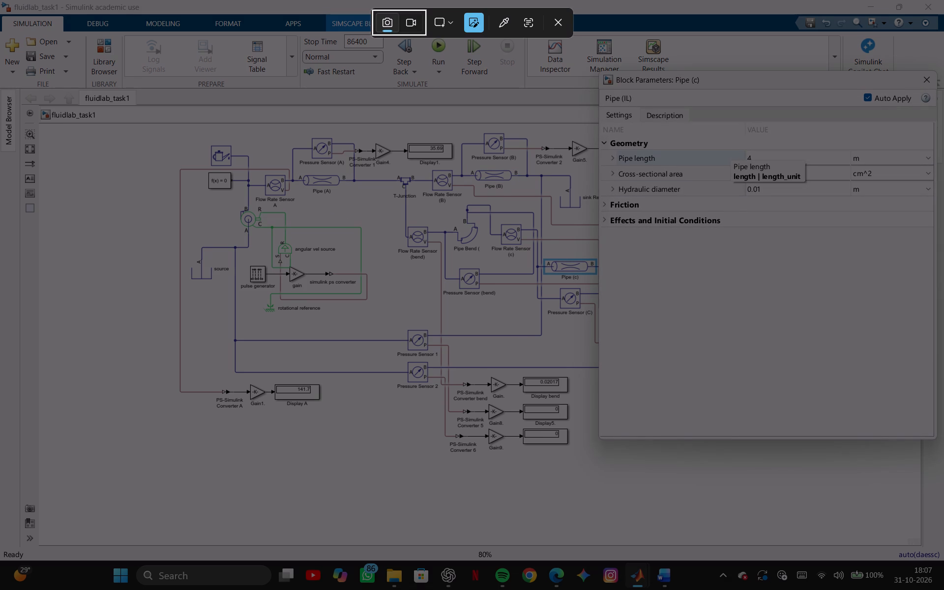
{"action": "left_click_drag", "start_coordinate": [602, 74], "coordinate": [943, 237]}
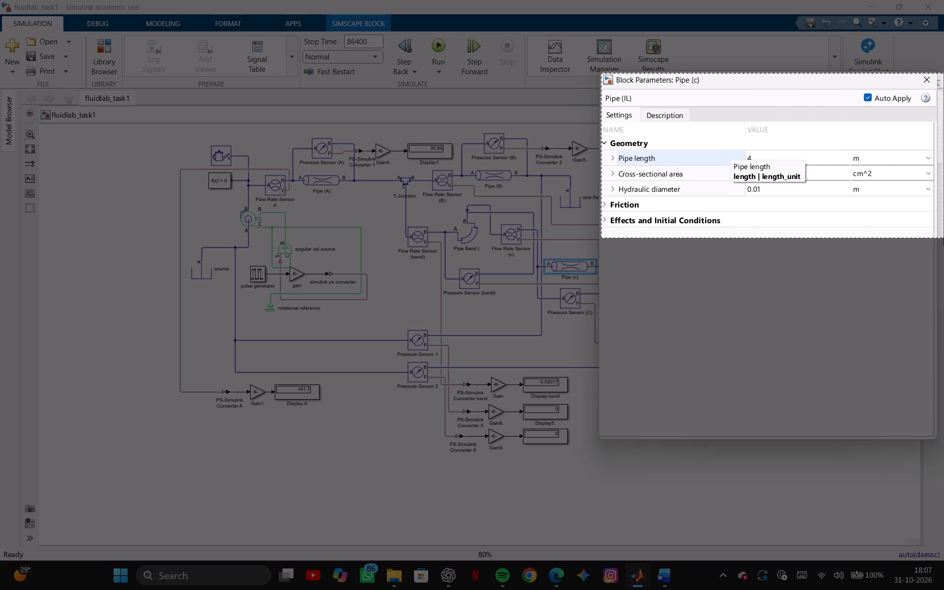
{"action": "left_click_drag", "start_coordinate": [943, 237], "coordinate": [938, 238]}
{"action": "left_click", "coordinate": [651, 264]}
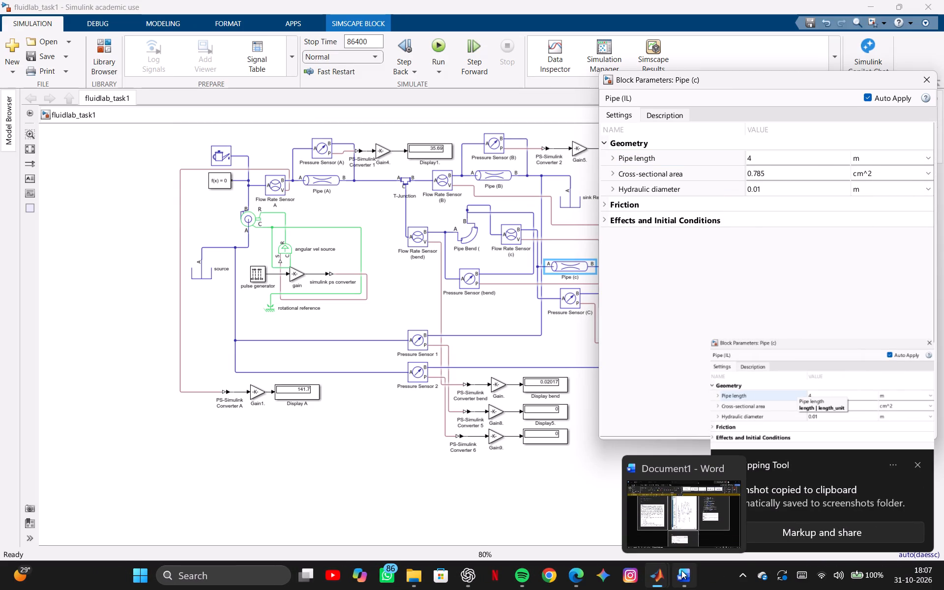
Back in the Word report, paste the Pipe (c) parameters screenshot under the "PIPE C:" label.
{"action": "left_click", "coordinate": [681, 570]}
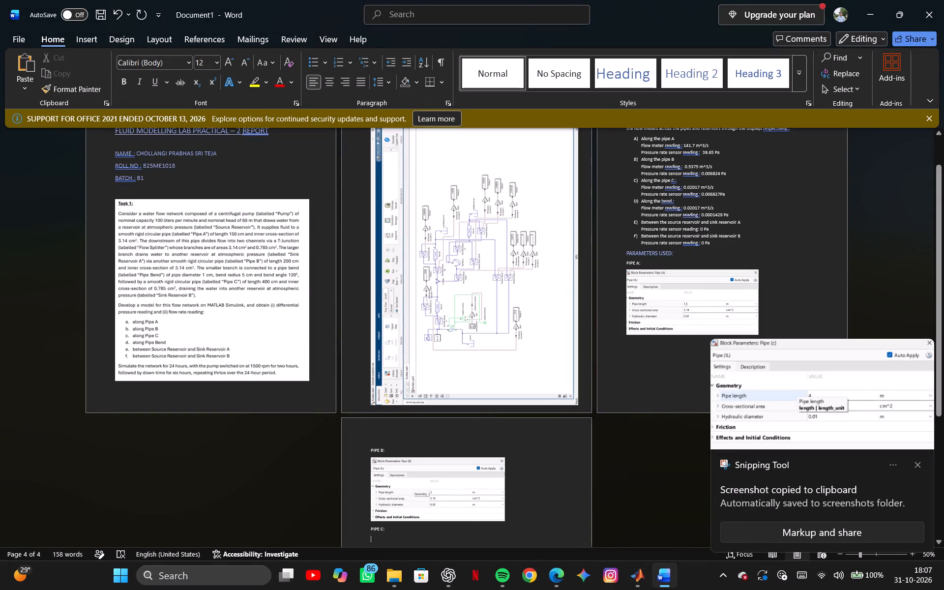
{"action": "key", "text": "ctrl+v"}
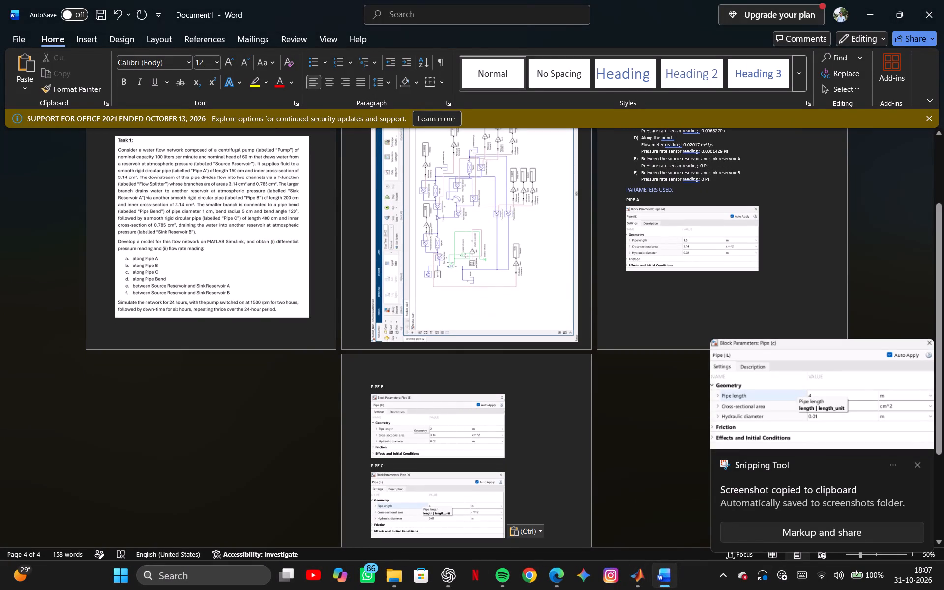
Add the label "CENTRIFUGAL PUMP:" below the Pipe C picture, followed by an empty line.
{"action": "scroll", "coordinate": [532, 479], "scroll_direction": "down", "scroll_amount": 5}
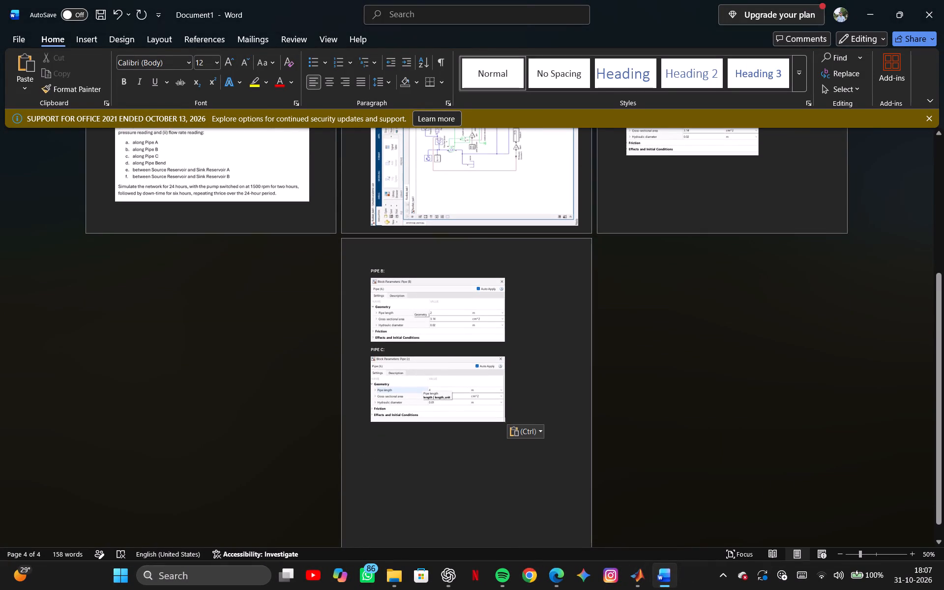
{"action": "scroll", "coordinate": [532, 479], "scroll_direction": "down", "scroll_amount": 2}
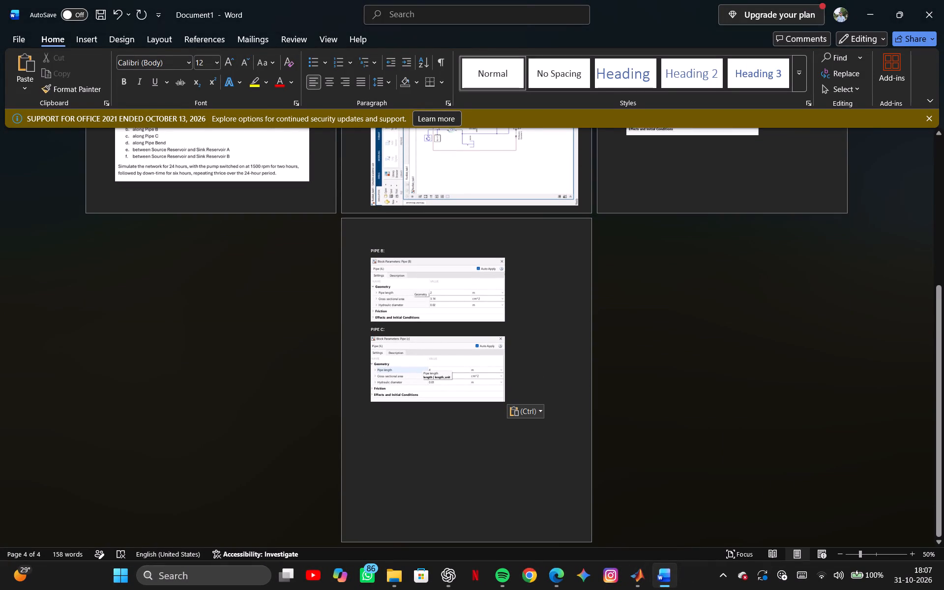
{"action": "key", "text": "Return"}
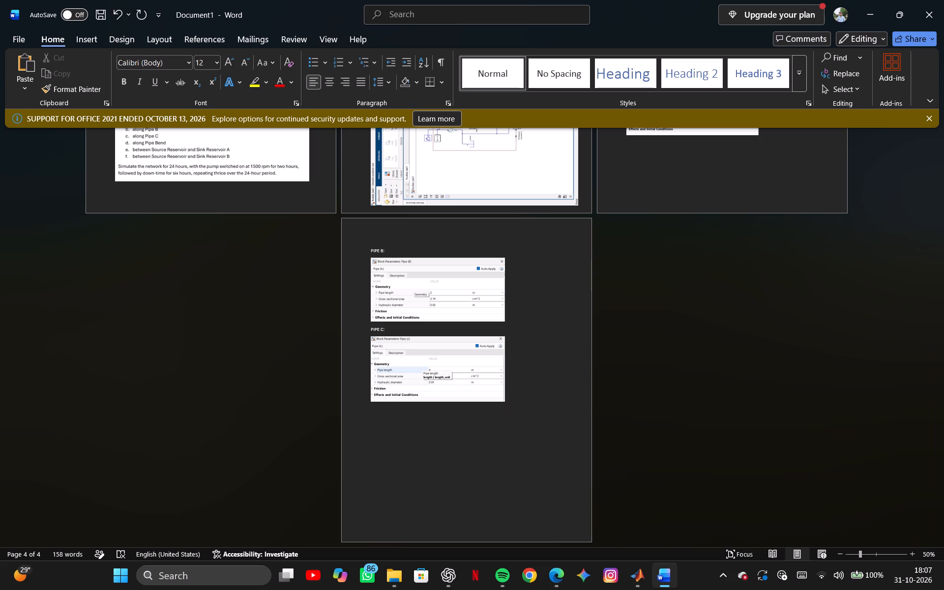
{"action": "type", "text": "CENTRI"}
{"action": "type", "text": "FUGAL PUMP"}
{"action": "key", "text": "shift+colon"}
{"action": "key", "text": "Return"}
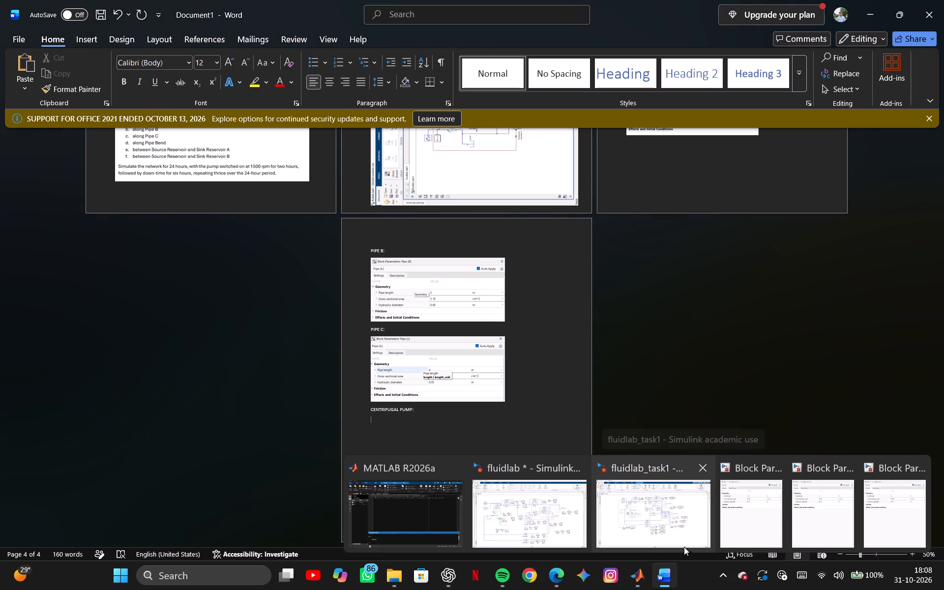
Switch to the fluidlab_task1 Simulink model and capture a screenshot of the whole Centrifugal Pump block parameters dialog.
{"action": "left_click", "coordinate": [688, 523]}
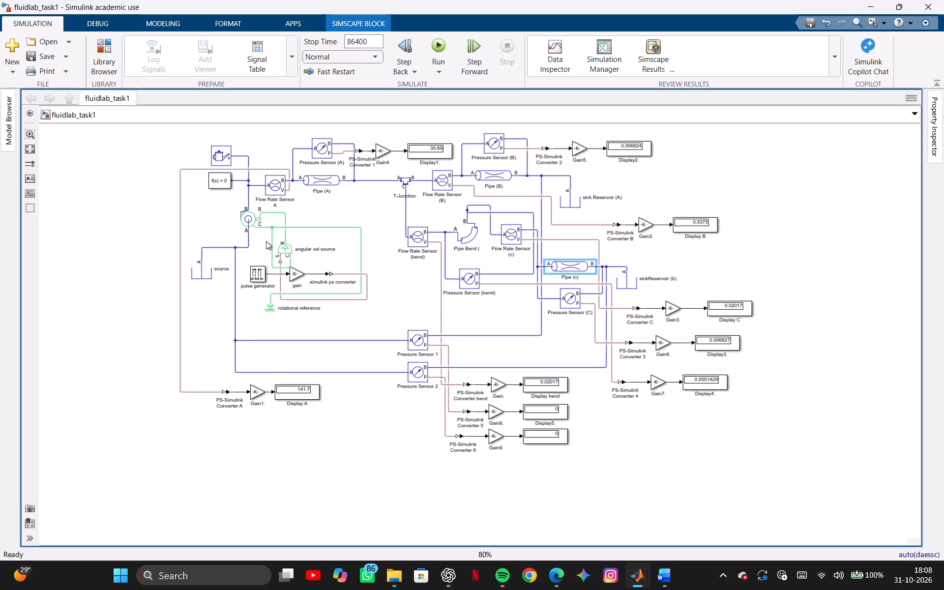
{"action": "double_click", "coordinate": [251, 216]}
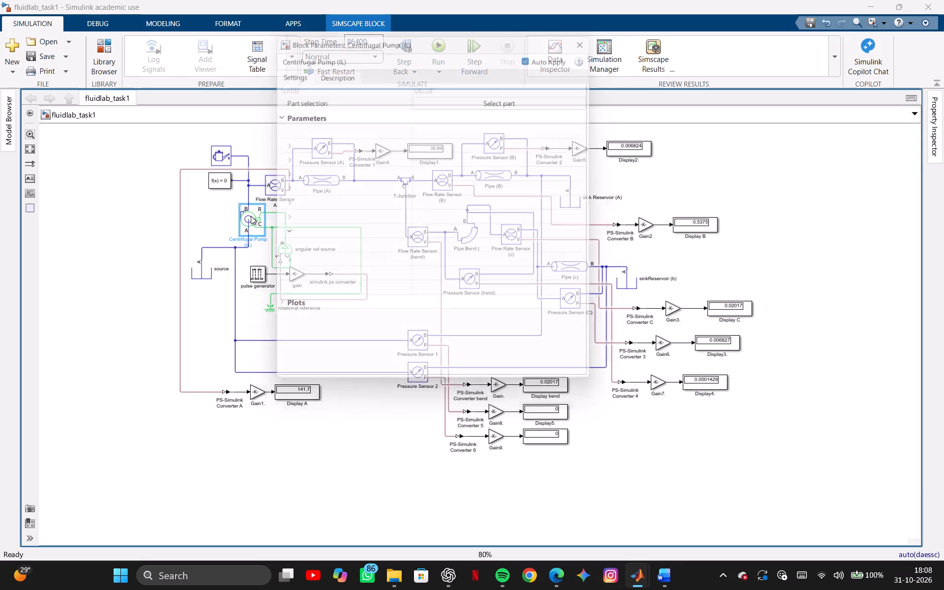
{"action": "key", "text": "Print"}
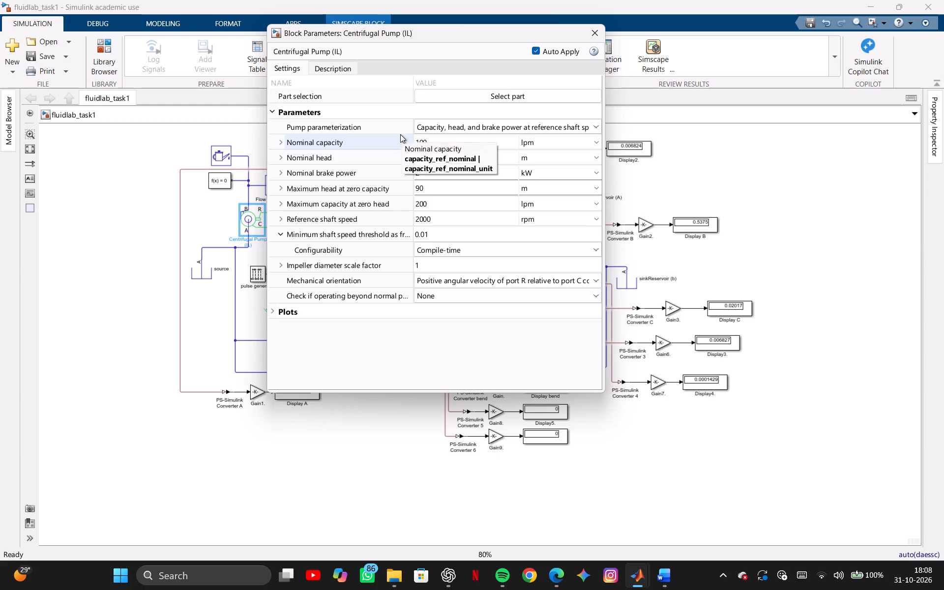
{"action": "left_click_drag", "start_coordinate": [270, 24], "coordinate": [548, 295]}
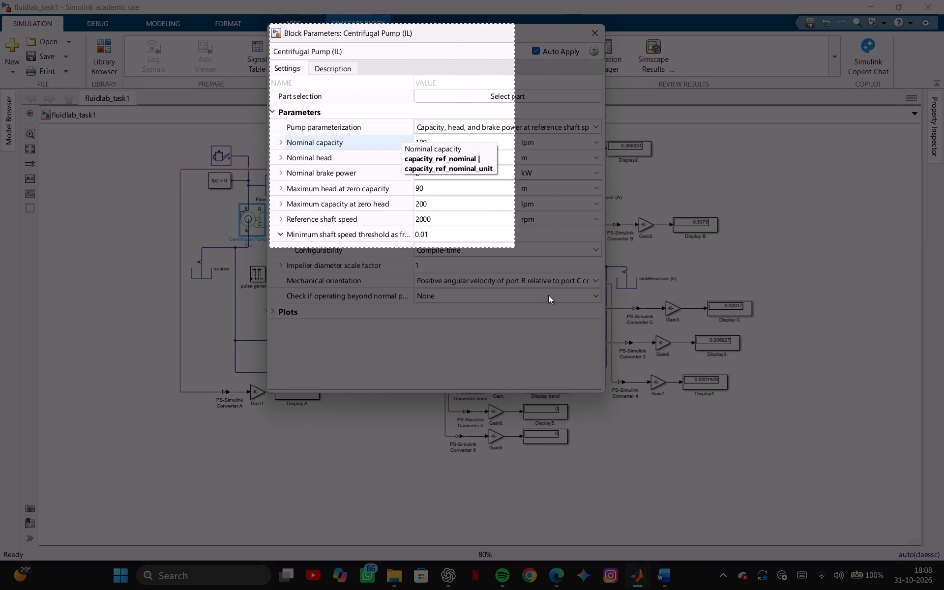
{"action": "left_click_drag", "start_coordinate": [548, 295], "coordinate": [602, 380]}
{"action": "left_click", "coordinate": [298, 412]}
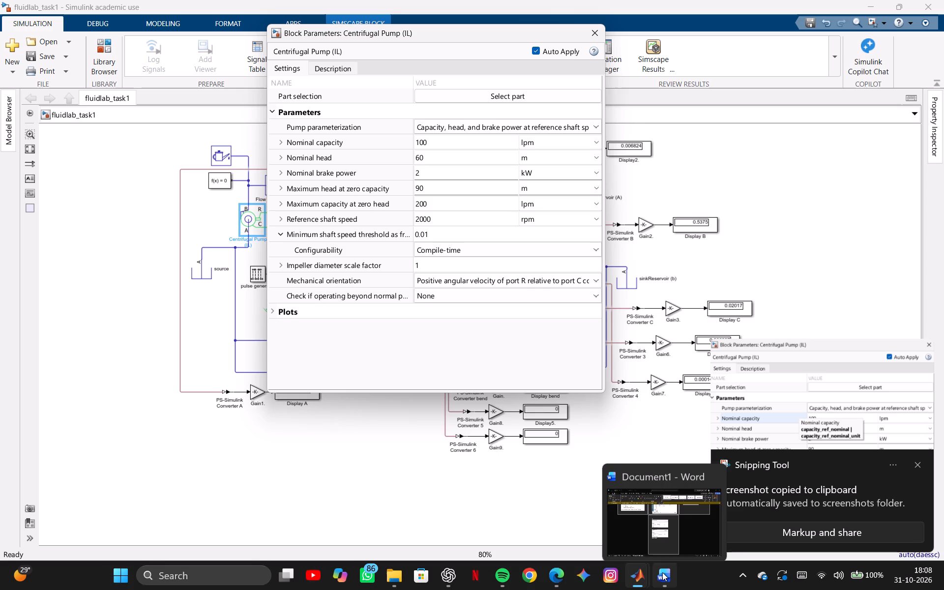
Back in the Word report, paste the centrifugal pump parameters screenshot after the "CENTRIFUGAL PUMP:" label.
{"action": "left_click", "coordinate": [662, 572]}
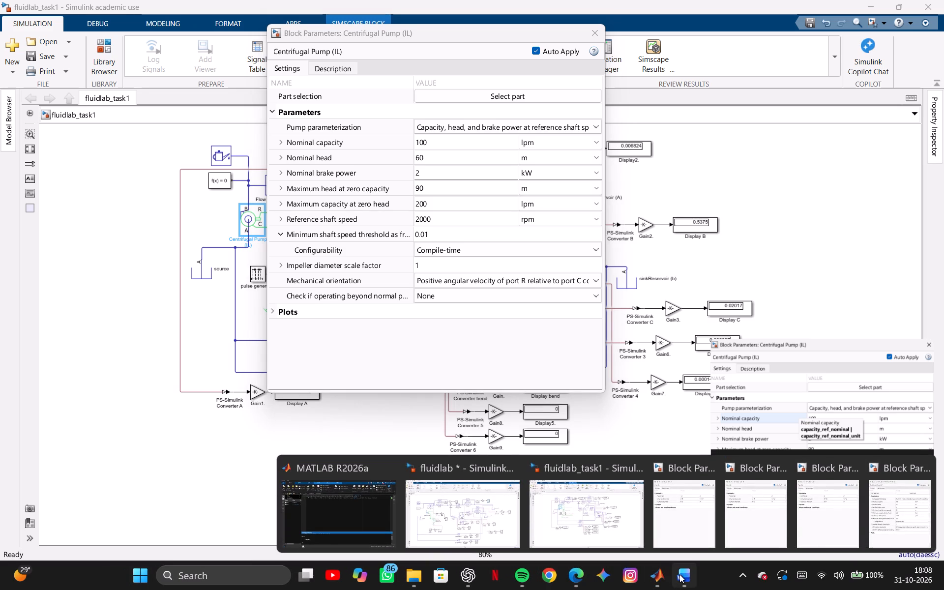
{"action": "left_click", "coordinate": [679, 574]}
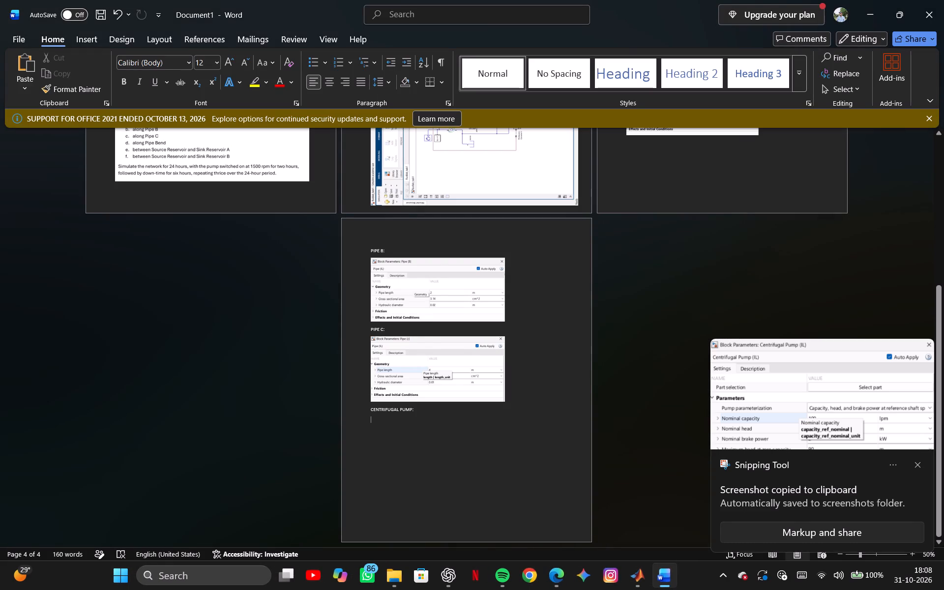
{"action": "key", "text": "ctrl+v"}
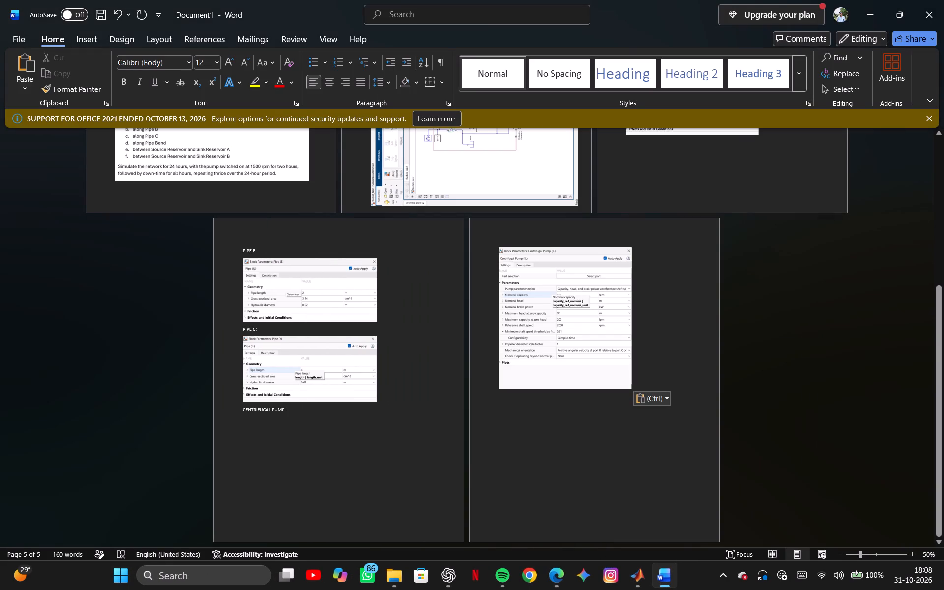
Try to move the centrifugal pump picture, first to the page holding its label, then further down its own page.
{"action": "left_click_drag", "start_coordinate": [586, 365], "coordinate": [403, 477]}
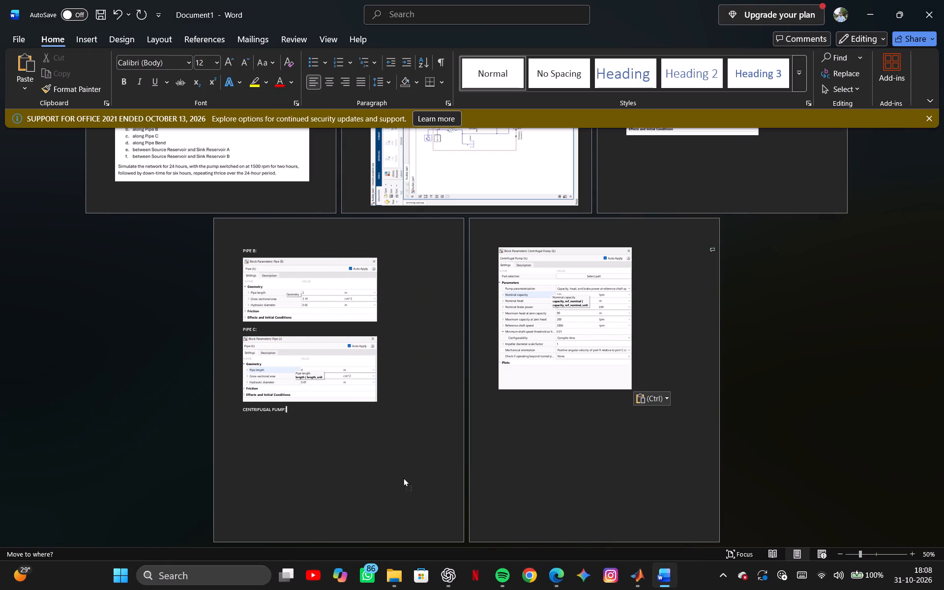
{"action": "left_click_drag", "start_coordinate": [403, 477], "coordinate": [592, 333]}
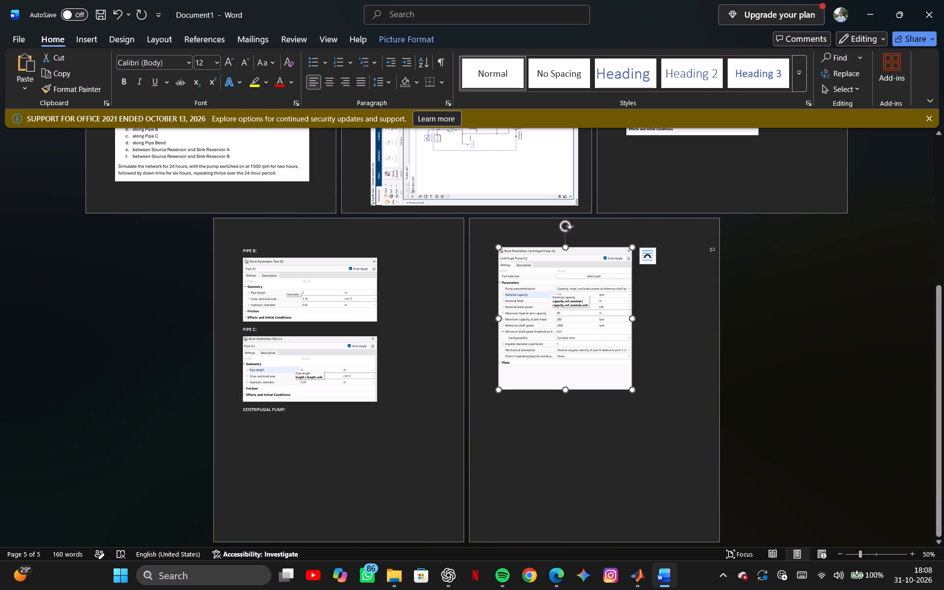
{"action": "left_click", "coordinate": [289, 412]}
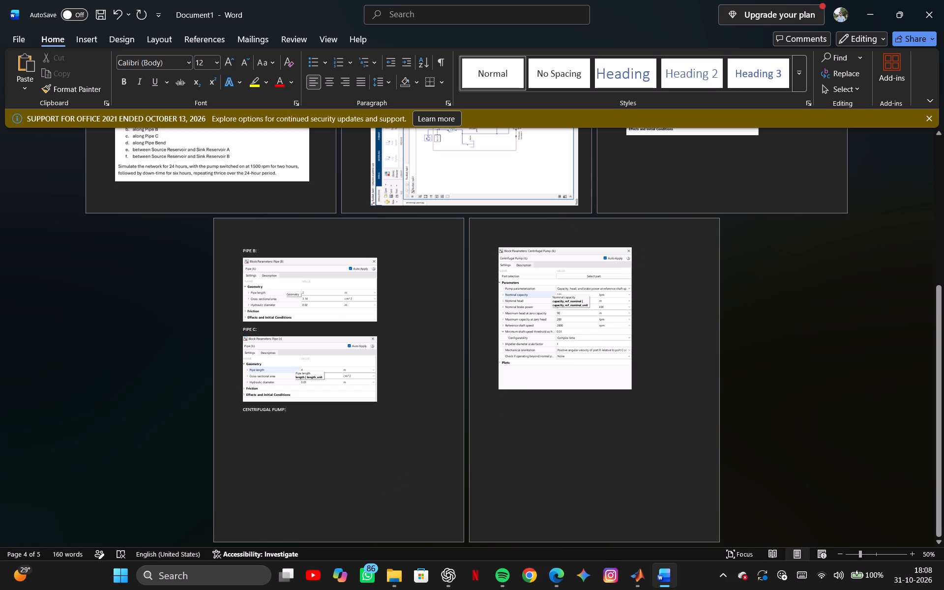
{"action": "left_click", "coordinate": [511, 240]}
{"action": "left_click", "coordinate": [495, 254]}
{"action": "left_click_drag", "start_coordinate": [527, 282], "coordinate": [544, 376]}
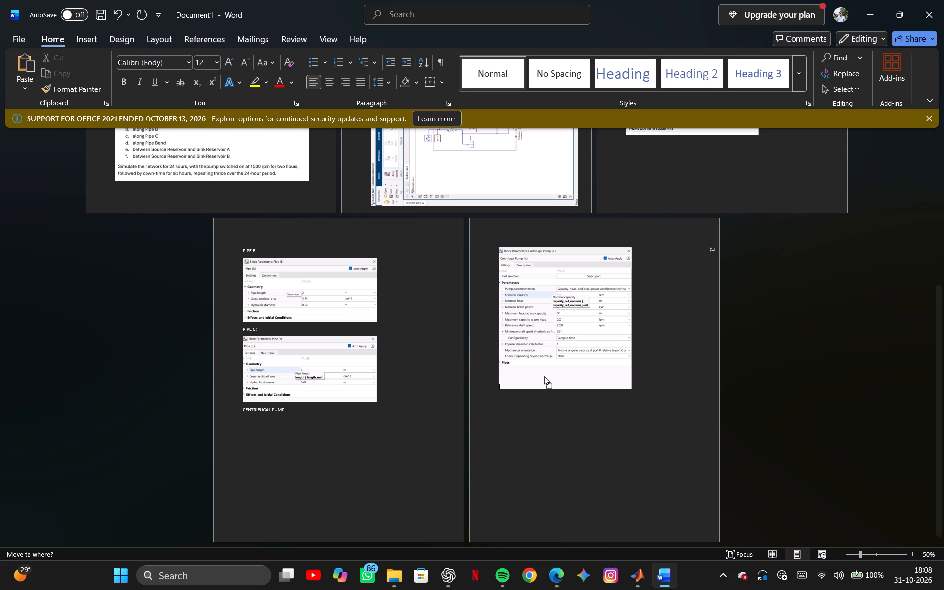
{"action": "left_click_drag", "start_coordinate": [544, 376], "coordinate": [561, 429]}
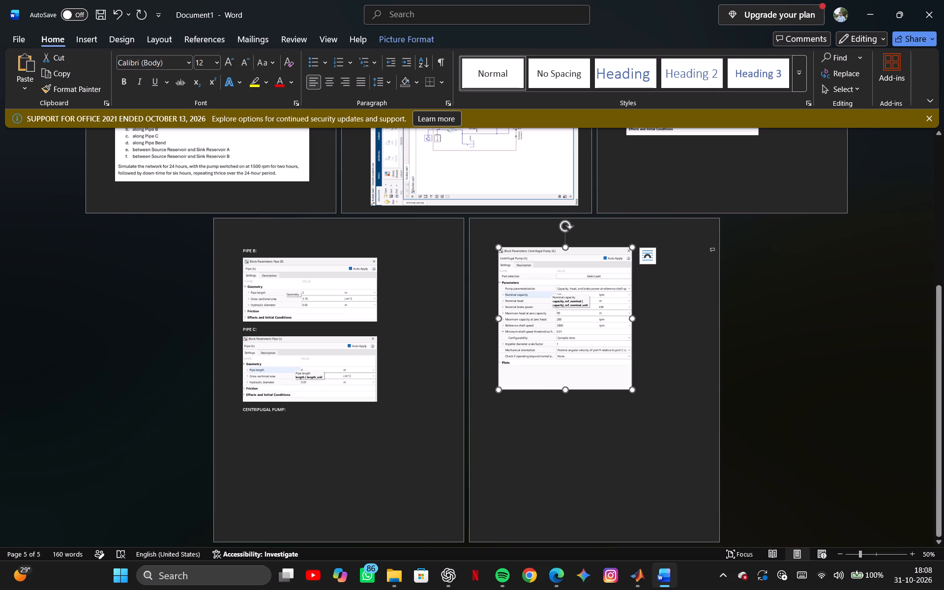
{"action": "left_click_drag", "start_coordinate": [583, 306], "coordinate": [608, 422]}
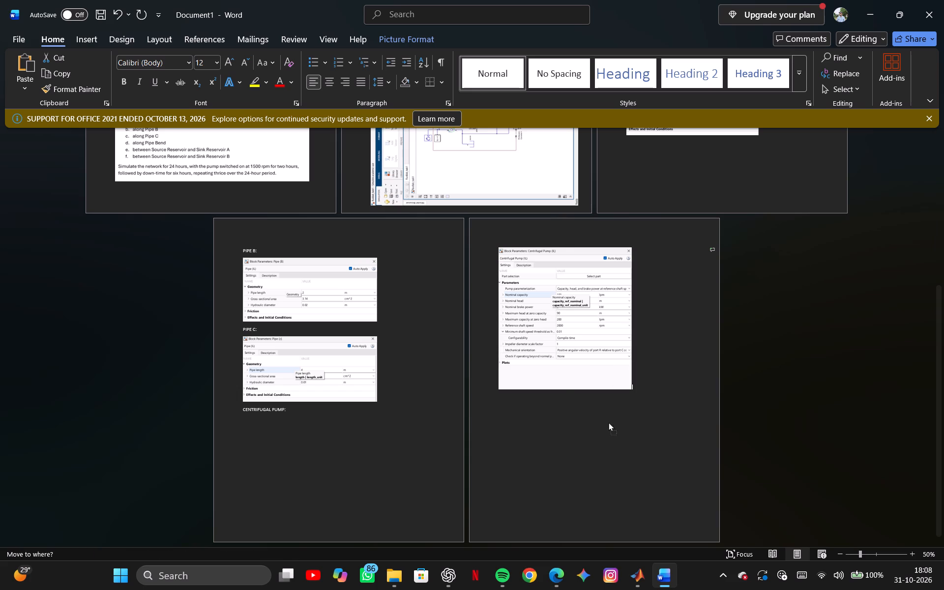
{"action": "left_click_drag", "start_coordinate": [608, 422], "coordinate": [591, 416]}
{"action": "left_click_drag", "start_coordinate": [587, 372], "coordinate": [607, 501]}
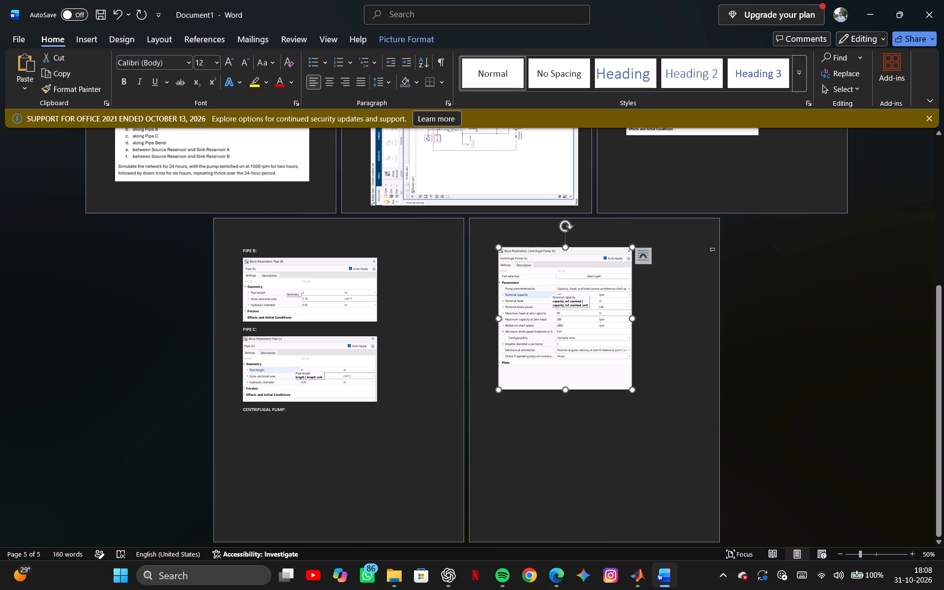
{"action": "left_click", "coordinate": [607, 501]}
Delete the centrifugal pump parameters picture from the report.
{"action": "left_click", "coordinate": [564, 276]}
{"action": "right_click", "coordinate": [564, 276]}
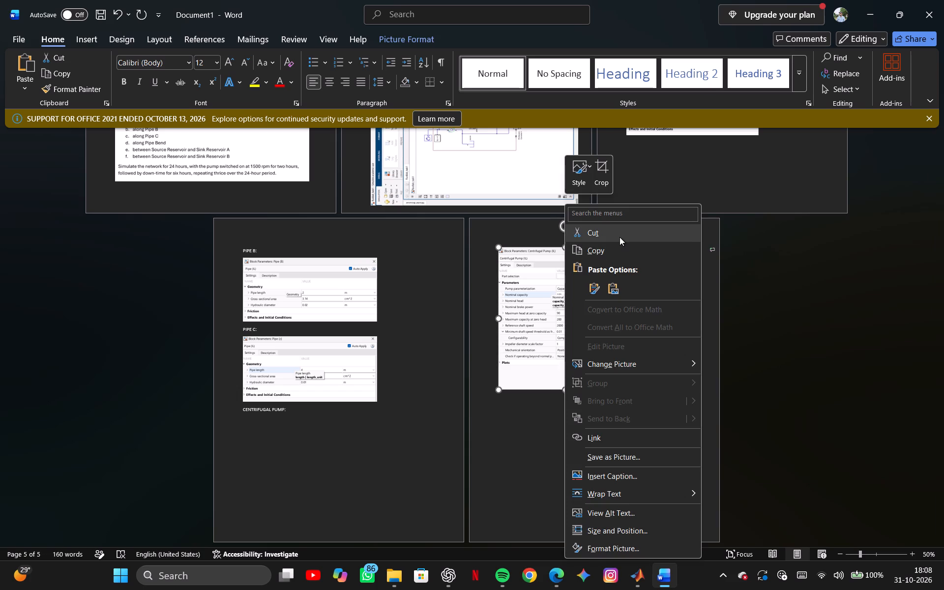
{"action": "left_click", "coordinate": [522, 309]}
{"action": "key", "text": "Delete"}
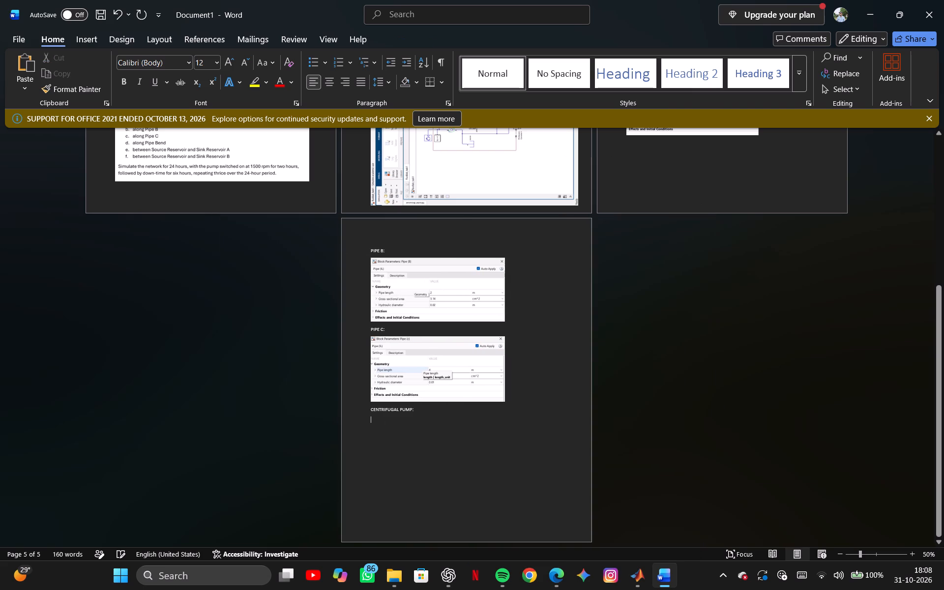
Delete the "CENTRIFUGAL PUMP:" label text below the Pipe C picture.
{"action": "left_click", "coordinate": [419, 410]}
{"action": "key", "text": "BackSpace"}
{"action": "key", "text": "BackSpace"}
{"action": "key", "text": "BackSpace"}
{"action": "key", "text": "BackSpace"}
{"action": "key", "text": "BackSpace"}
{"action": "key", "text": "BackSpace"}
{"action": "key", "text": "BackSpace"}
{"action": "key", "text": "BackSpace"}
{"action": "key", "text": "BackSpace"}
{"action": "key", "text": "BackSpace"}
{"action": "key", "text": "BackSpace"}
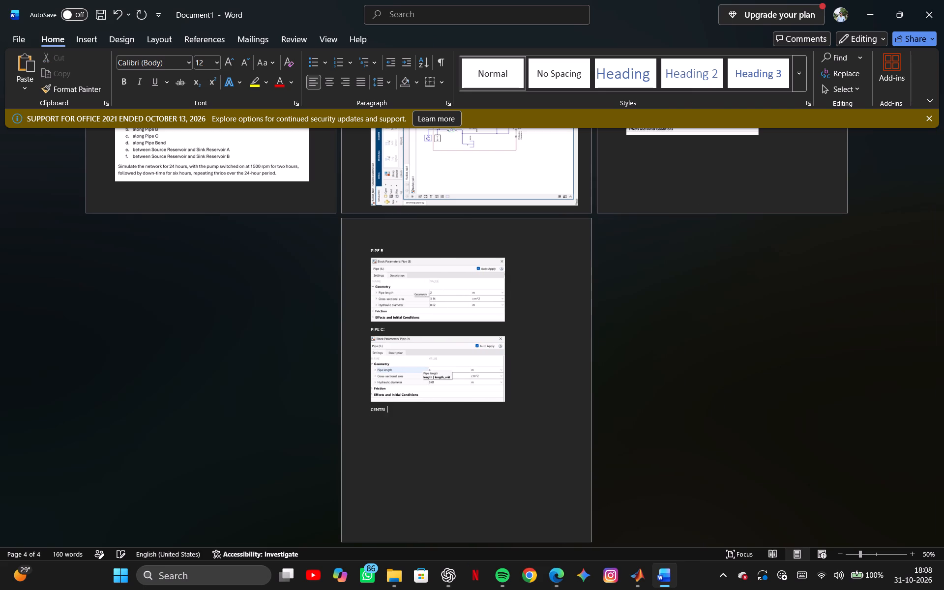
{"action": "key", "text": "BackSpace"}
{"action": "key", "text": "BackSpace"}
{"action": "key", "text": "BackSpace"}
{"action": "key", "text": "BackSpace"}
{"action": "key", "text": "BackSpace"}
{"action": "key", "text": "BackSpace"}
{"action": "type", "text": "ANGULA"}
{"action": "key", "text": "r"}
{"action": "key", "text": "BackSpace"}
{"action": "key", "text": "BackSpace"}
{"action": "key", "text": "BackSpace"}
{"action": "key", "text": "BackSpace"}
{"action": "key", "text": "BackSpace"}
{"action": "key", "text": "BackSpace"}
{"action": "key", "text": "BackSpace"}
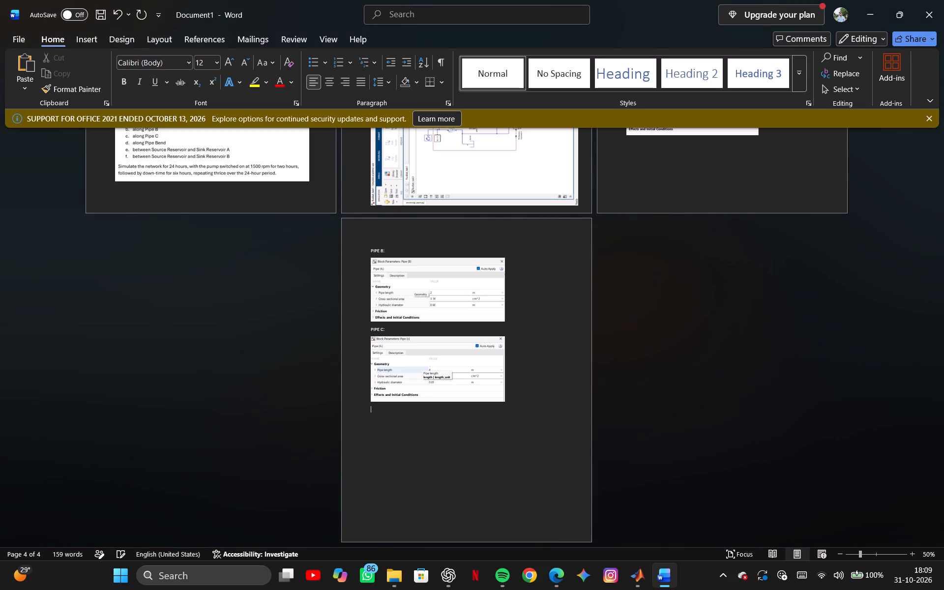
Add the label "PULSE GENERATOR:" below the Pipe C picture, followed by an empty line.
{"action": "type", "text": "PULSE GENERATOE"}
{"action": "key", "text": "BackSpace"}
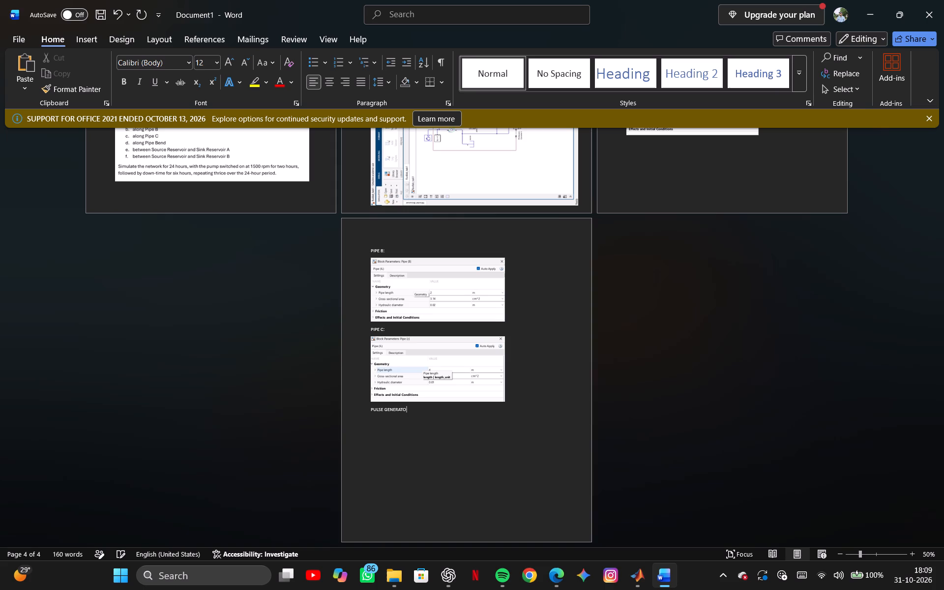
{"action": "key", "text": "r"}
{"action": "key", "text": "shift+colon"}
{"action": "key", "text": "Return"}
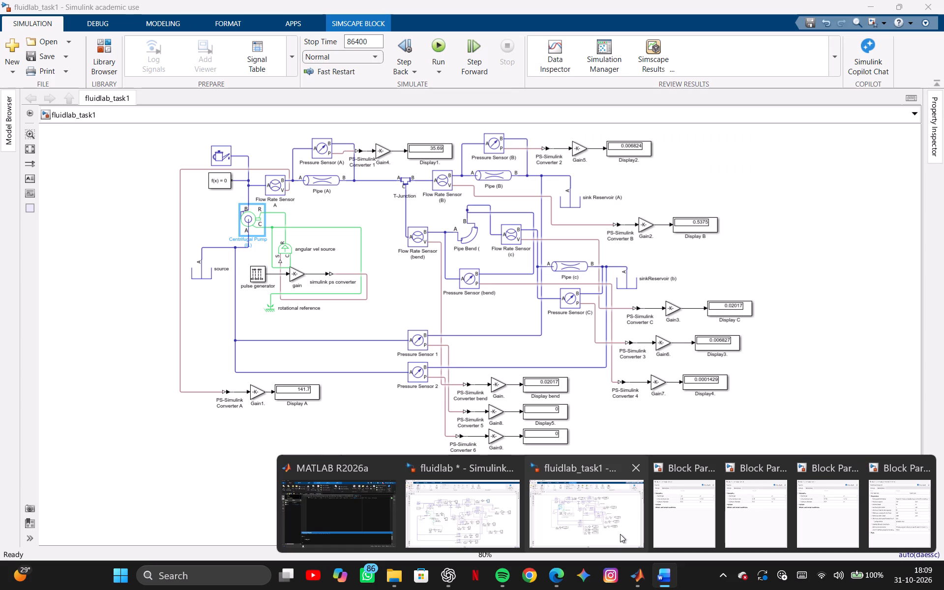
Switch to the fluidlab_task1 Simulink model and capture a screenshot of the pulse generator block parameters from Amplitude down to the dialog's bottom edge.
{"action": "left_click", "coordinate": [620, 534]}
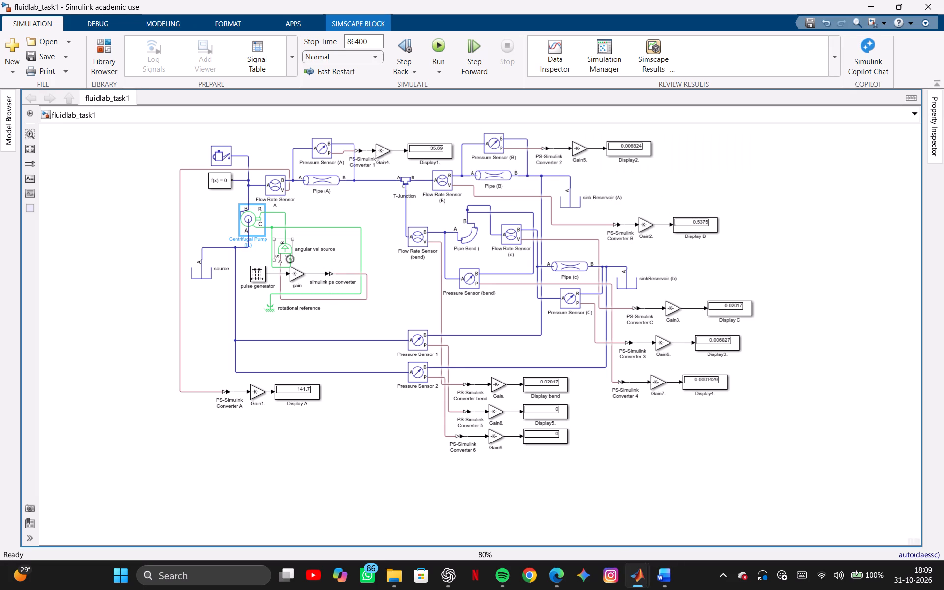
{"action": "double_click", "coordinate": [256, 276]}
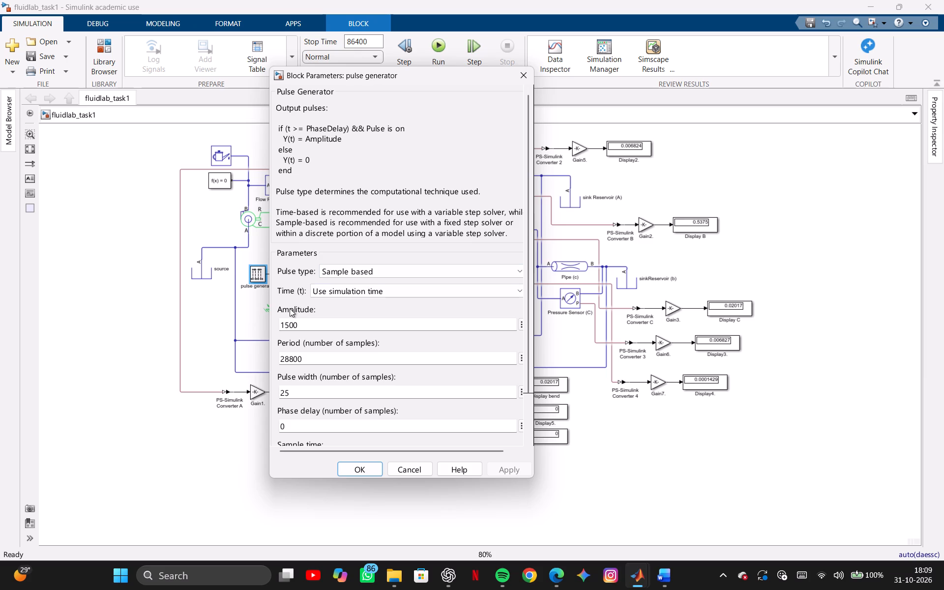
{"action": "key", "text": "Print"}
{"action": "left_click_drag", "start_coordinate": [273, 302], "coordinate": [509, 463]}
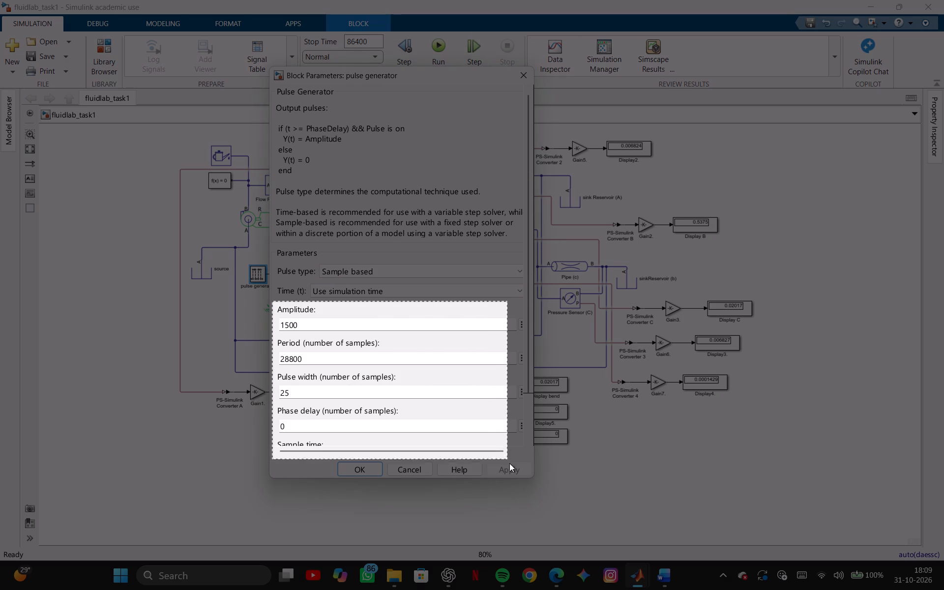
{"action": "left_click_drag", "start_coordinate": [509, 463], "coordinate": [530, 478]}
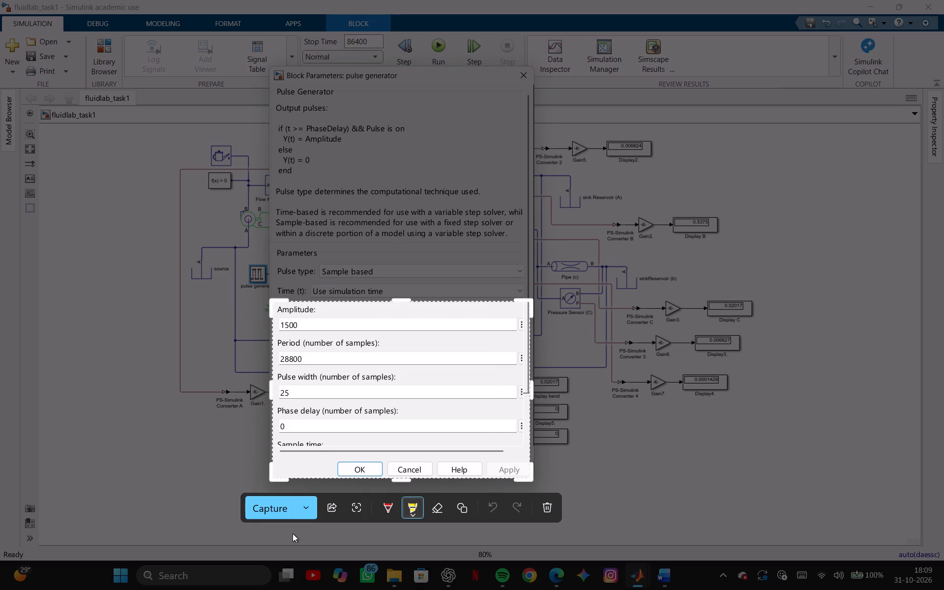
{"action": "left_click", "coordinate": [279, 515]}
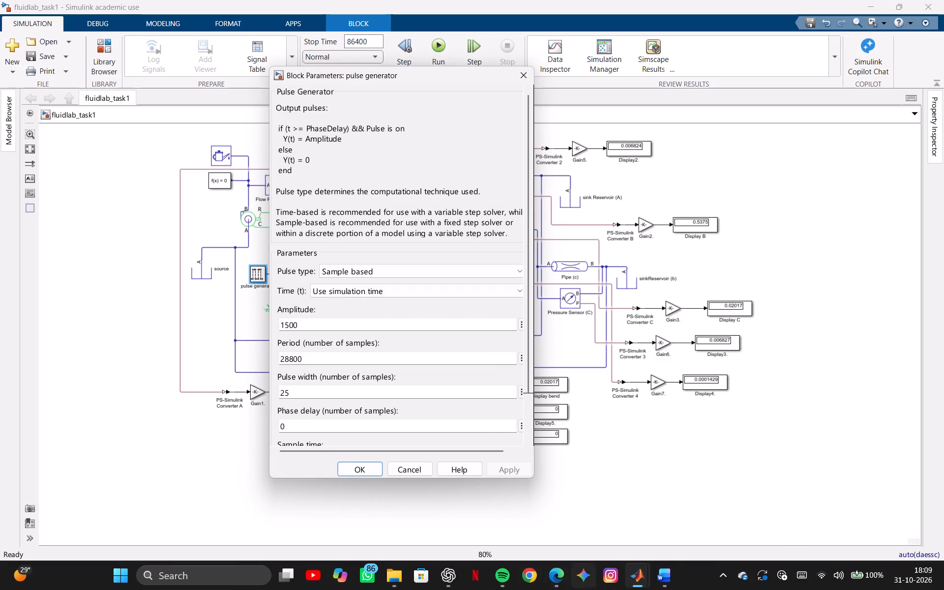
Back in the Word report, paste the pulse generator parameters screenshot under the "PULSE GENERATOR:" label.
{"action": "left_click", "coordinate": [660, 576]}
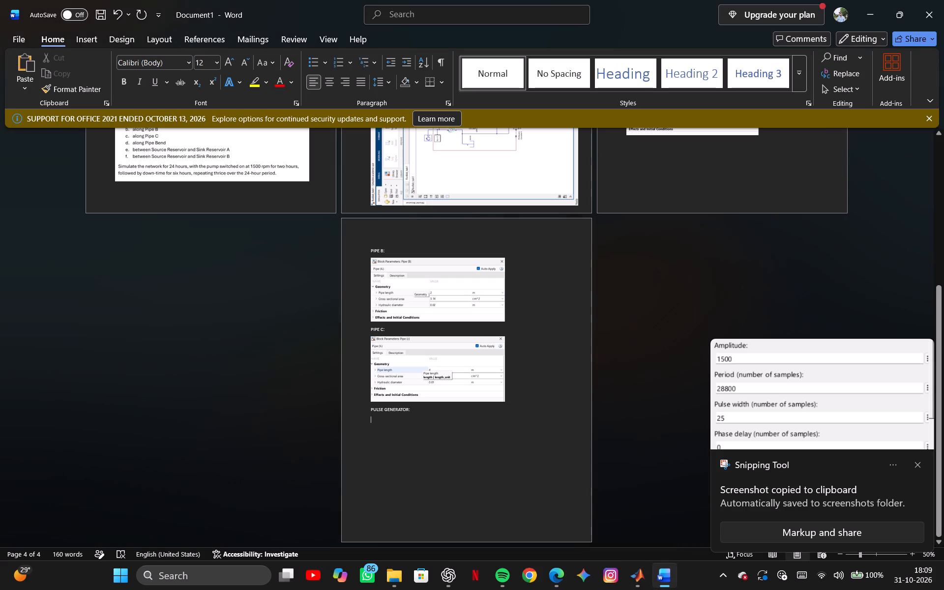
{"action": "key", "text": "ctrl+v"}
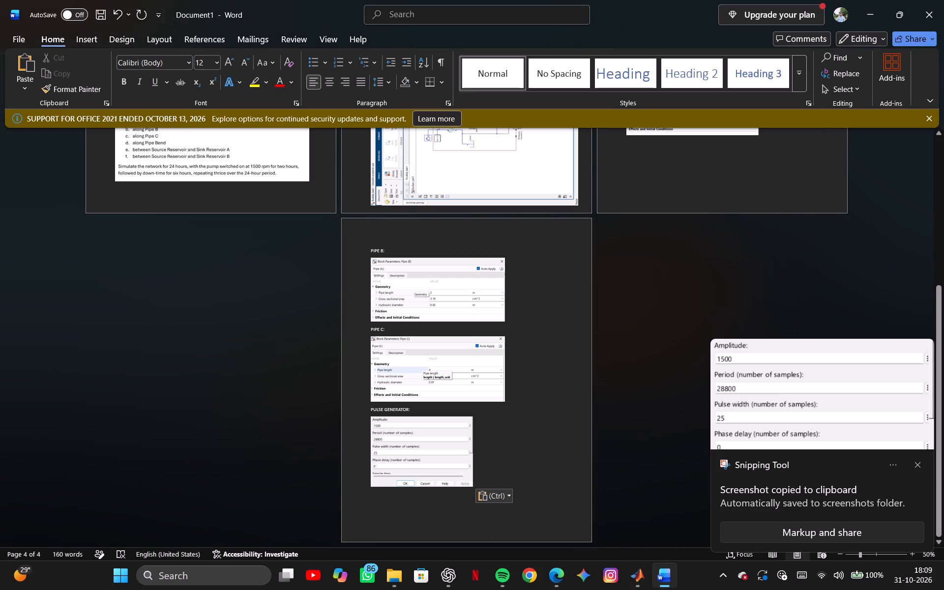
Insert a page break after the pulse generator picture to start a new page.
{"action": "scroll", "coordinate": [575, 383], "scroll_direction": "right", "scroll_amount": 2}
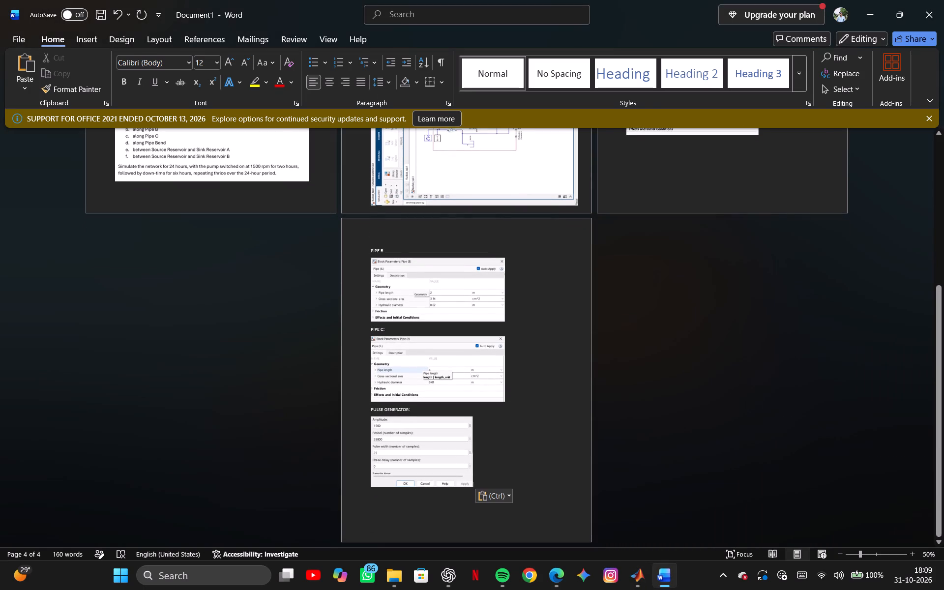
{"action": "key", "text": "ctrl+Return"}
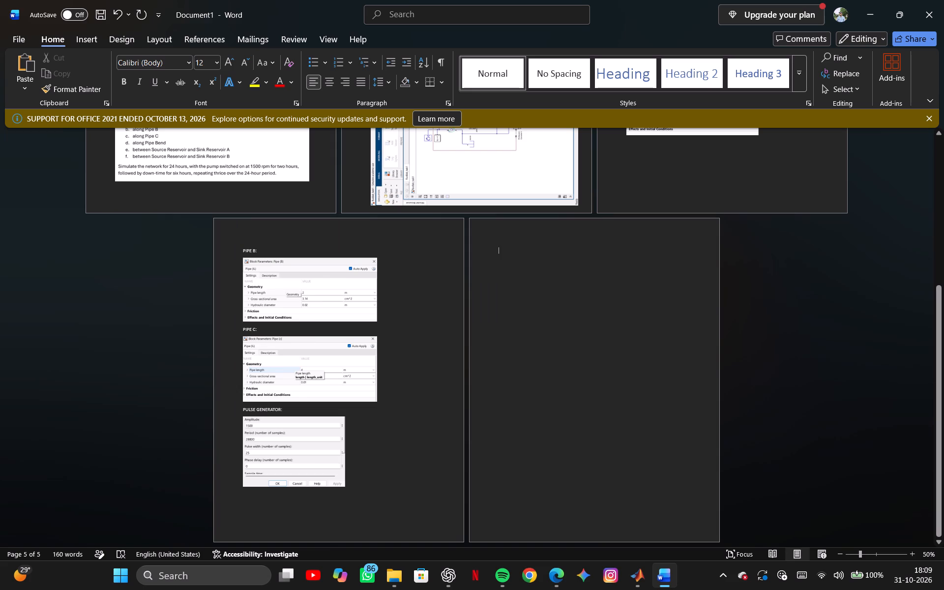
Add the label "CENTRIFUGAL PUMP:" at the top of the new page, followed by an empty line.
{"action": "type", "text": "CENTIR"}
{"action": "key", "text": "BackSpace"}
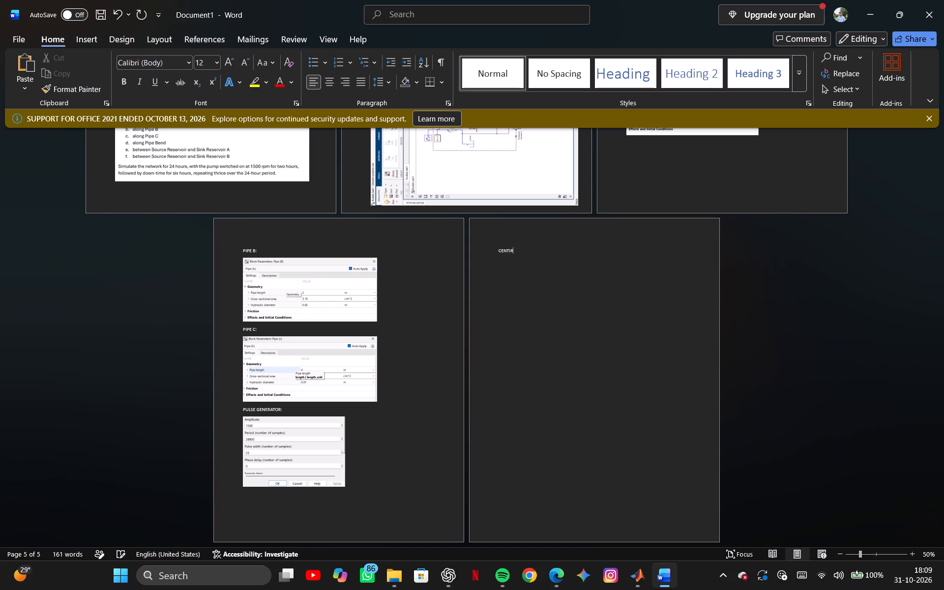
{"action": "key", "text": "BackSpace"}
{"action": "key", "text": "r"}
{"action": "key", "text": "BackSpace"}
{"action": "type", "text": "RIFUGAL PUMP"}
{"action": "type", "text": ":"}
{"action": "key", "text": "space"}
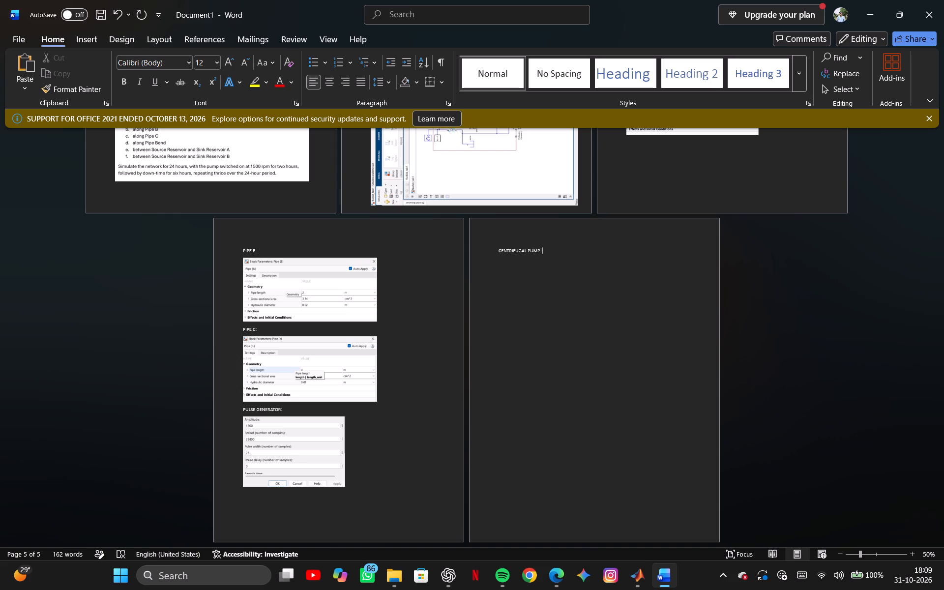
{"action": "key", "text": "Return"}
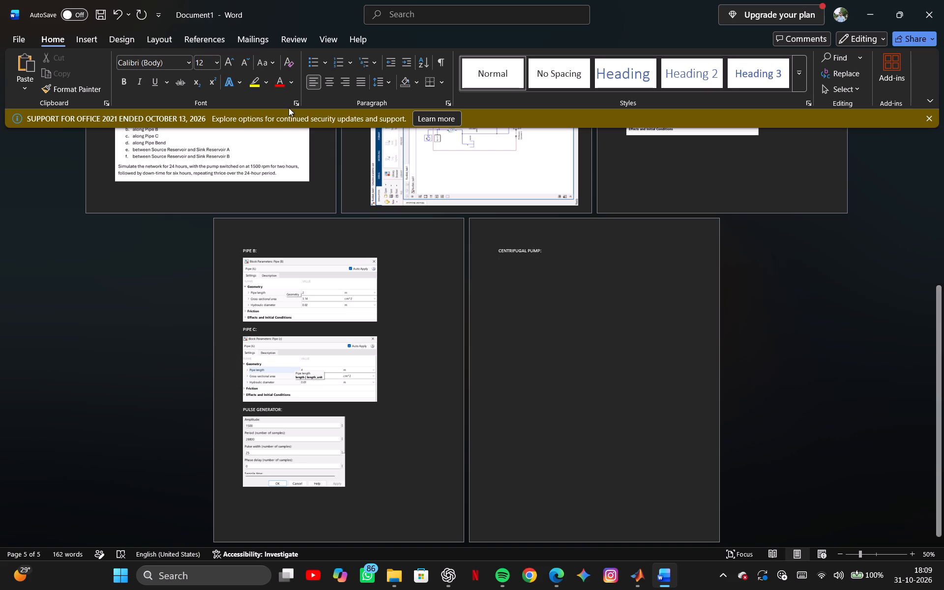
Insert the saved centrifugal pump block parameters picture from the Screenshots folder under its label, and add an empty line below it.
{"action": "left_click", "coordinate": [88, 37]}
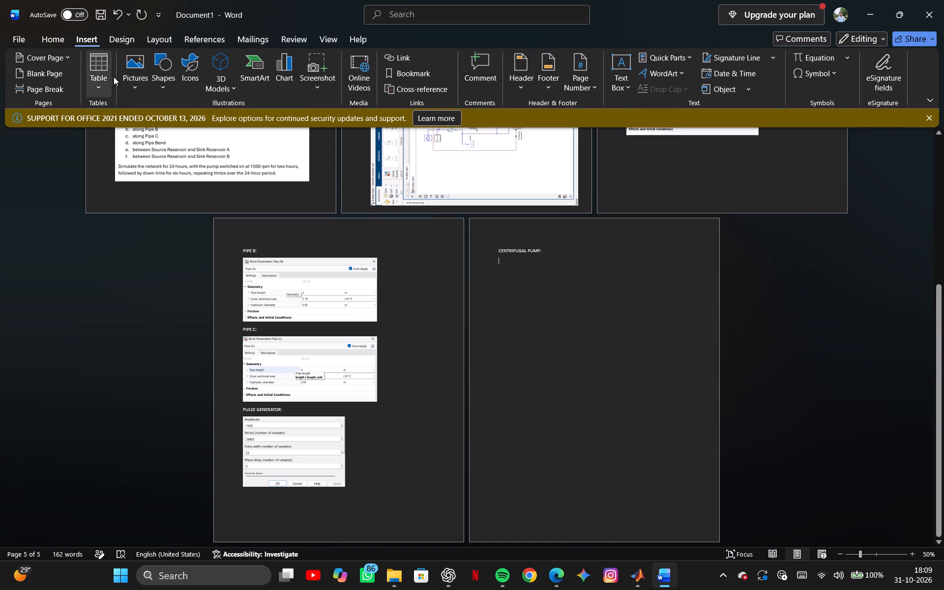
{"action": "left_click", "coordinate": [136, 85]}
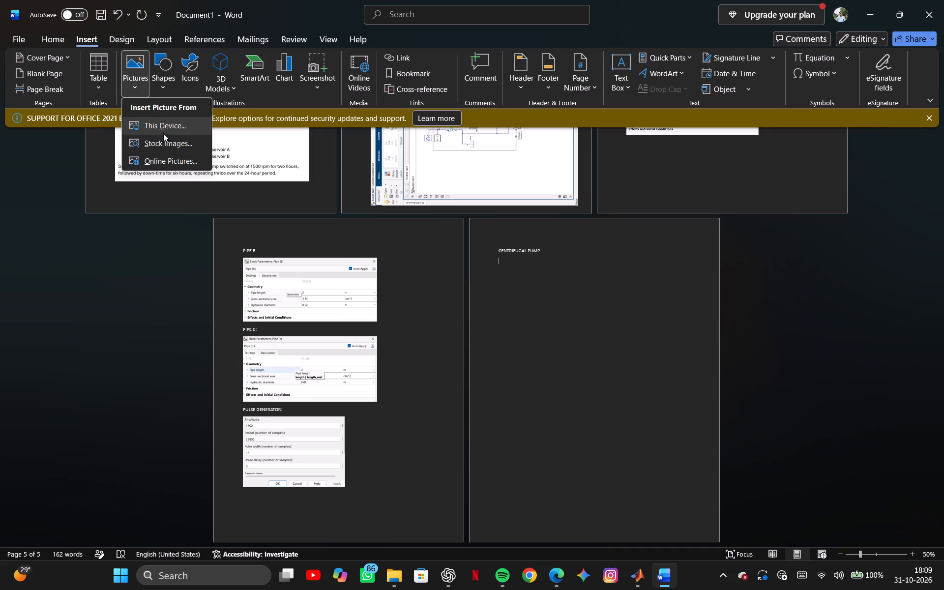
{"action": "left_click", "coordinate": [170, 128]}
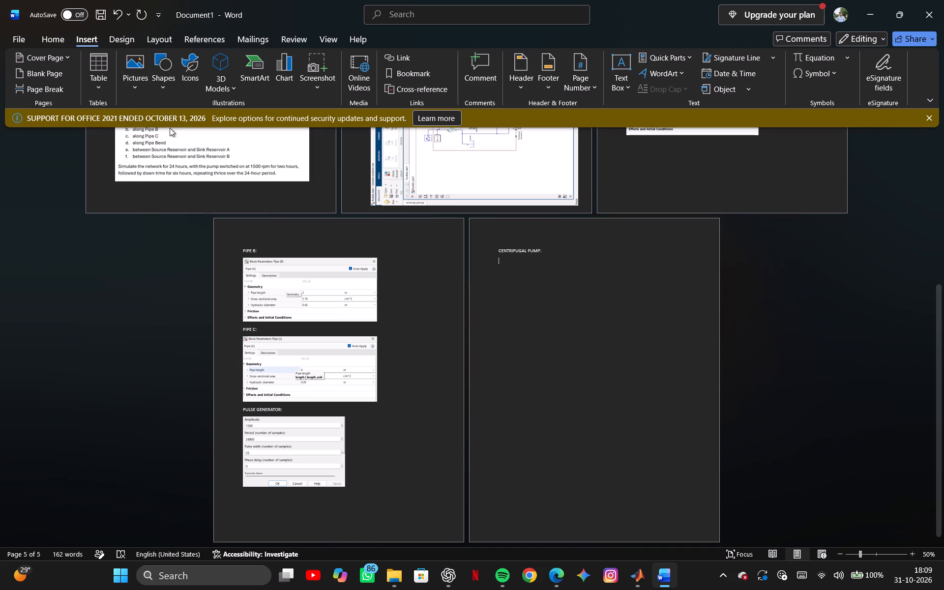
{"action": "scroll", "coordinate": [275, 205], "scroll_direction": "down", "scroll_amount": 20}
{"action": "scroll", "coordinate": [275, 205], "scroll_direction": "down", "scroll_amount": 20}
{"action": "scroll", "coordinate": [275, 205], "scroll_direction": "down", "scroll_amount": 20}
{"action": "scroll", "coordinate": [275, 205], "scroll_direction": "down", "scroll_amount": 6}
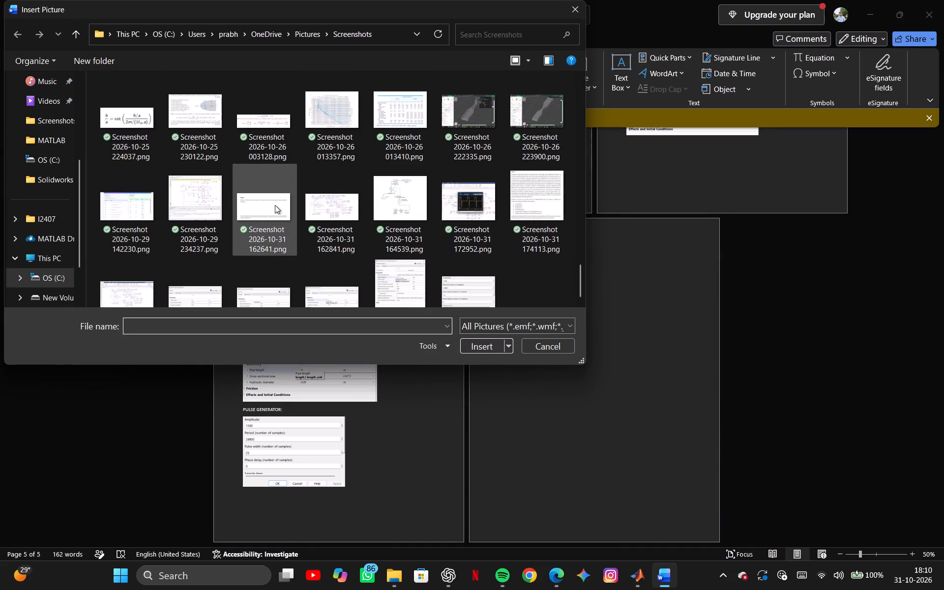
{"action": "double_click", "coordinate": [425, 246]}
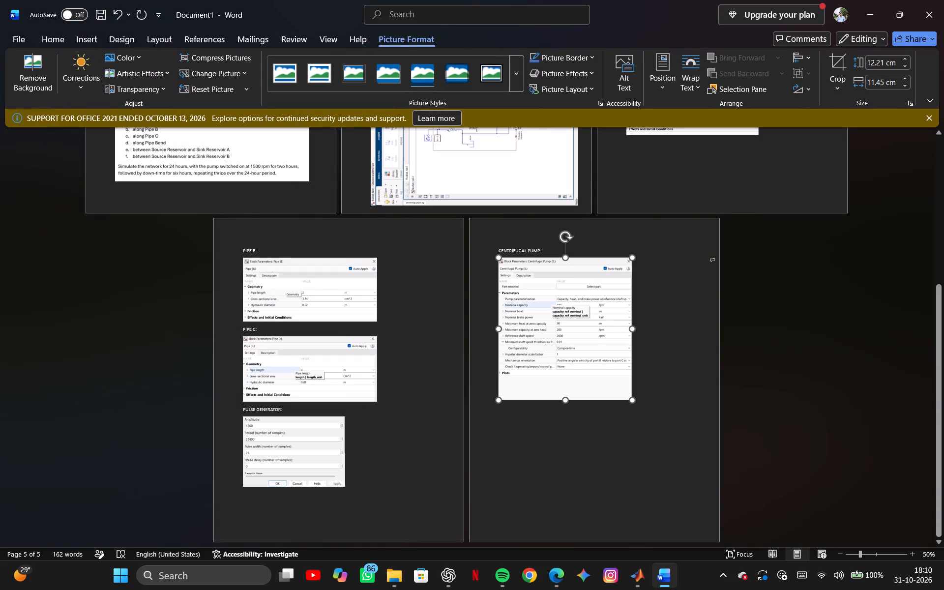
{"action": "left_click", "coordinate": [647, 395]}
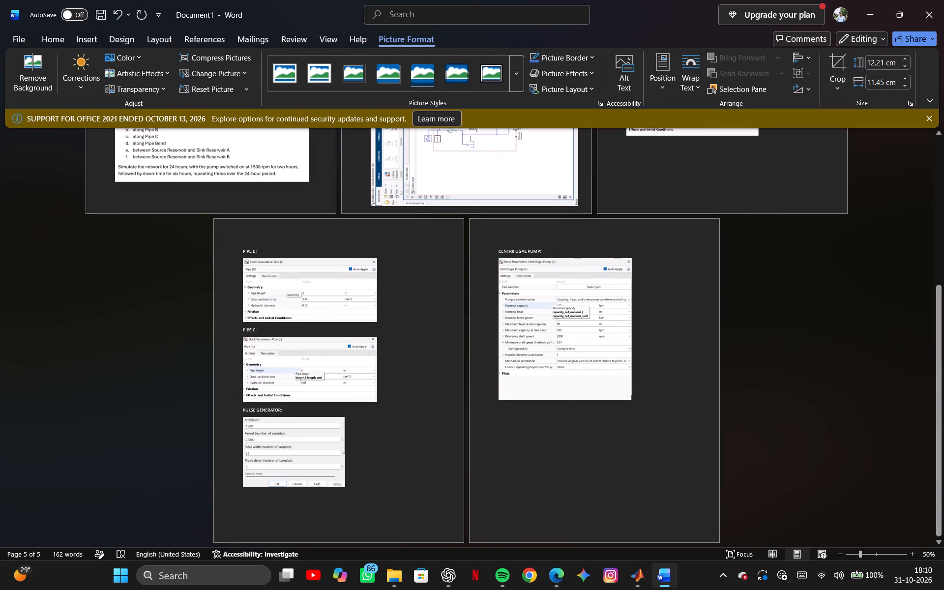
{"action": "key", "text": "Return"}
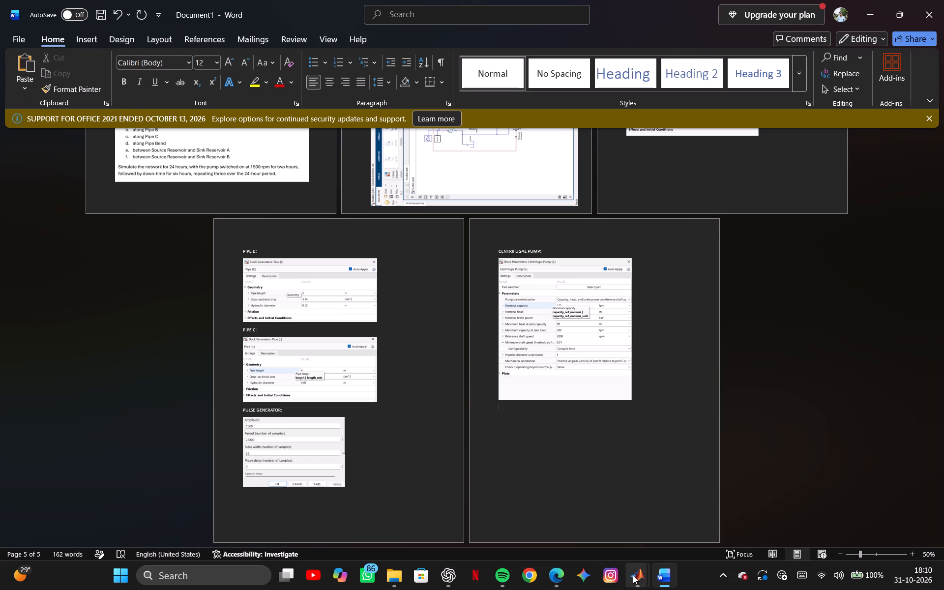
Close all the leftover Block Parameters windows of the Simulink model.
{"action": "left_click", "coordinate": [641, 465]}
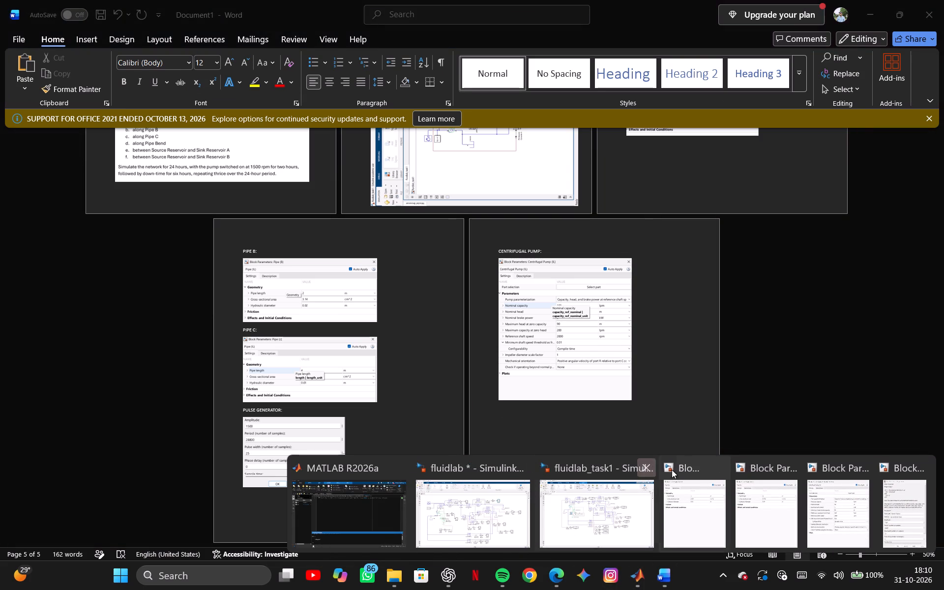
{"action": "left_click", "coordinate": [719, 466]}
{"action": "left_click", "coordinate": [779, 467]}
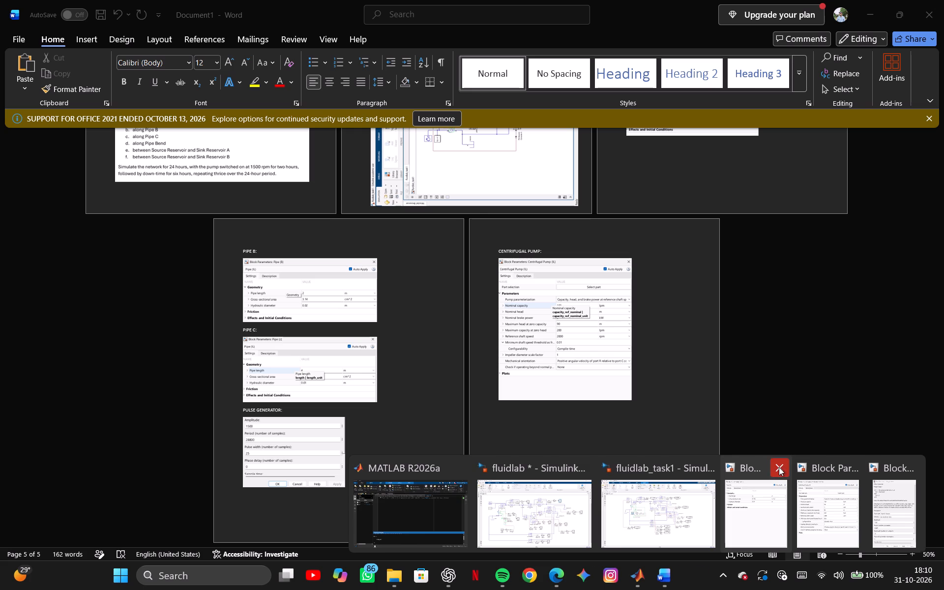
{"action": "left_click", "coordinate": [820, 468]}
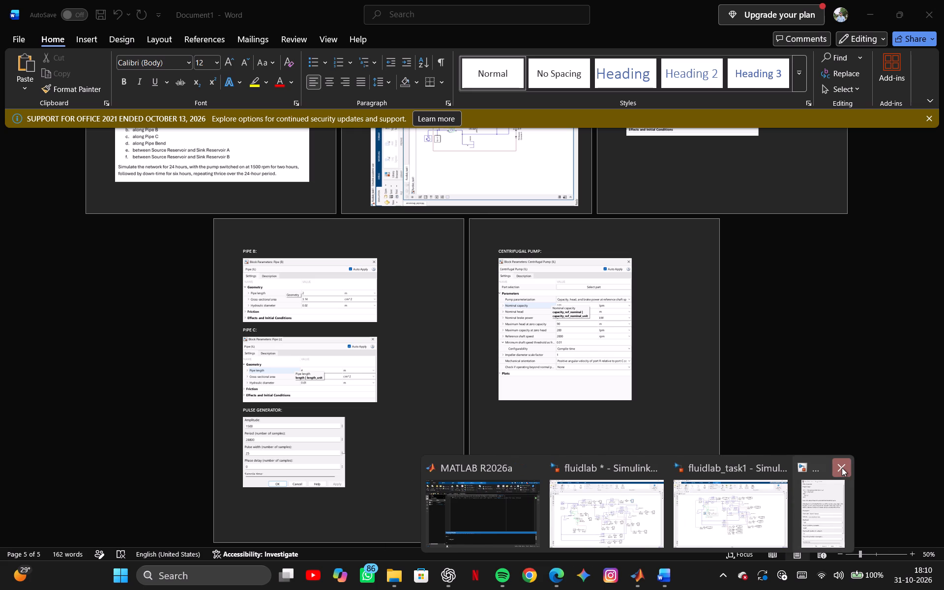
{"action": "left_click", "coordinate": [842, 468]}
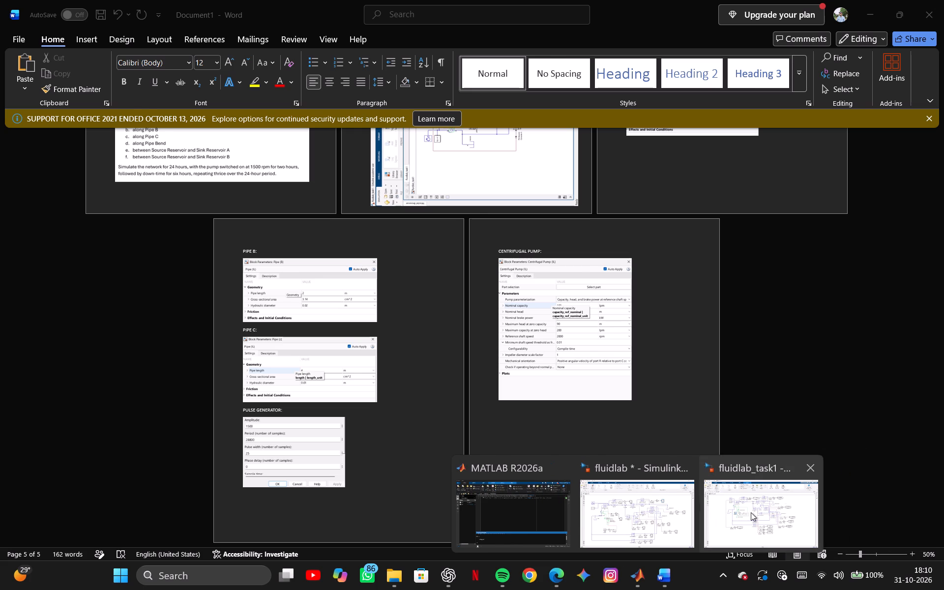
In the fluidlab_task1 Simulink model, capture a screenshot of the Pipe Bend block parameters from the dialog title down to Enable dynamic compressibility.
{"action": "left_click", "coordinate": [751, 512]}
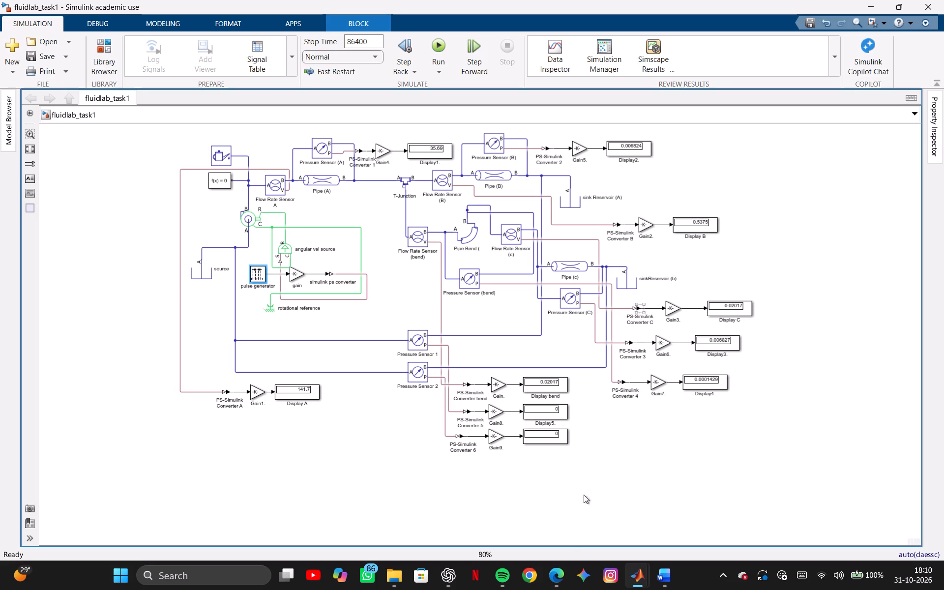
{"action": "left_click", "coordinate": [659, 585]}
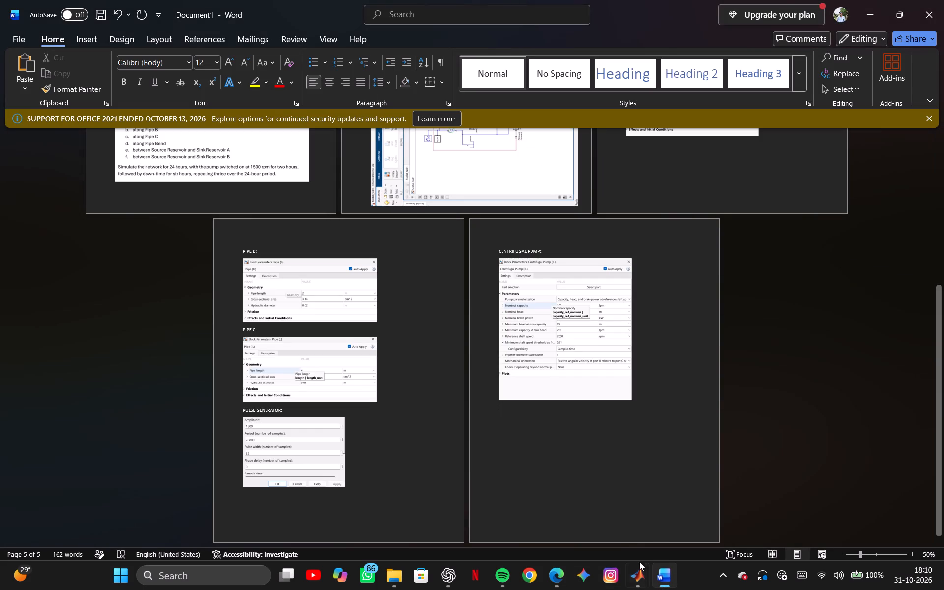
{"action": "left_click", "coordinate": [719, 524]}
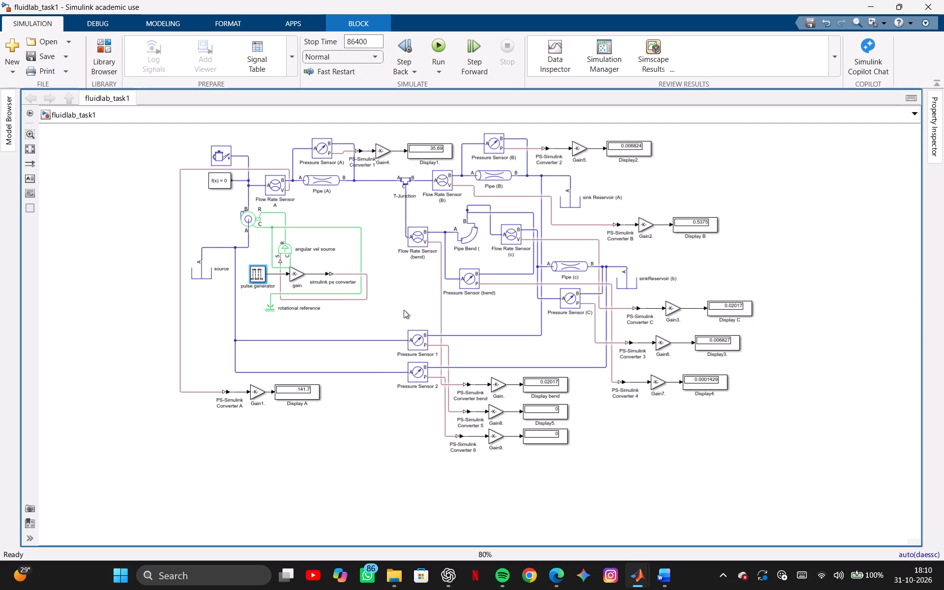
{"action": "double_click", "coordinate": [470, 235]}
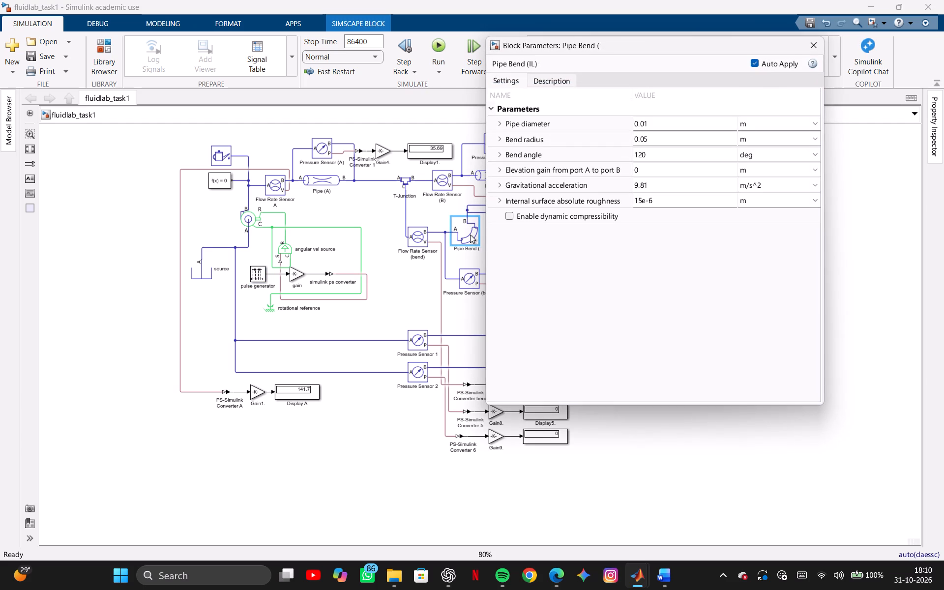
{"action": "key", "text": "Print"}
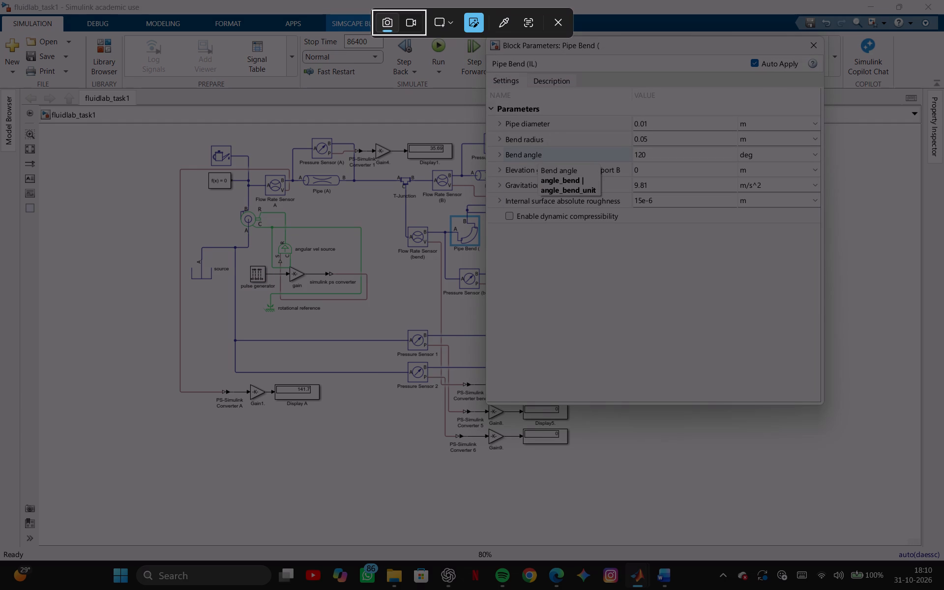
{"action": "left_click_drag", "start_coordinate": [486, 40], "coordinate": [680, 193]}
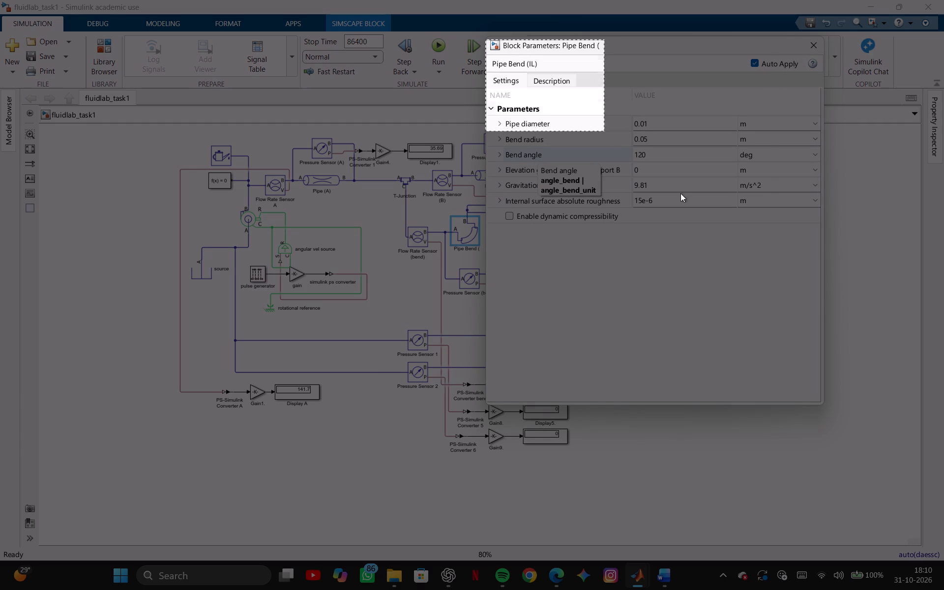
{"action": "left_click_drag", "start_coordinate": [680, 193], "coordinate": [822, 233]}
{"action": "left_click", "coordinate": [536, 261]}
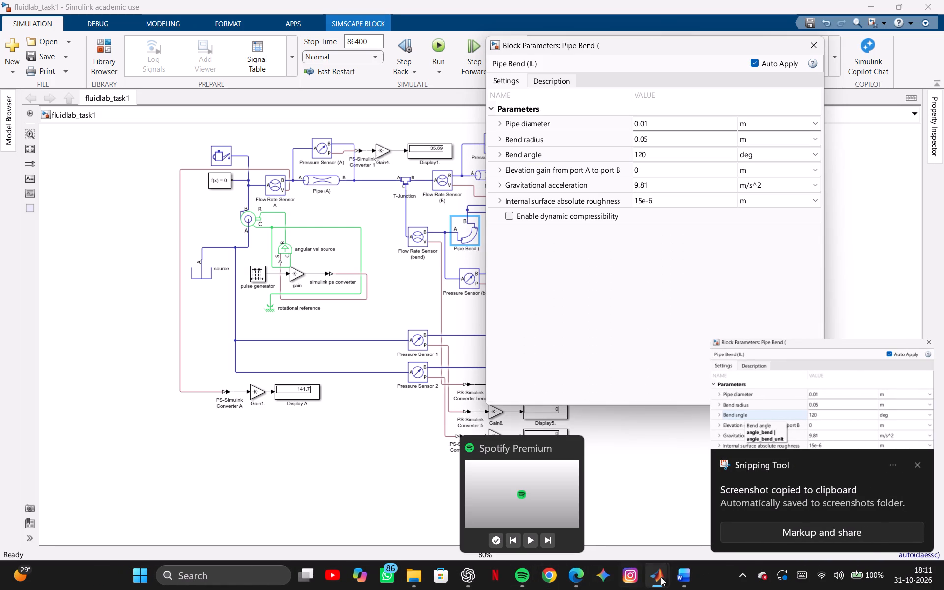
Back in the Word report, add the label "PIPE BEND:" below the centrifugal pump picture and paste the Pipe Bend screenshot under it.
{"action": "left_click", "coordinate": [677, 580]}
{"action": "type", "text": "PIPE BEND"}
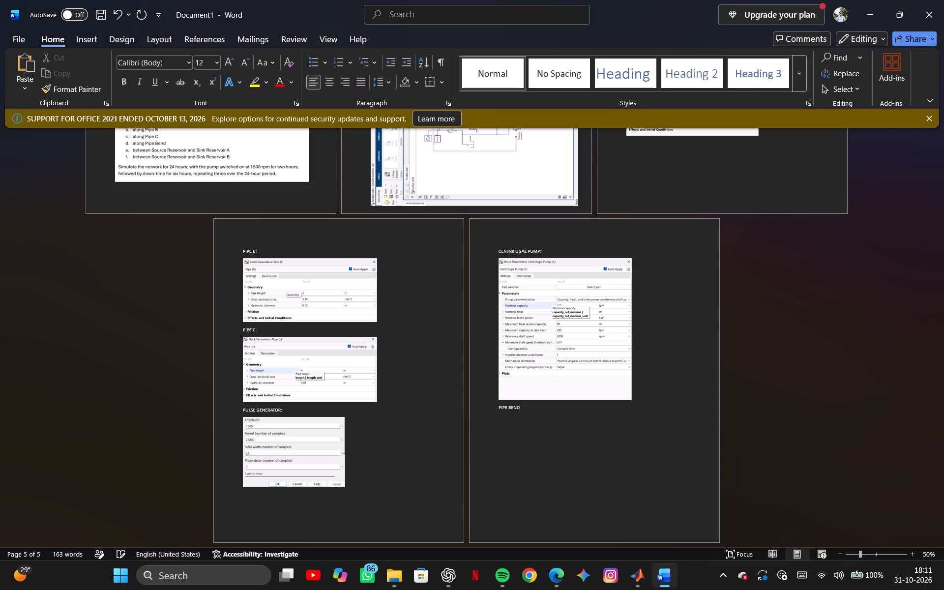
{"action": "key", "text": "shift+colon"}
{"action": "key", "text": "Return"}
{"action": "key", "text": "ctrl+v"}
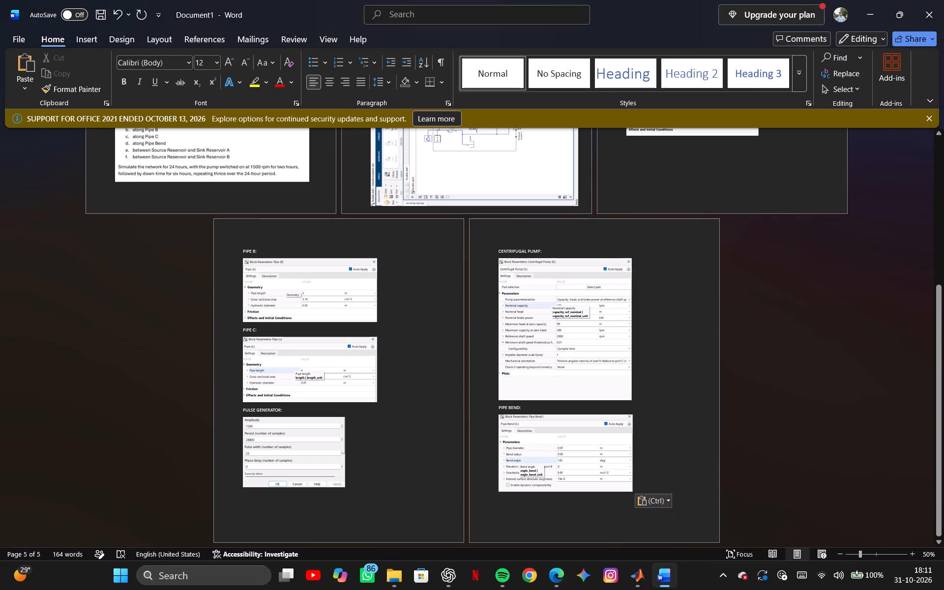
Insert a page break after the Pipe Bend picture to start a new page.
{"action": "left_click", "coordinate": [766, 441]}
{"action": "key", "text": "ctrl+Return"}
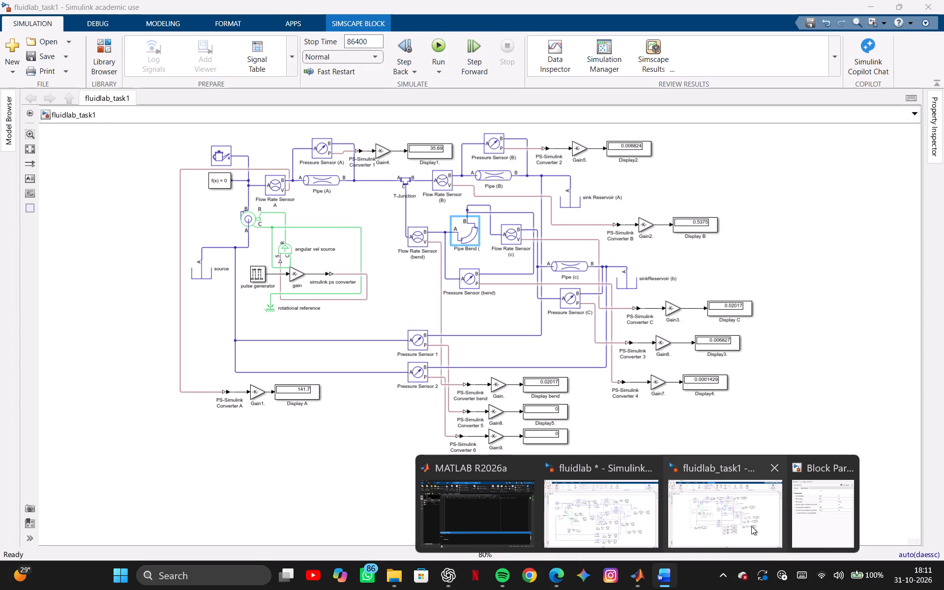
Switch to the fluidlab_task1 Simulink model and deselect the Pipe Bend block.
{"action": "left_click", "coordinate": [751, 526]}
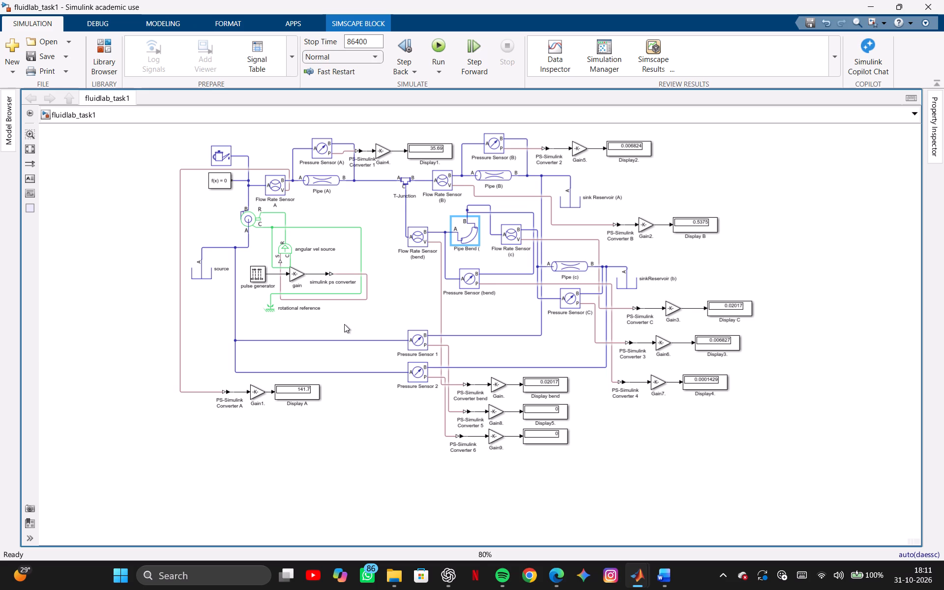
{"action": "left_click", "coordinate": [344, 324]}
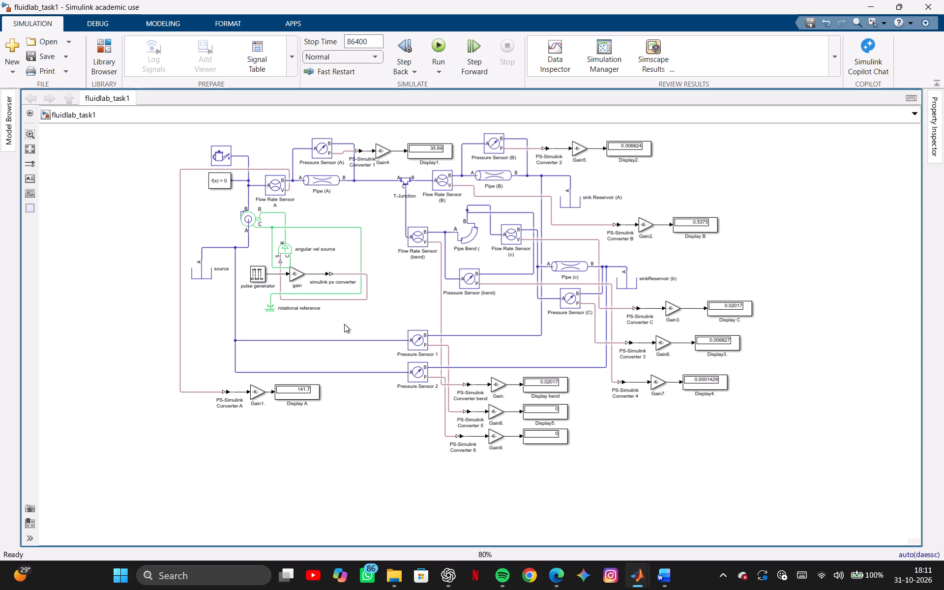
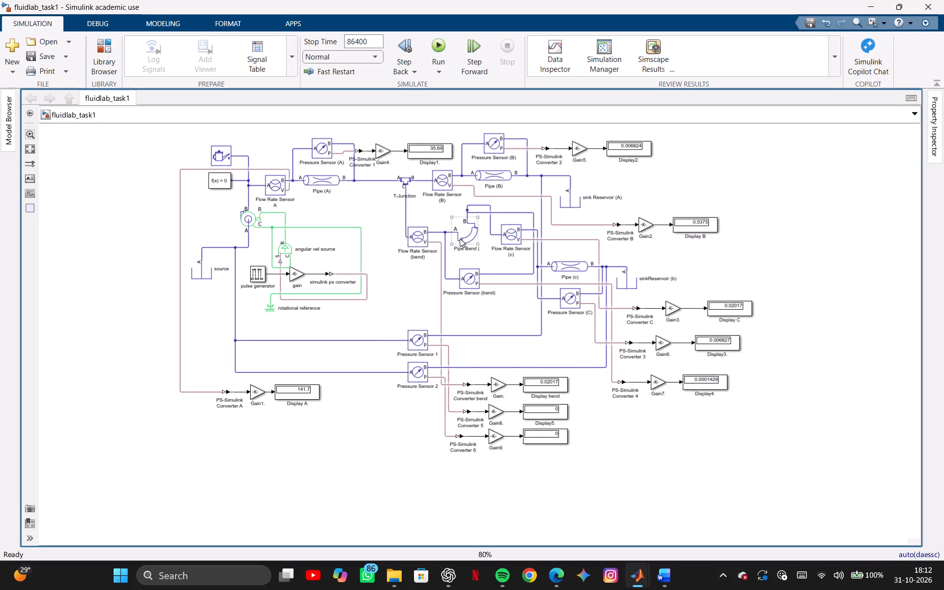
Switch to the Word report and start a note below the Pipe Bend picture reading "All the other parameters for the gain ,".
{"action": "left_click", "coordinate": [660, 564]}
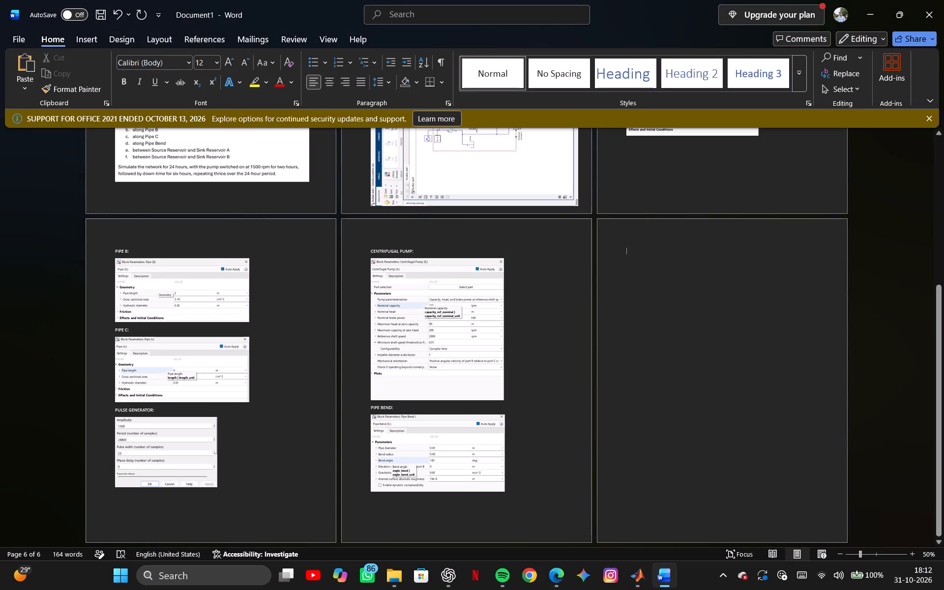
{"action": "scroll", "coordinate": [524, 291], "scroll_direction": "up", "scroll_amount": 7}
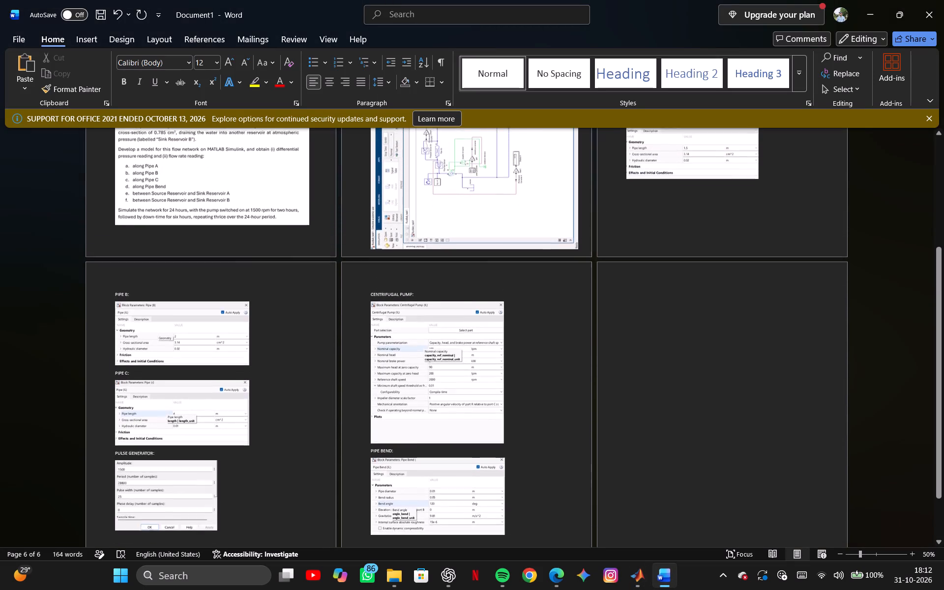
{"action": "scroll", "coordinate": [608, 369], "scroll_direction": "down", "scroll_amount": 4}
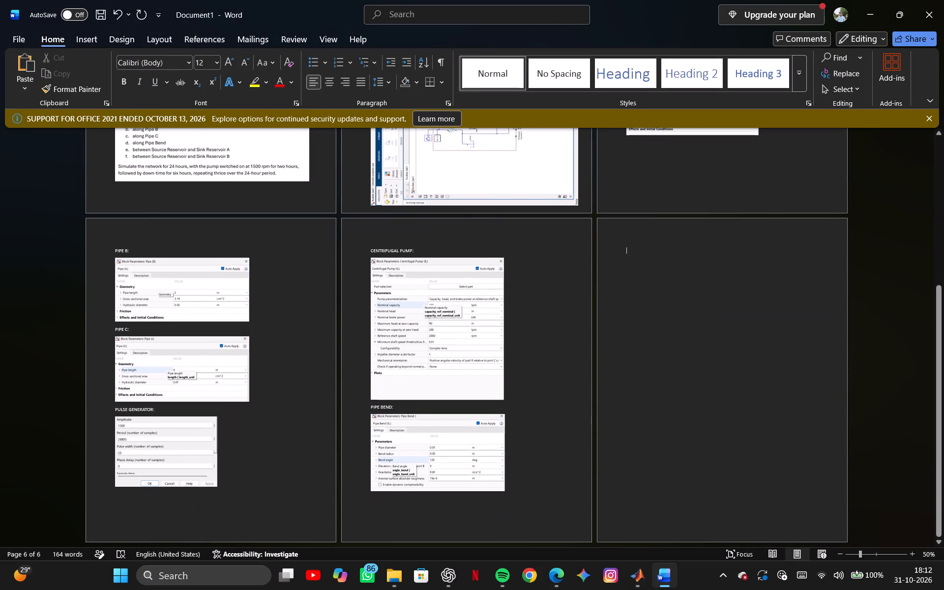
{"action": "left_click", "coordinate": [438, 511]}
{"action": "key", "text": "BackSpace"}
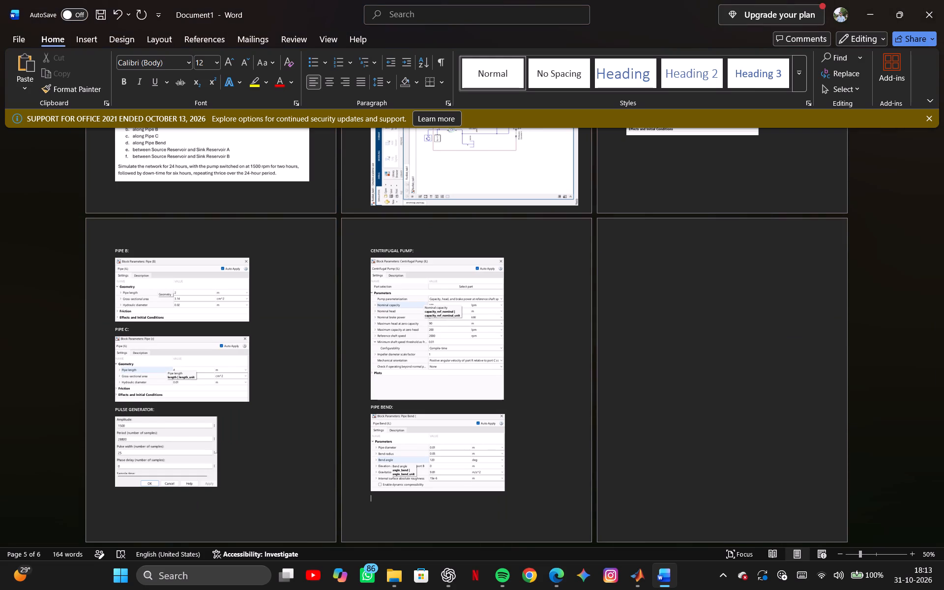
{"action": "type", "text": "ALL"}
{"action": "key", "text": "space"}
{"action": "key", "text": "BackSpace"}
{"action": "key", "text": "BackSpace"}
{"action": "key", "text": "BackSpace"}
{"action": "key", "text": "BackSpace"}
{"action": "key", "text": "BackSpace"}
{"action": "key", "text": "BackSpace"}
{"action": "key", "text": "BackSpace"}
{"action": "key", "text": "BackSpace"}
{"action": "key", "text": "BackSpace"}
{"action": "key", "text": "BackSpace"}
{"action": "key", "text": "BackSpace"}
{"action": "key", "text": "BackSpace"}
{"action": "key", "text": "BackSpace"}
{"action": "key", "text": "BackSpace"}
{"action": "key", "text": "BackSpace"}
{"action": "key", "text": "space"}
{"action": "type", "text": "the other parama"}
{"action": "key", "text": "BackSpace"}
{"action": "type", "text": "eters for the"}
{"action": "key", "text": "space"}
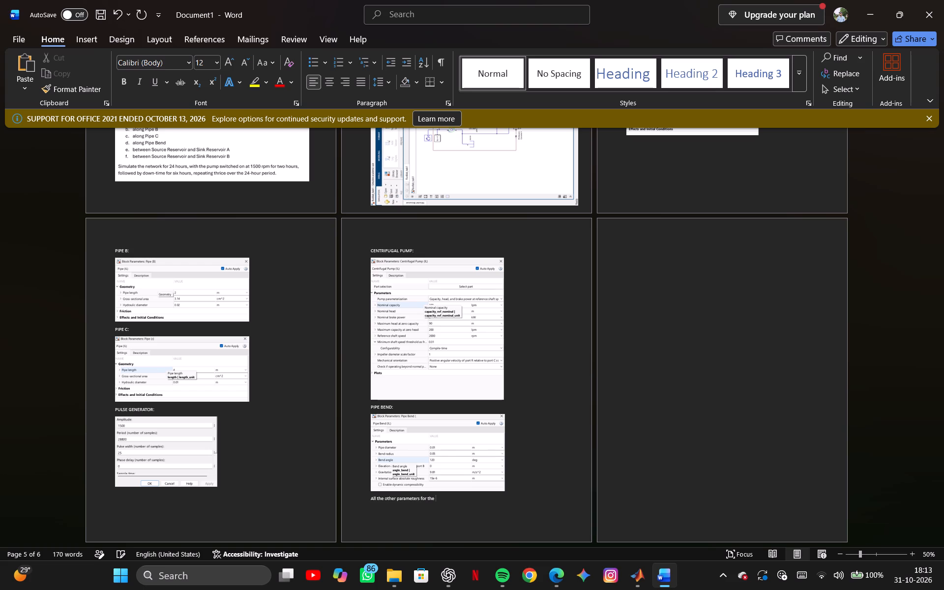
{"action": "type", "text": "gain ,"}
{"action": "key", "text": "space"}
Continue the note with "Ps – Simulink converter and Simulink-Ps converter".
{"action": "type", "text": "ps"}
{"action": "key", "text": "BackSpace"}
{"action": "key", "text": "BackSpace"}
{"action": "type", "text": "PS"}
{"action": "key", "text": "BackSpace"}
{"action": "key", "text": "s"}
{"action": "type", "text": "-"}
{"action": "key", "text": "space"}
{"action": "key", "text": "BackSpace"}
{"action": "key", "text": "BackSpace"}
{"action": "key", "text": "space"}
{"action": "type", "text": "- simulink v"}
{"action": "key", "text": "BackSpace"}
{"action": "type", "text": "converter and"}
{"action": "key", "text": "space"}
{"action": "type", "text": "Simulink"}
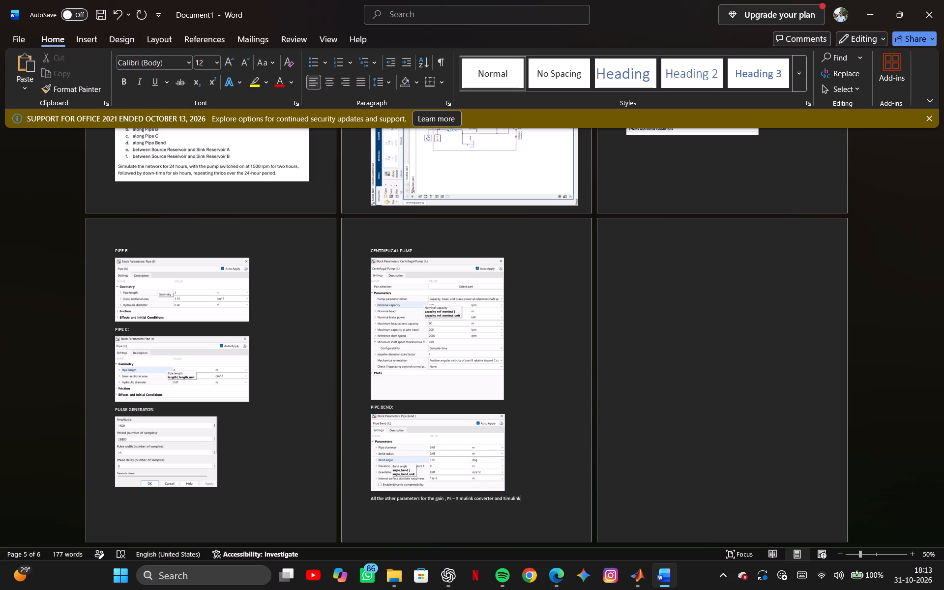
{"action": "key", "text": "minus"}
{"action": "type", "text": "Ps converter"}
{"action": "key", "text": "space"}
Add ", flowrate sensor" to the list of blocks in the note.
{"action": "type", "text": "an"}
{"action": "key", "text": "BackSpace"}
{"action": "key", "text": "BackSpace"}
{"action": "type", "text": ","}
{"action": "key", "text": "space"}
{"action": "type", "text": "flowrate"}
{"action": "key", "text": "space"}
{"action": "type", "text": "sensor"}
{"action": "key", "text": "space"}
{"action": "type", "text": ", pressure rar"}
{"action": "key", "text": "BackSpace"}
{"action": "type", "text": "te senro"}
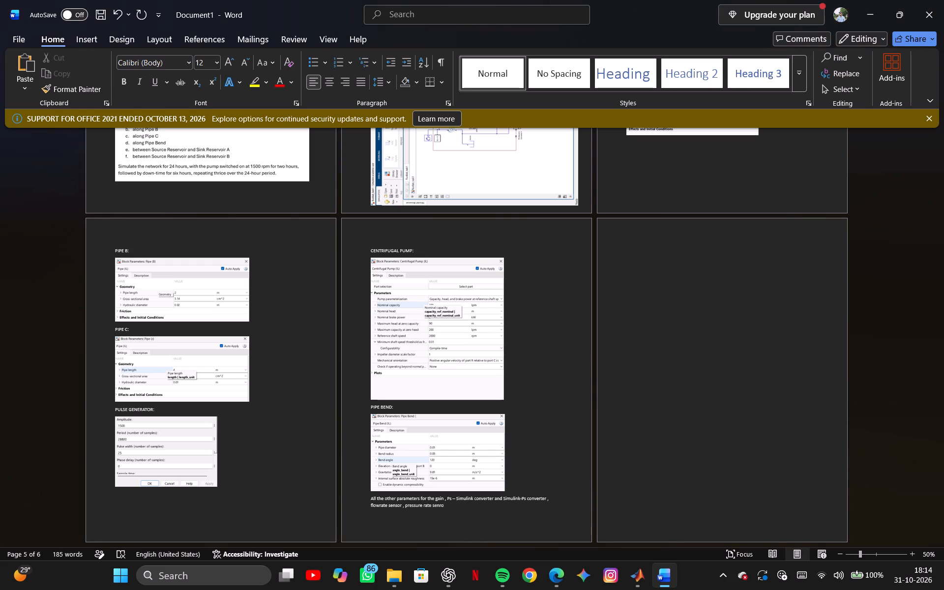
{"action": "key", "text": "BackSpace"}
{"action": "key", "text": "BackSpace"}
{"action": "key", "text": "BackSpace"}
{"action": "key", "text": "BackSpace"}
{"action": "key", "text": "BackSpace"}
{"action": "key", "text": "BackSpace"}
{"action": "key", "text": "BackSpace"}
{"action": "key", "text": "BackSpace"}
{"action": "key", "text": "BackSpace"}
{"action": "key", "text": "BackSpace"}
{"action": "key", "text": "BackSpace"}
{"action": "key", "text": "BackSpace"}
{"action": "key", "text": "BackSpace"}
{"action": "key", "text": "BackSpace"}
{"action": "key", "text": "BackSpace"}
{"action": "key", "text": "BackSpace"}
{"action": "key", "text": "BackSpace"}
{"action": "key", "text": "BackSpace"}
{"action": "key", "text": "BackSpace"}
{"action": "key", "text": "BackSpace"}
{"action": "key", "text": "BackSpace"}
Finish the note with ", pressure rate sensors are used as mentioned in the question .".
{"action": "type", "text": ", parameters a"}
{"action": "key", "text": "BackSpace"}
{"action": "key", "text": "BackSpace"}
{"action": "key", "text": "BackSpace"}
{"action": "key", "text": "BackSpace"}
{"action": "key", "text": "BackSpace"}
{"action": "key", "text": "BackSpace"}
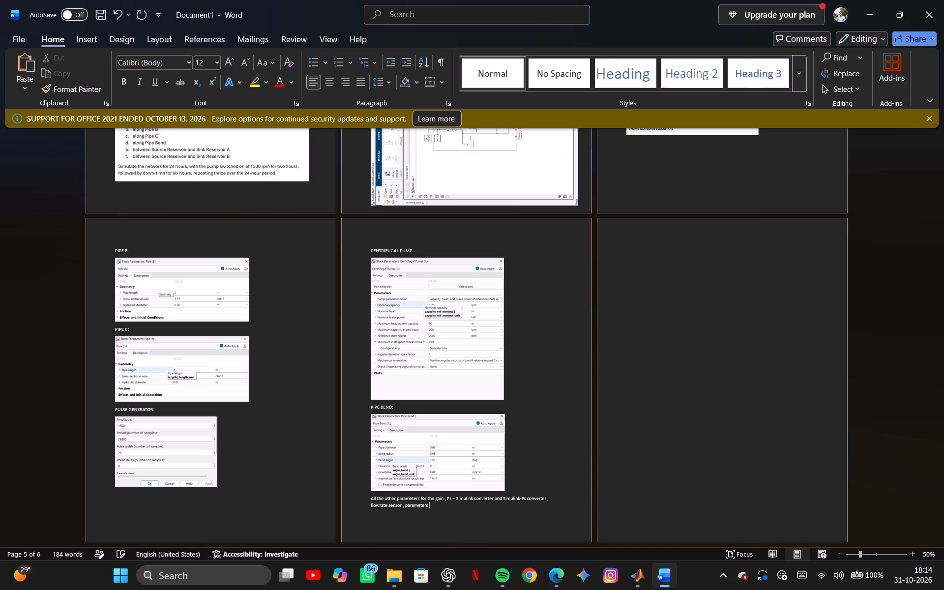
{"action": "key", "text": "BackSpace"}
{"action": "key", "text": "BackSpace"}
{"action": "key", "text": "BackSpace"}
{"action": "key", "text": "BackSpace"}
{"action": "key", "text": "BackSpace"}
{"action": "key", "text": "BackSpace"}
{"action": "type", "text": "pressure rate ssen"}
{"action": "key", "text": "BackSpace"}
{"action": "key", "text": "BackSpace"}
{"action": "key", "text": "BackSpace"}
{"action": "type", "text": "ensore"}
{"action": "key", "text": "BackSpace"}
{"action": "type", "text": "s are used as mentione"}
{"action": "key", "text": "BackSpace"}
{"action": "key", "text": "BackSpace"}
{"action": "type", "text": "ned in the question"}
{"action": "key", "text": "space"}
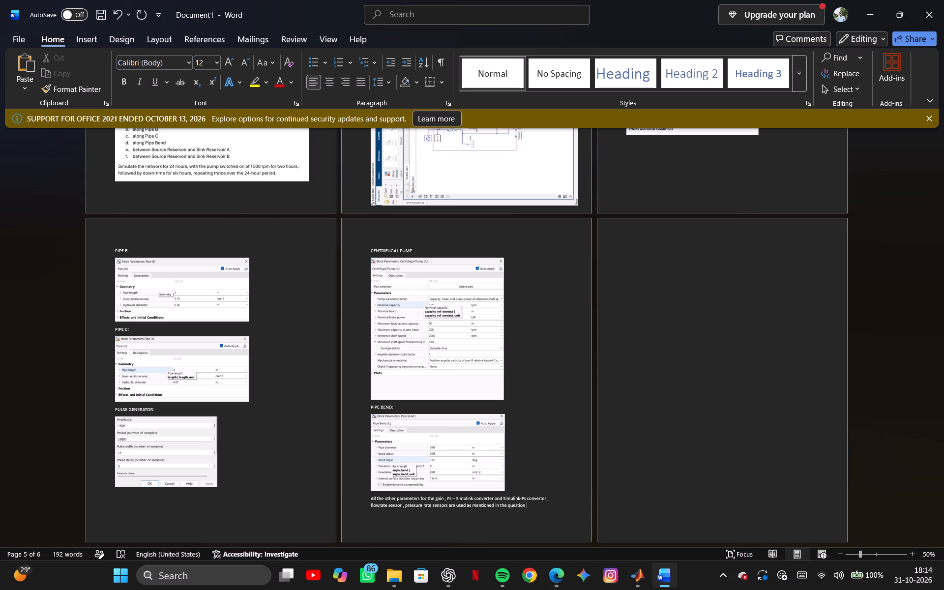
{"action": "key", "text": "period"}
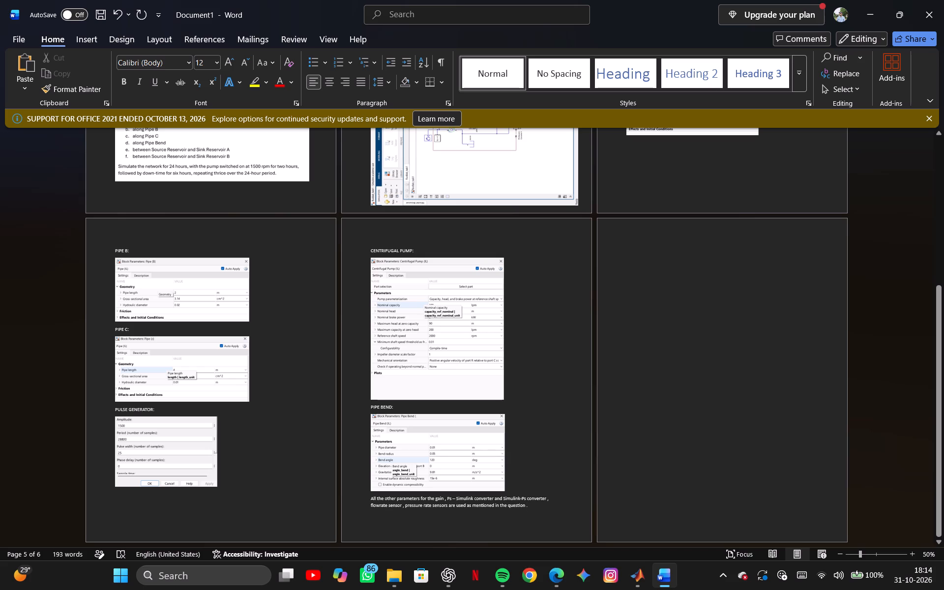
Review the report's pages from the task statement and readings through to the parameter pictures and closing note.
{"action": "scroll", "coordinate": [537, 328], "scroll_direction": "up", "scroll_amount": 6}
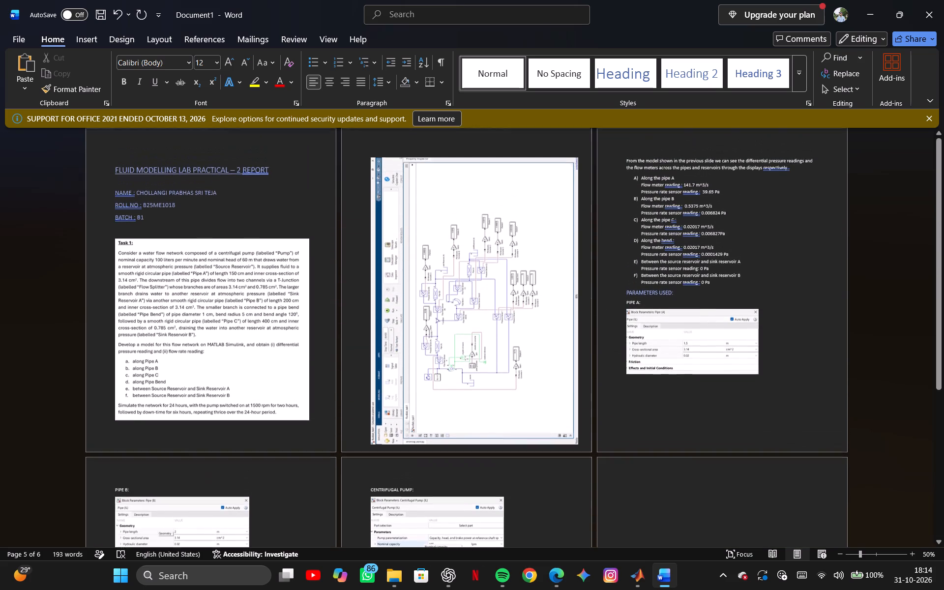
{"action": "scroll", "coordinate": [537, 328], "scroll_direction": "down", "scroll_amount": 3}
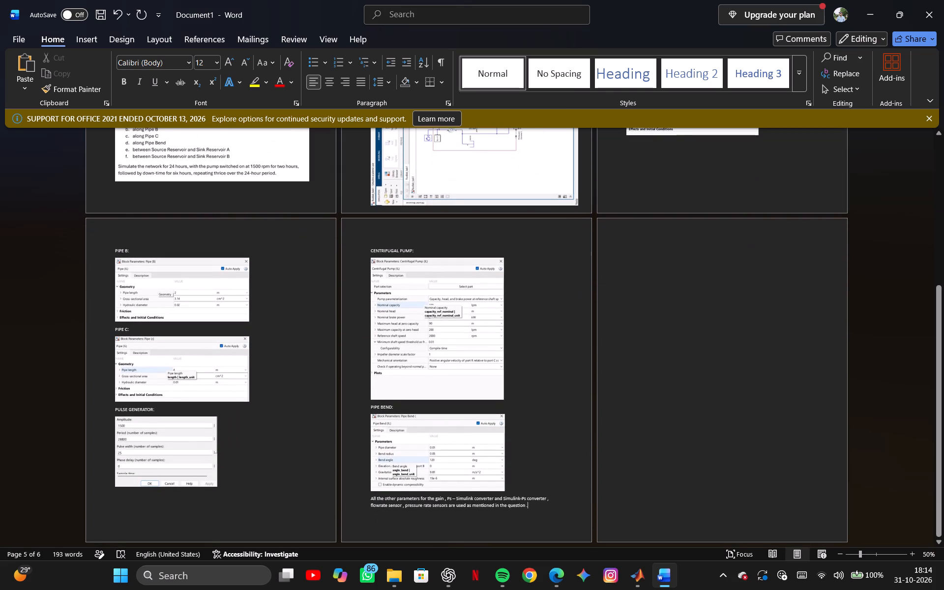
{"action": "scroll", "coordinate": [537, 328], "scroll_direction": "up", "scroll_amount": 5}
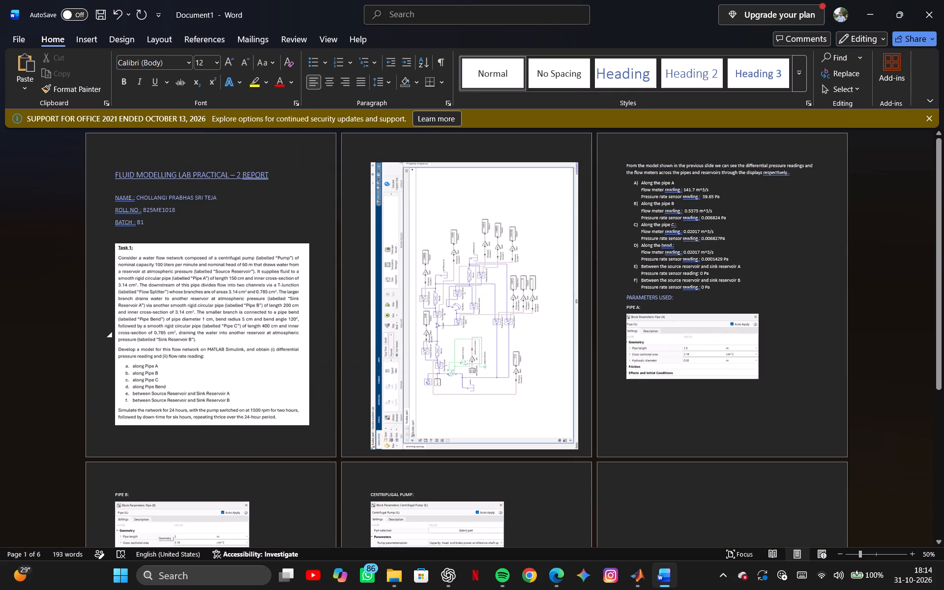
{"action": "scroll", "coordinate": [336, 416], "scroll_direction": "down", "scroll_amount": 6}
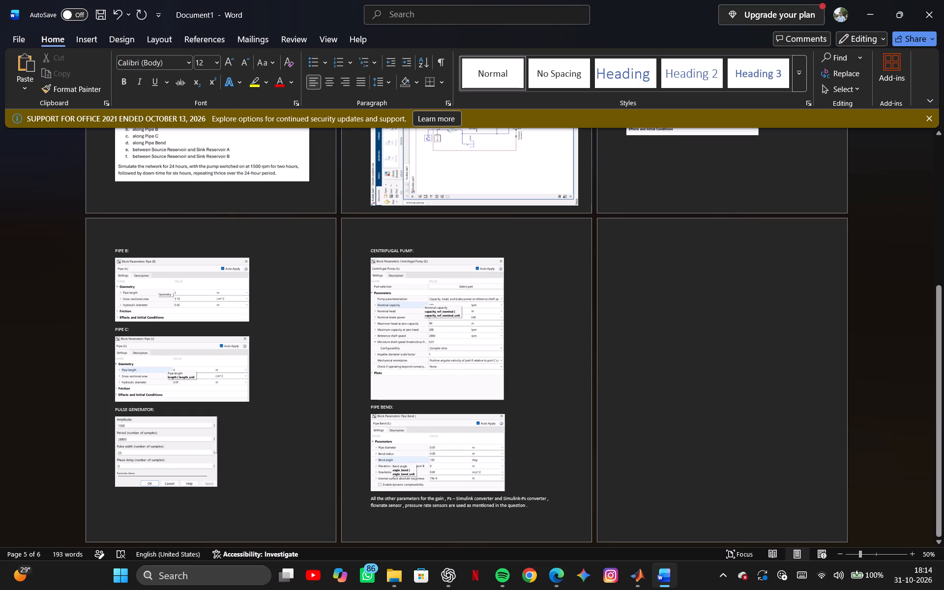
{"action": "scroll", "coordinate": [570, 492], "scroll_direction": "up", "scroll_amount": 3}
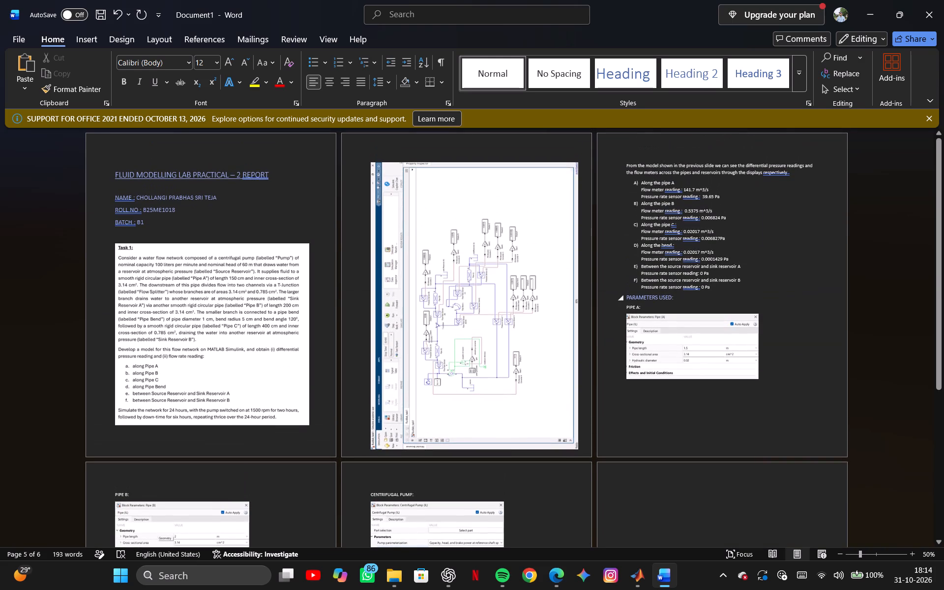
Insert two blank lines below the reading for reservoir B, above the PARAMETERS USED heading.
{"action": "left_click", "coordinate": [718, 288]}
{"action": "key", "text": "Return"}
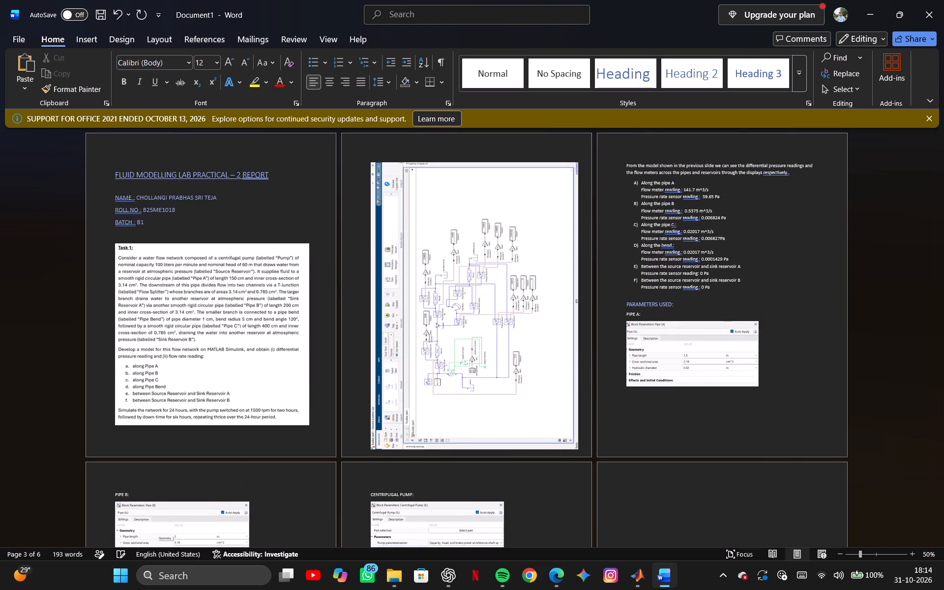
{"action": "key", "text": "Return"}
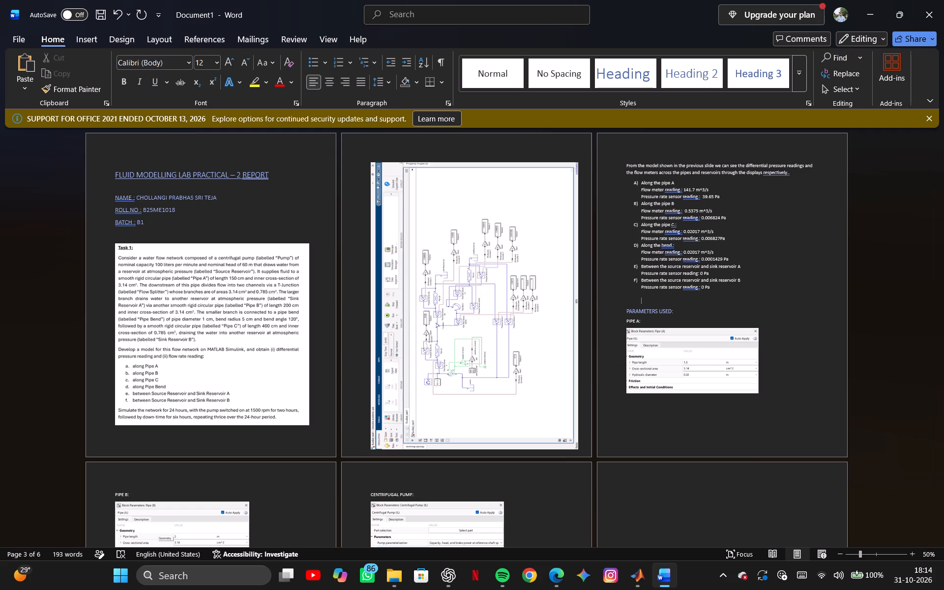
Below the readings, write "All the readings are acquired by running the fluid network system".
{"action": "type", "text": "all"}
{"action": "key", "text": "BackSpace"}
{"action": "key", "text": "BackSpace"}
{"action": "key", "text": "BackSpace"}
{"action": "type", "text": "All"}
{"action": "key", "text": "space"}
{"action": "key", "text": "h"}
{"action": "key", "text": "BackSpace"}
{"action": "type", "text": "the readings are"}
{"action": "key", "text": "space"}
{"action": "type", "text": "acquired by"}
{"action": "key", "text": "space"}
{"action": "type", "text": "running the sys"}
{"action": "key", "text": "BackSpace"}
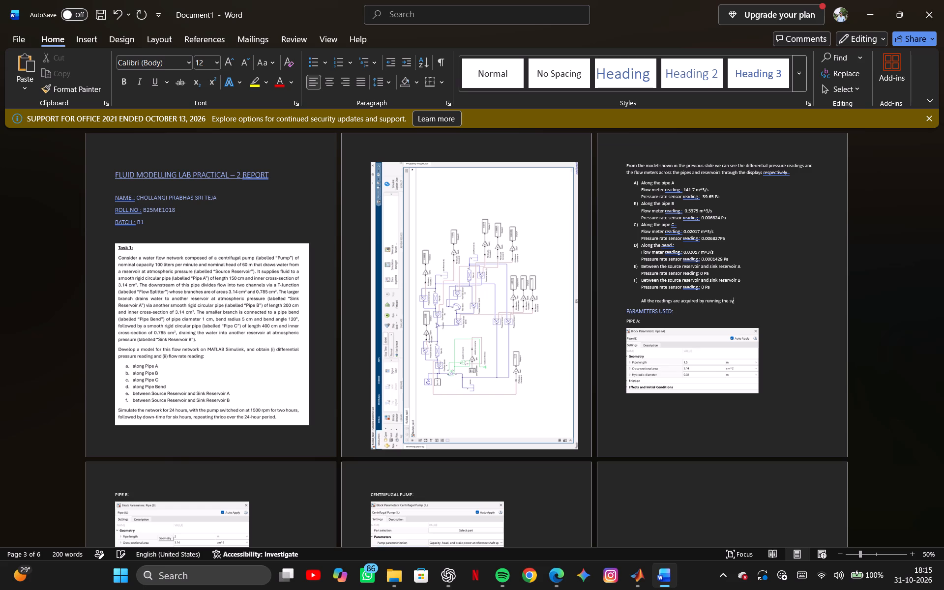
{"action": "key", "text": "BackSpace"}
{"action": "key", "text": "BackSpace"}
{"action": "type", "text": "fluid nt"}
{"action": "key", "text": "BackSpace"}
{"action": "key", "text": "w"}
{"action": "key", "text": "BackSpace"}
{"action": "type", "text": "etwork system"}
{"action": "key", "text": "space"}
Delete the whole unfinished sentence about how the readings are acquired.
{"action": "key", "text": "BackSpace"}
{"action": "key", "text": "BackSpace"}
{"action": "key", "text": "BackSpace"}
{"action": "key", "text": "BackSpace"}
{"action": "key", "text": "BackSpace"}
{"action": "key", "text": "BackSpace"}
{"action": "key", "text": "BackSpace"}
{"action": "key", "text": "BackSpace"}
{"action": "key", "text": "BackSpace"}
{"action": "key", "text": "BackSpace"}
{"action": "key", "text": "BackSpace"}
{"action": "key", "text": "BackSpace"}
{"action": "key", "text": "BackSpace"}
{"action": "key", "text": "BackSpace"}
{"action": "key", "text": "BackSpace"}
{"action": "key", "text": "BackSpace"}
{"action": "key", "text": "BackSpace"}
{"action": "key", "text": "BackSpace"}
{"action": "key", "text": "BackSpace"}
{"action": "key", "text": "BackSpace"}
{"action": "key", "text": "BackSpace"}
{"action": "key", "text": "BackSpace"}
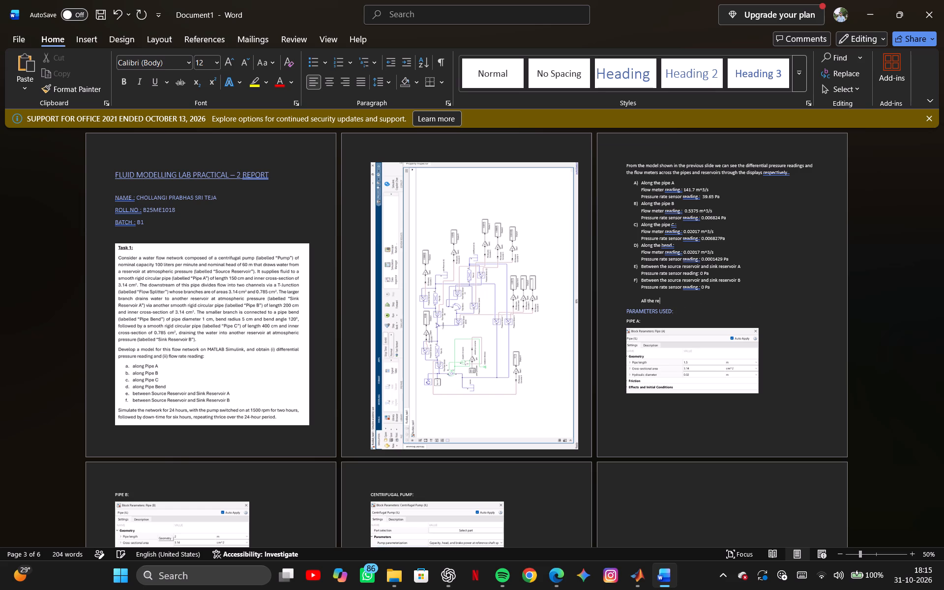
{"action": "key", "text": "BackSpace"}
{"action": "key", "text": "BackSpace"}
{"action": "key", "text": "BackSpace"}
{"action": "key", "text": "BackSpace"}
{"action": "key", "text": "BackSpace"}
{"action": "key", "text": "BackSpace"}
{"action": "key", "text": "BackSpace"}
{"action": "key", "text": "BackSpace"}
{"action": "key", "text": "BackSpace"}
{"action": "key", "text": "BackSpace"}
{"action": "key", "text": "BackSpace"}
Go to the blank last page of the report, and switch to the lab PDF in Edge at the Task 2 statement.
{"action": "scroll", "coordinate": [718, 288], "scroll_direction": "down", "scroll_amount": 4}
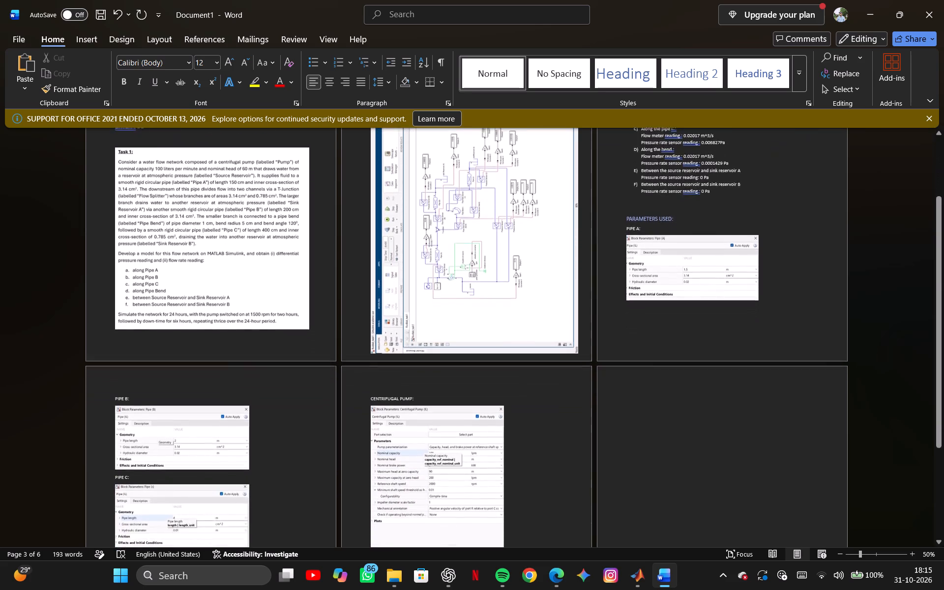
{"action": "scroll", "coordinate": [718, 288], "scroll_direction": "down", "scroll_amount": 2}
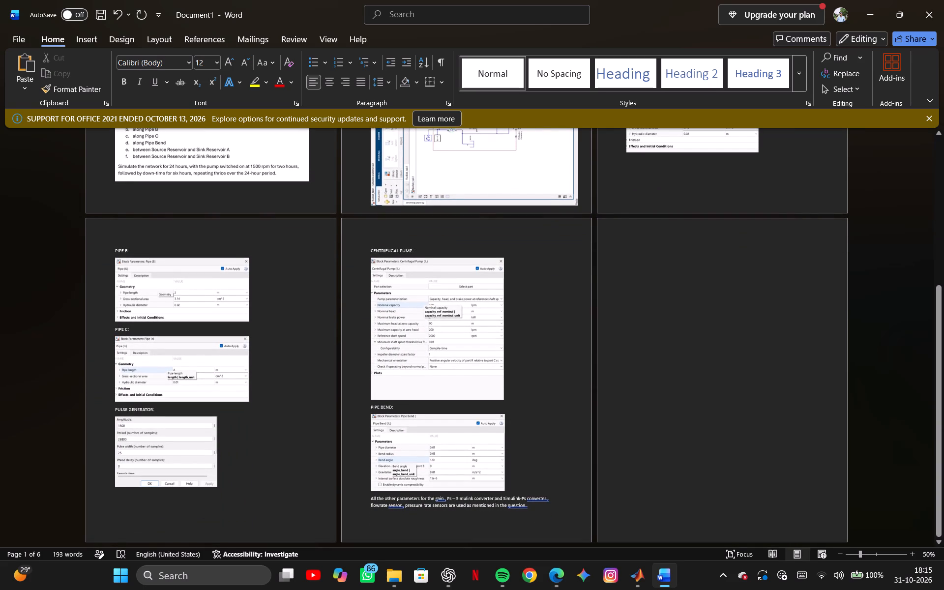
{"action": "left_click", "coordinate": [547, 506]}
{"action": "left_click", "coordinate": [609, 239]}
{"action": "left_click", "coordinate": [634, 253]}
{"action": "scroll", "coordinate": [634, 253], "scroll_direction": "up", "scroll_amount": 4}
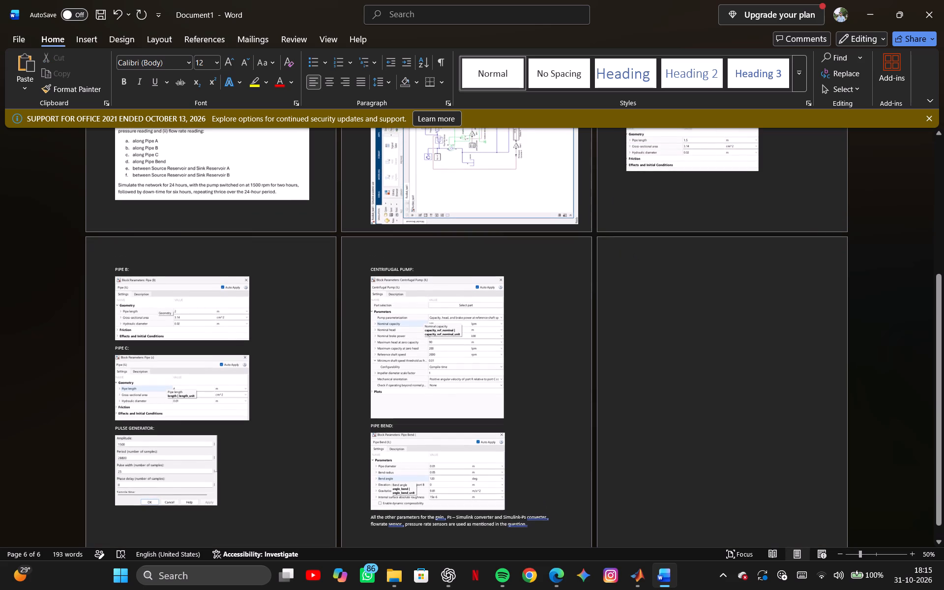
{"action": "scroll", "coordinate": [634, 253], "scroll_direction": "up", "scroll_amount": 3}
{"action": "scroll", "coordinate": [634, 253], "scroll_direction": "down", "scroll_amount": 2}
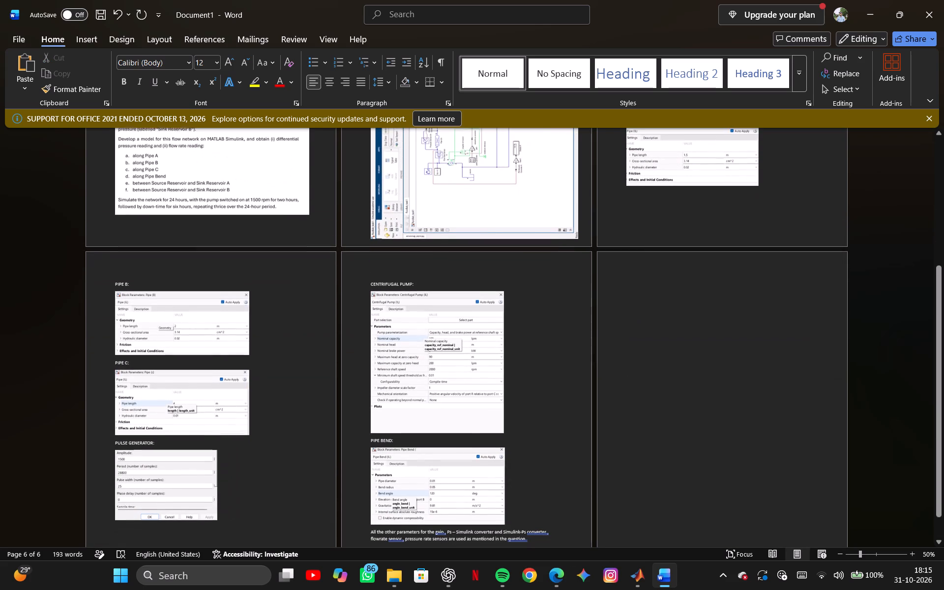
{"action": "left_click", "coordinate": [556, 576]}
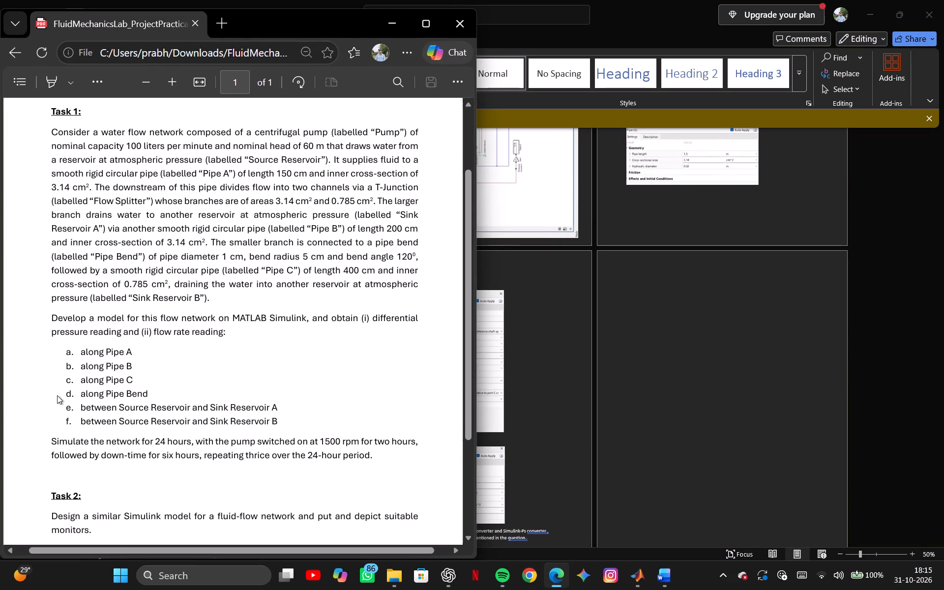
{"action": "scroll", "coordinate": [57, 395], "scroll_direction": "down", "scroll_amount": 3}
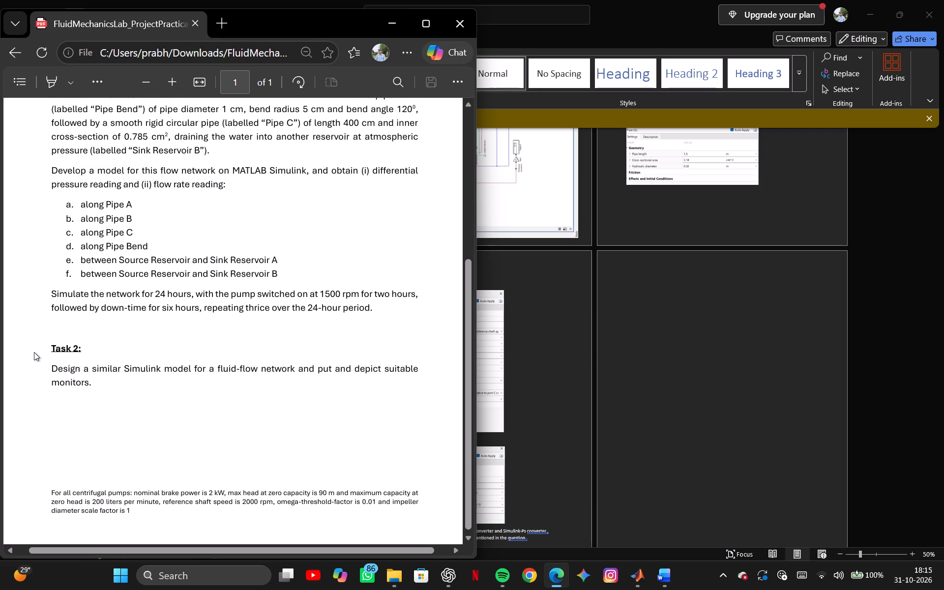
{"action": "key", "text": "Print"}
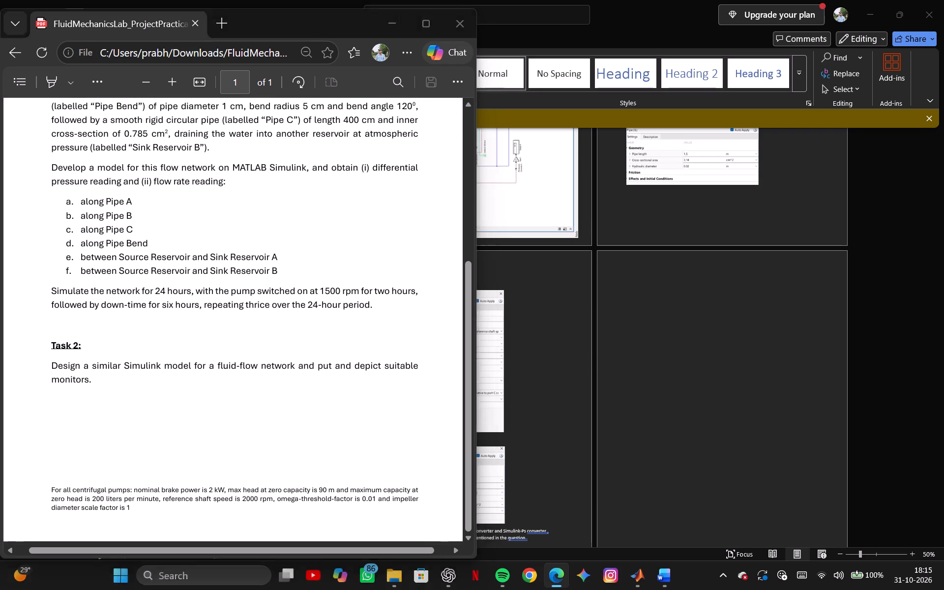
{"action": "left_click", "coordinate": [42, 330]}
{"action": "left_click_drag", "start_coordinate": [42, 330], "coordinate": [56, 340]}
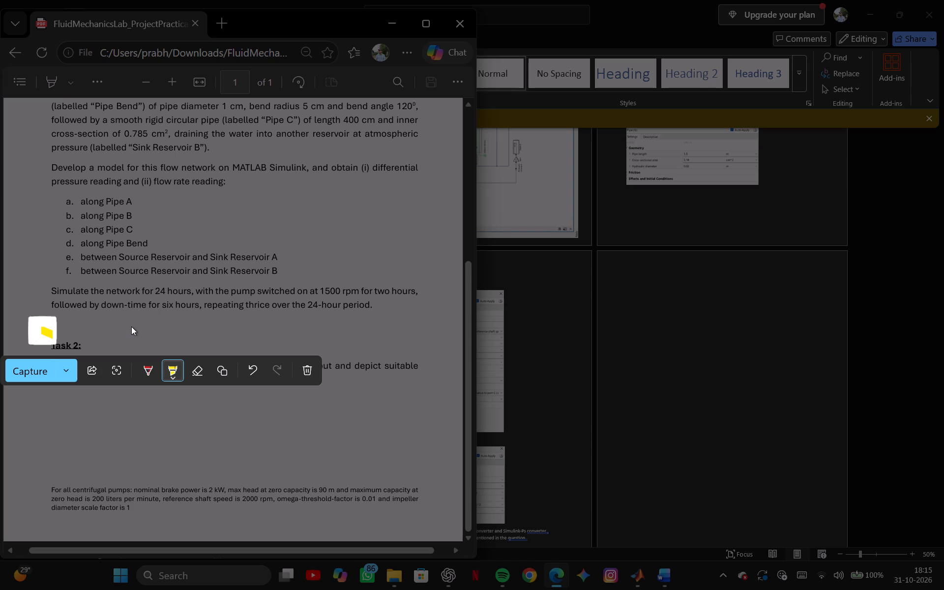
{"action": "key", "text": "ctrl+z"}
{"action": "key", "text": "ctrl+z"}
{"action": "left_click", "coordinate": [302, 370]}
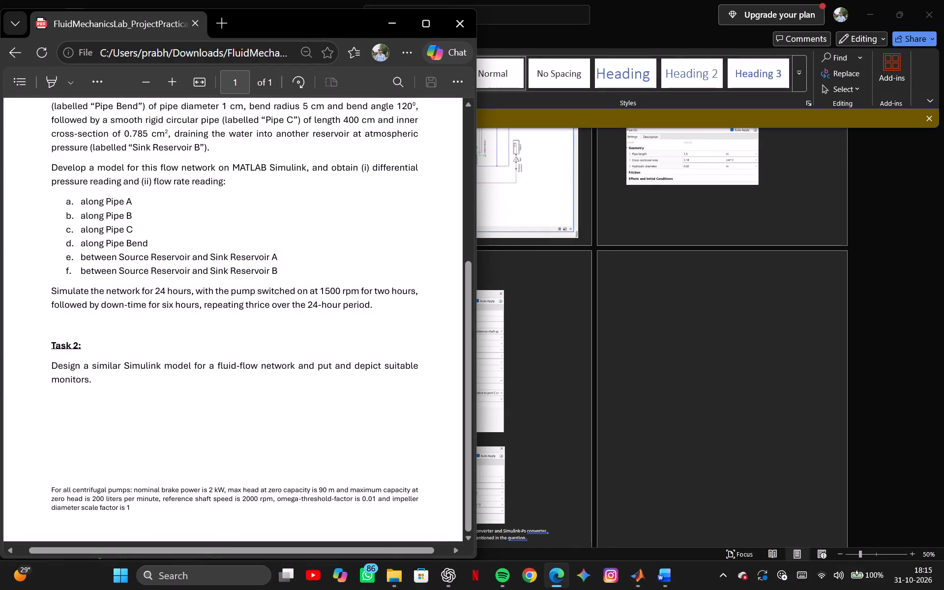
Capture a screenshot of the Task 2 heading and its statement in the lab PDF.
{"action": "key", "text": "Print"}
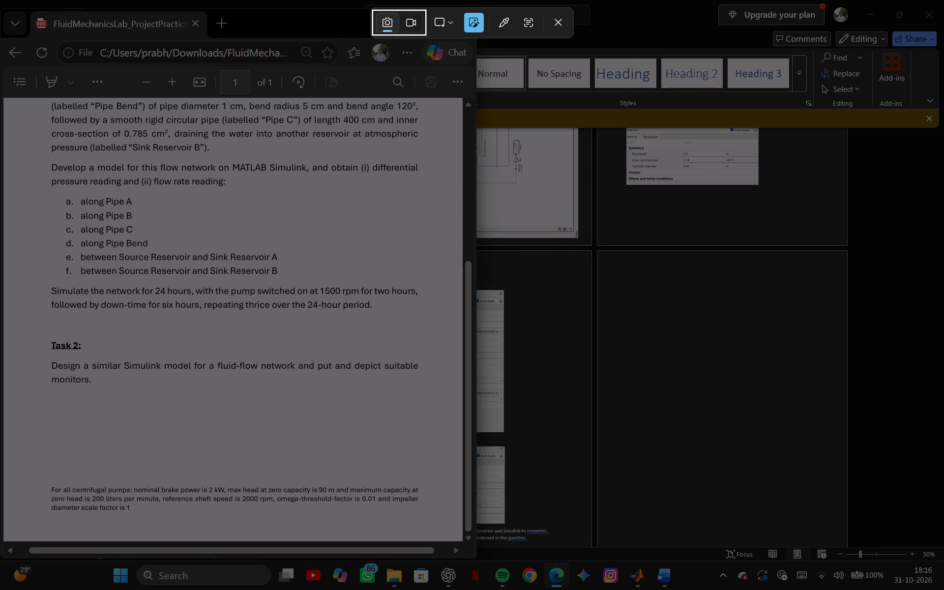
{"action": "left_click_drag", "start_coordinate": [45, 334], "coordinate": [431, 414]}
{"action": "left_click", "coordinate": [124, 449]}
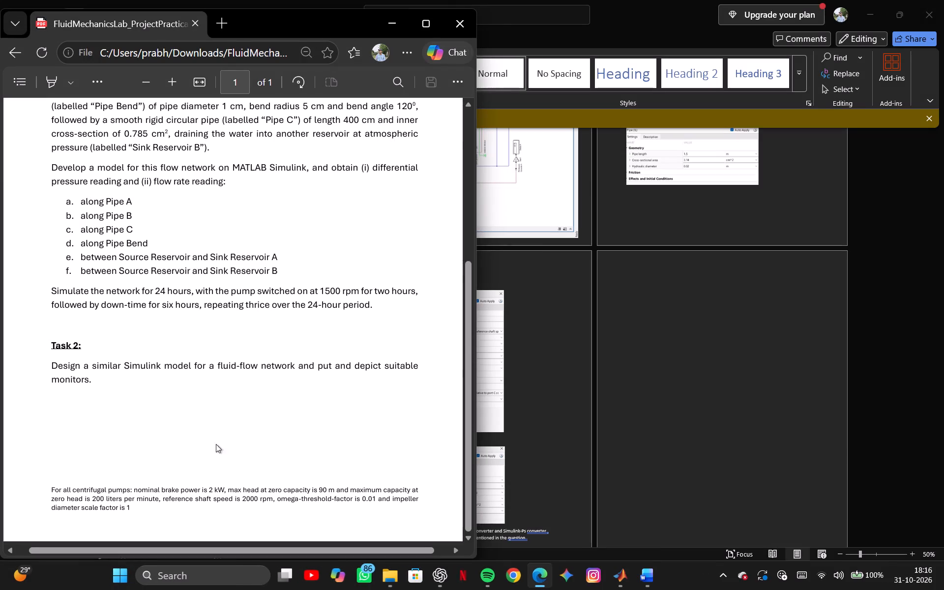
Switch to Word and paste the Task 2 statement screenshot onto the blank last page of the report.
{"action": "left_click", "coordinate": [613, 274]}
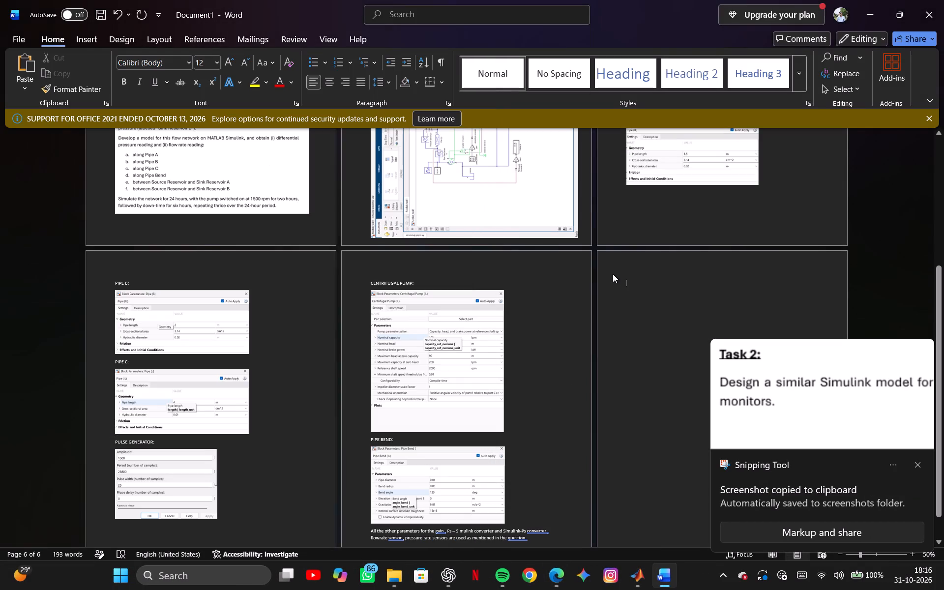
{"action": "key", "text": "ctrl+v"}
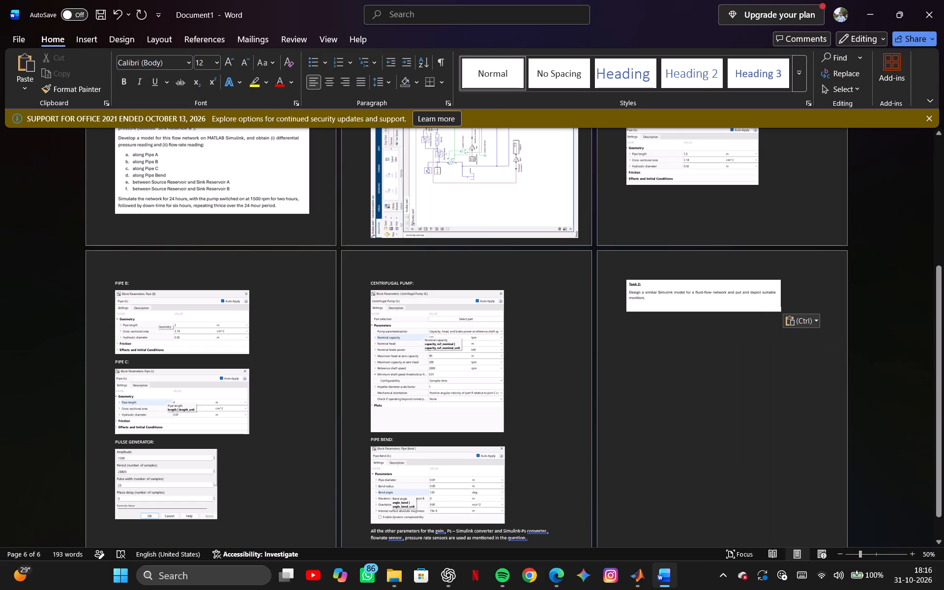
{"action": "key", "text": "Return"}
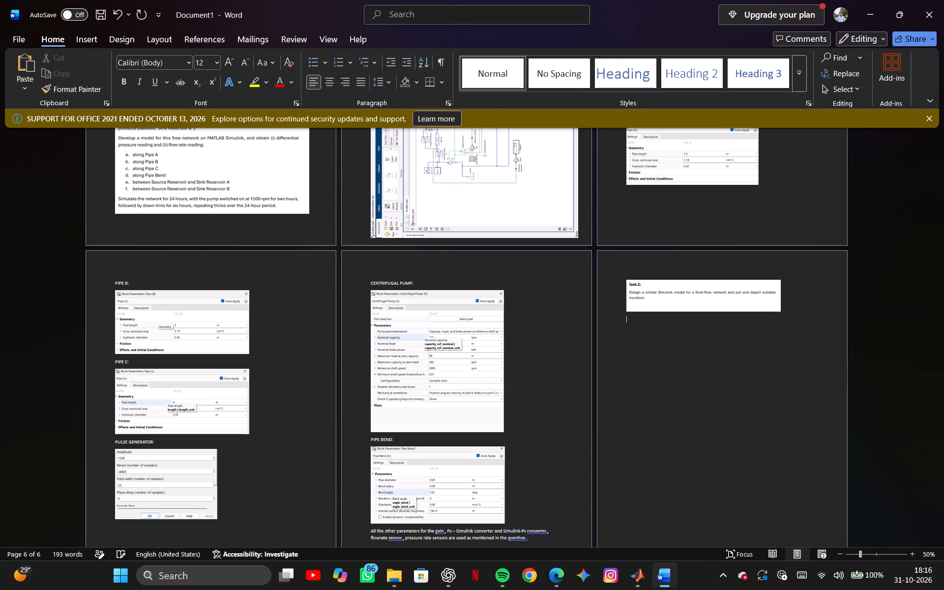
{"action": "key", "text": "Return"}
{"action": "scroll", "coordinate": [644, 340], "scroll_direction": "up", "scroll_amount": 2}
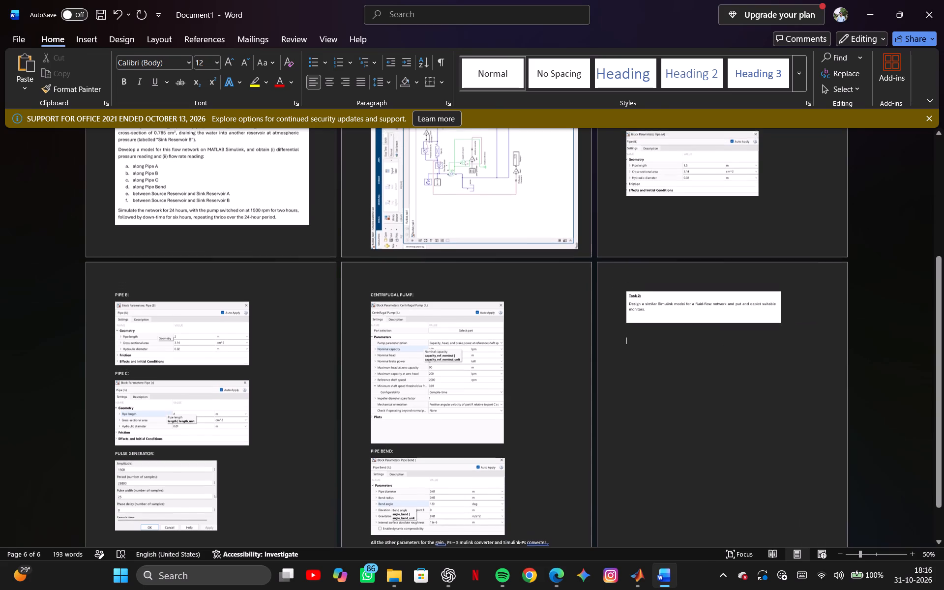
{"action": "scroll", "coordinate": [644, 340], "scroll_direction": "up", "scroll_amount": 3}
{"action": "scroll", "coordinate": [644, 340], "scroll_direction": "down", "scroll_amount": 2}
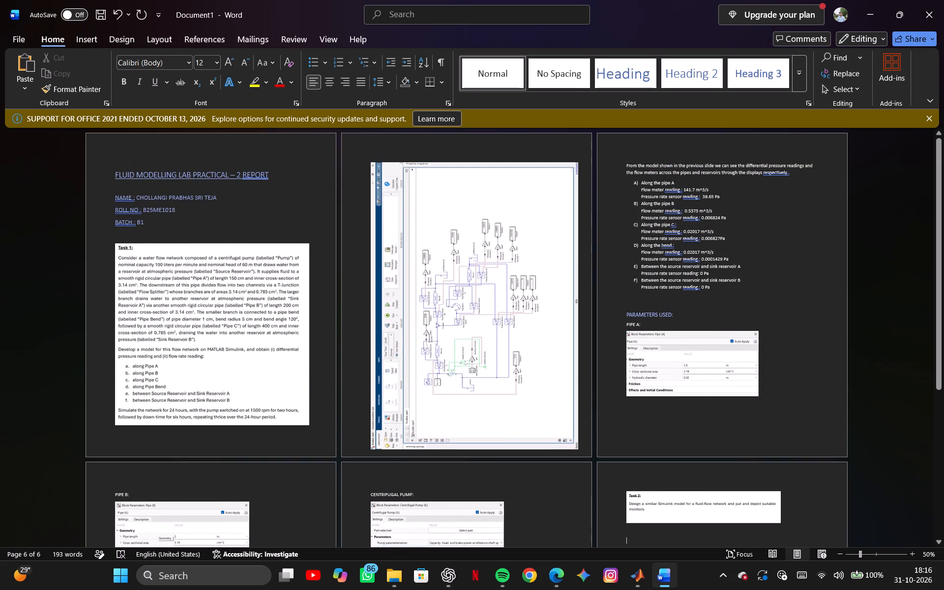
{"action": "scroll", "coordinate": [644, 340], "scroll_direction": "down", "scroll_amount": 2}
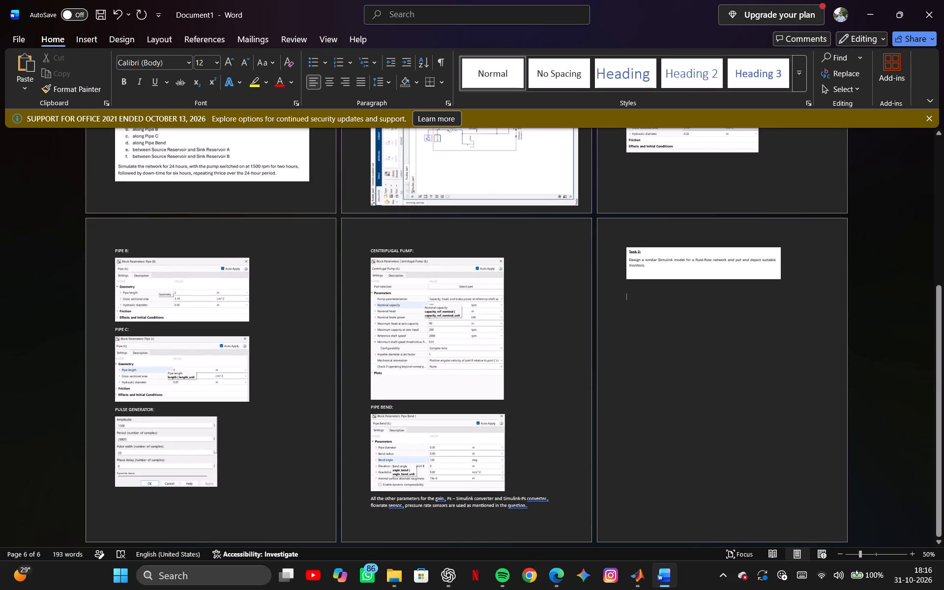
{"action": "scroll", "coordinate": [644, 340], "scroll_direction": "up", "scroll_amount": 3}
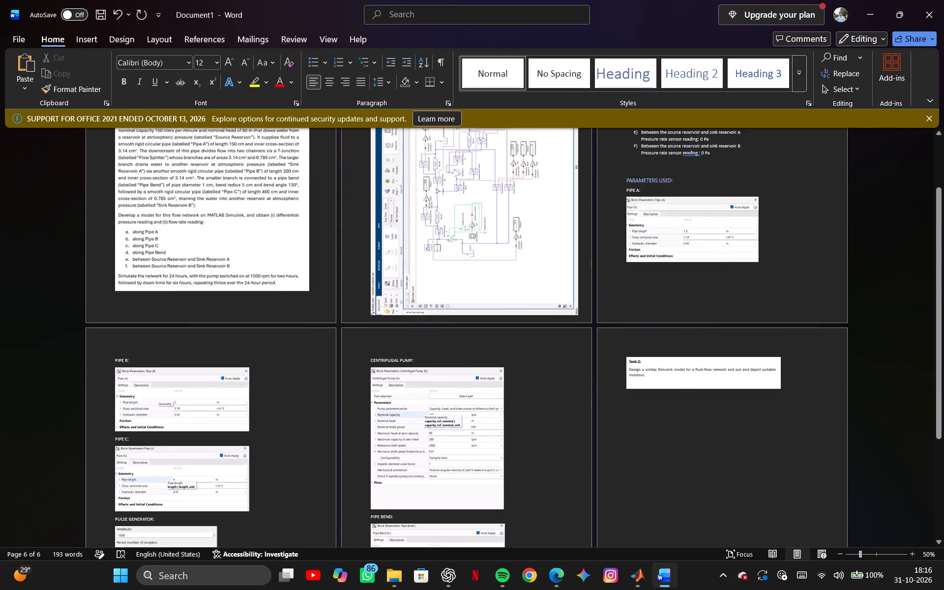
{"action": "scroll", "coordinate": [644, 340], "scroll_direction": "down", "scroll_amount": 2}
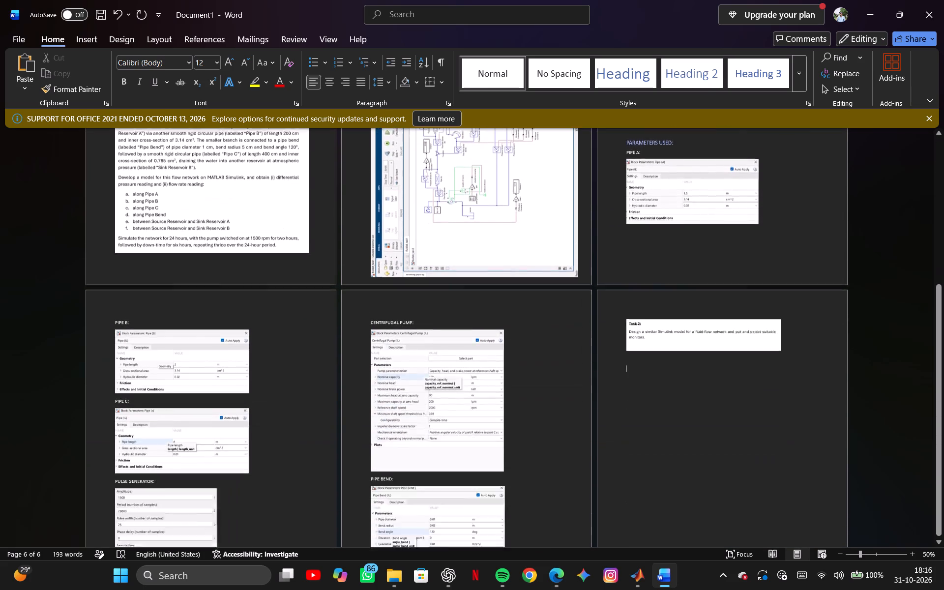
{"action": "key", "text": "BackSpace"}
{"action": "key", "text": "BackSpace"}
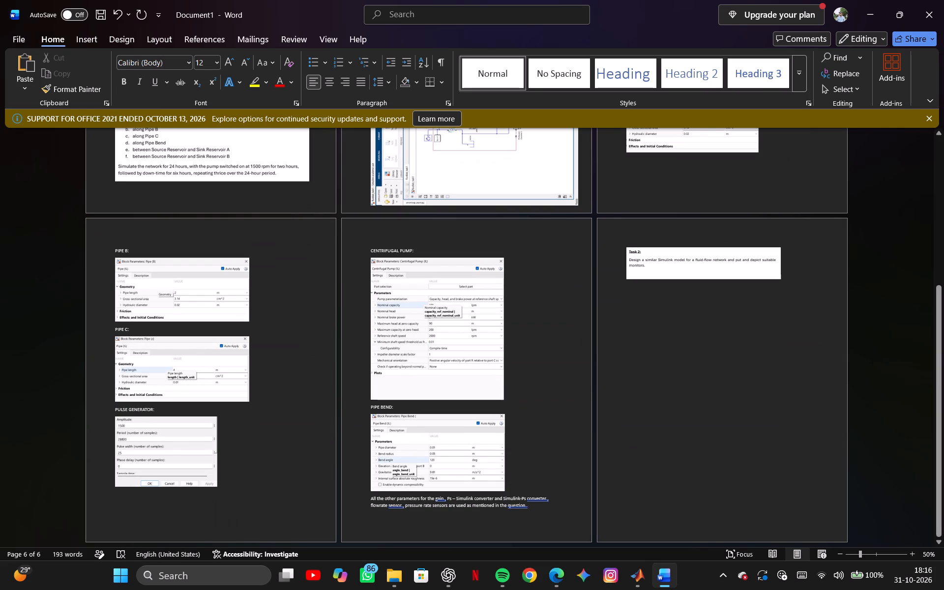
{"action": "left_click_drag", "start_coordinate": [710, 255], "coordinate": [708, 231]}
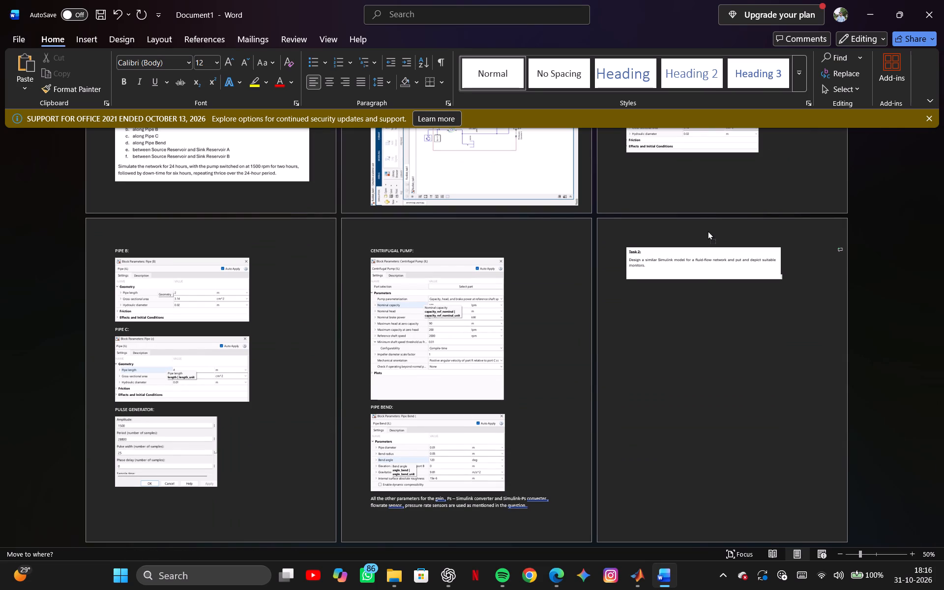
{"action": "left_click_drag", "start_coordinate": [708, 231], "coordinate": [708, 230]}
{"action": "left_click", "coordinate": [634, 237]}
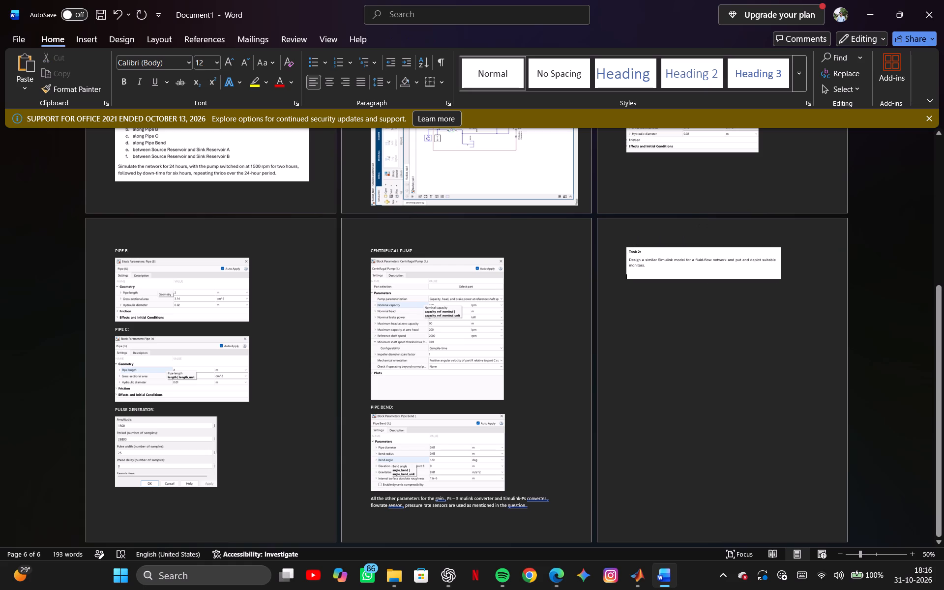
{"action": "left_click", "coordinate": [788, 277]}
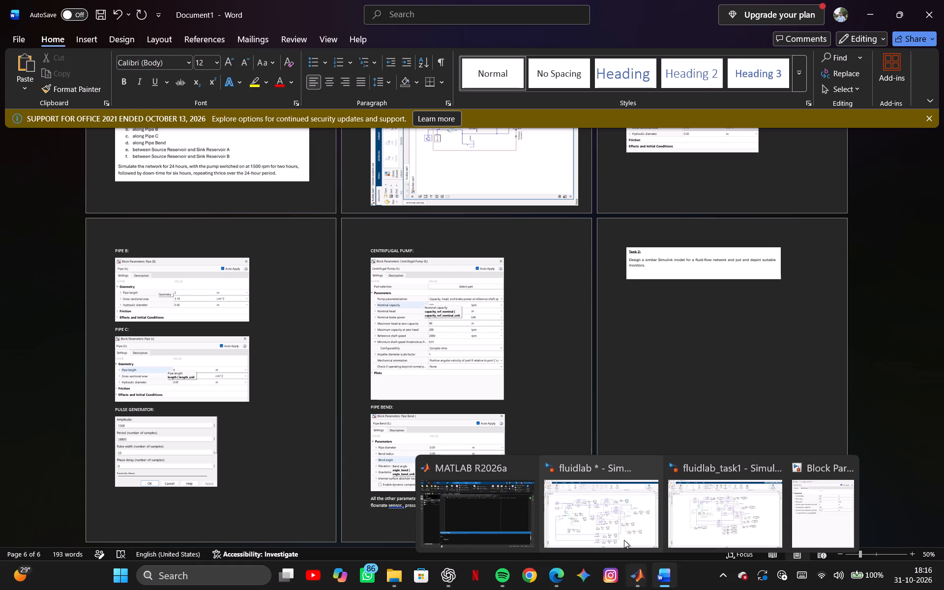
Switch to the fluidlab model in Simulink and capture a screenshot of its entire window.
{"action": "left_click", "coordinate": [624, 539]}
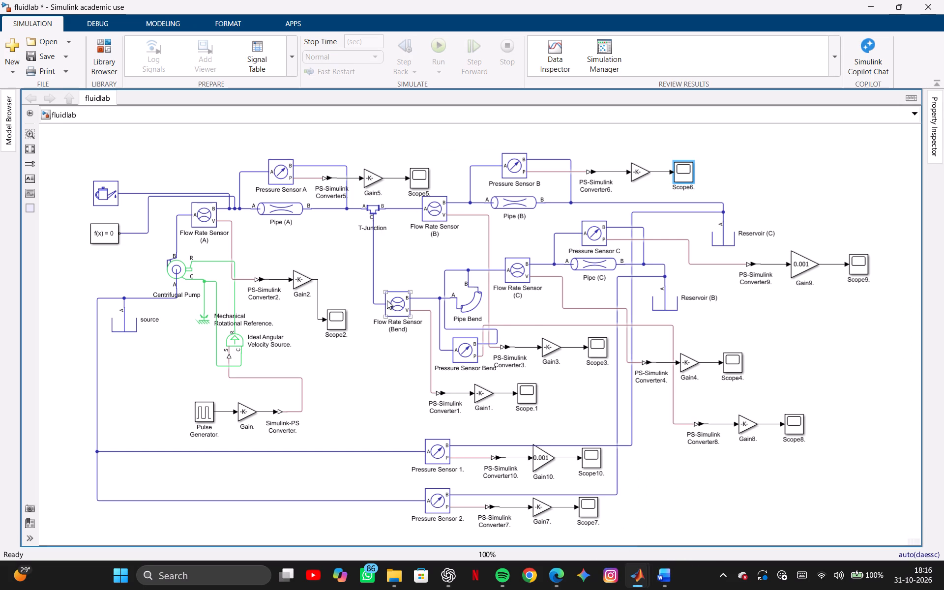
{"action": "key", "text": "Print"}
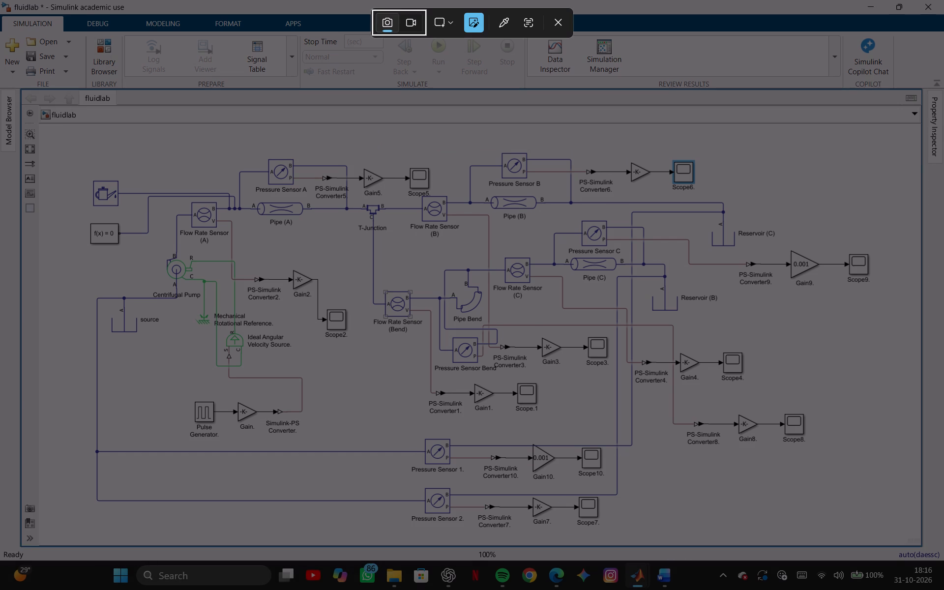
{"action": "left_click_drag", "start_coordinate": [0, 1], "coordinate": [926, 540]}
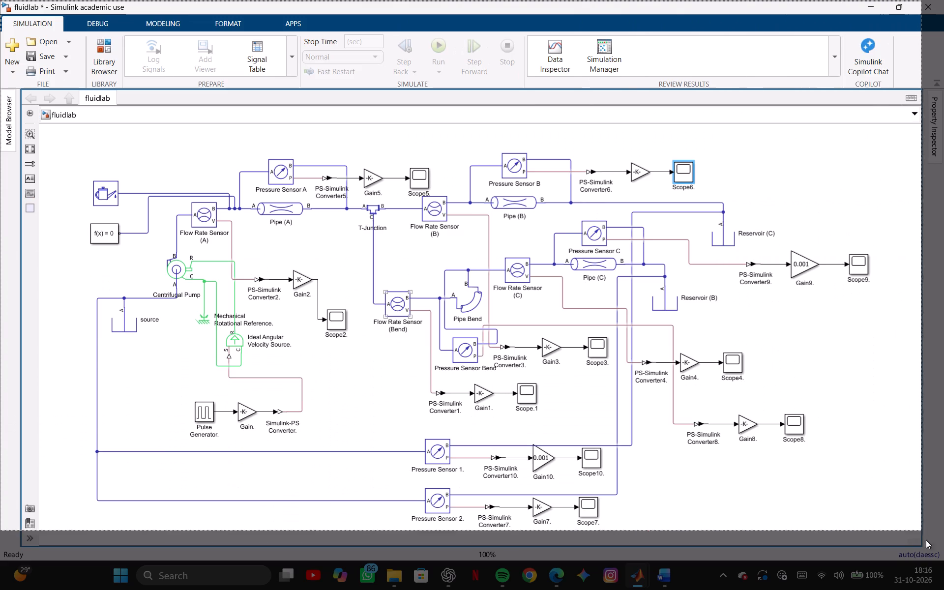
{"action": "left_click_drag", "start_coordinate": [926, 540], "coordinate": [943, 561]}
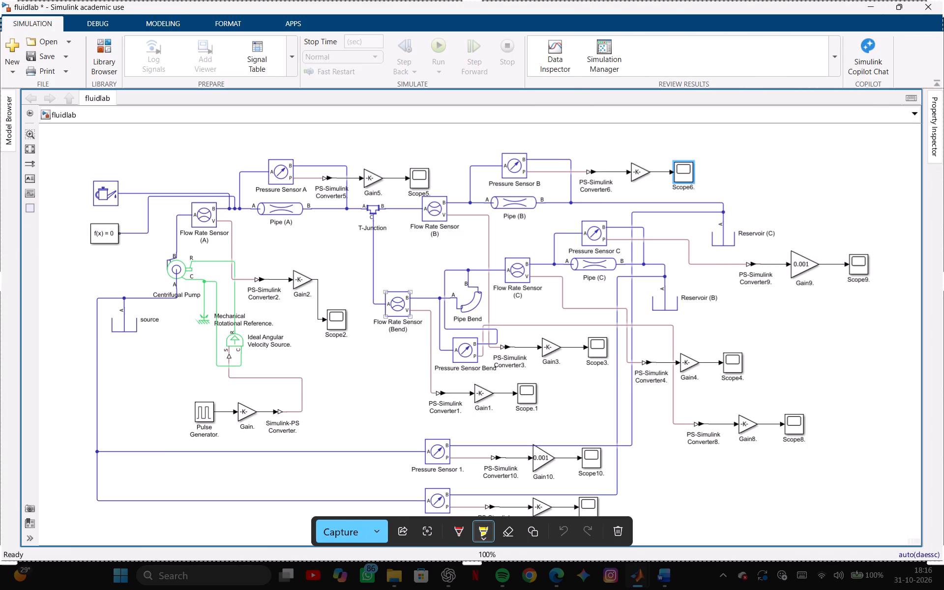
{"action": "left_click", "coordinate": [342, 524]}
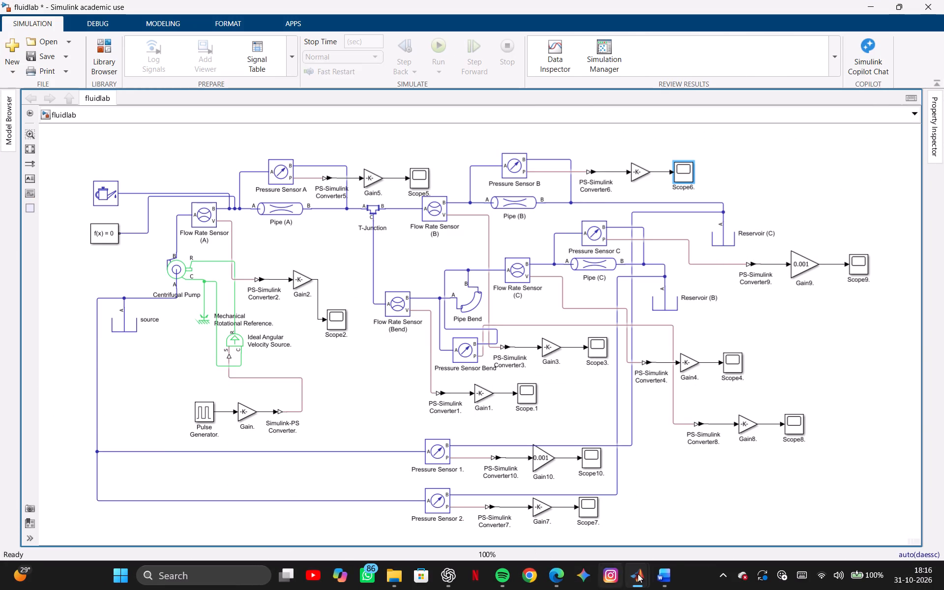
Switch back to the Word report and paste the fluidlab model screenshot below the Task 2 statement.
{"action": "left_click", "coordinate": [660, 576]}
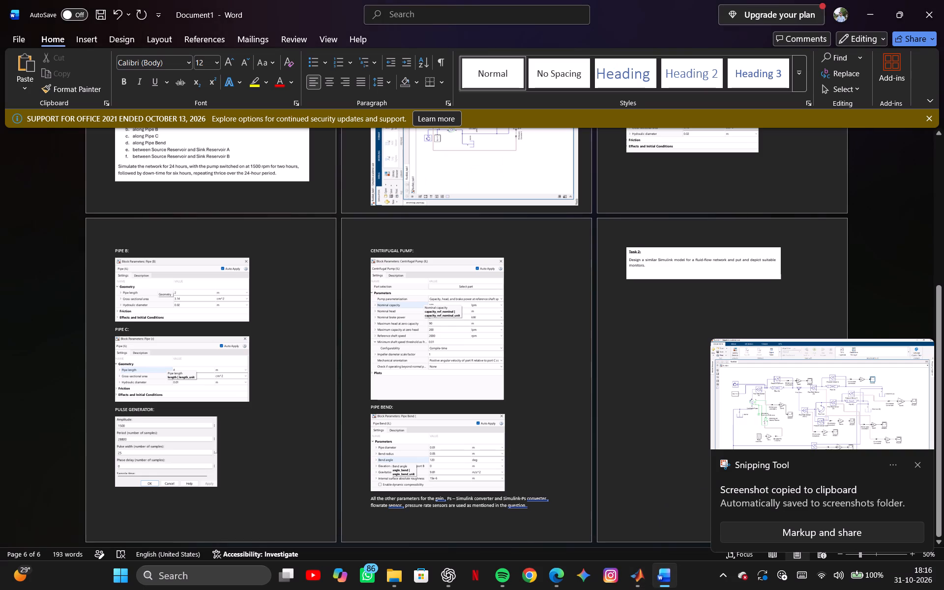
{"action": "left_click", "coordinate": [657, 375]}
{"action": "key", "text": "ctrl+v"}
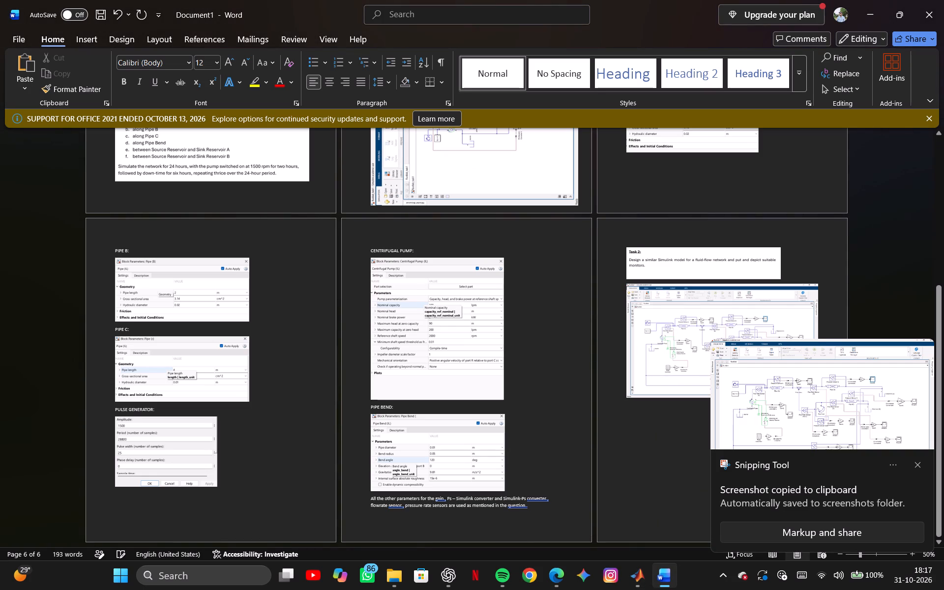
Rotate the pasted fluidlab model screenshot a quarter turn counterclockwise so it stands upright on the page.
{"action": "left_click", "coordinate": [675, 340]}
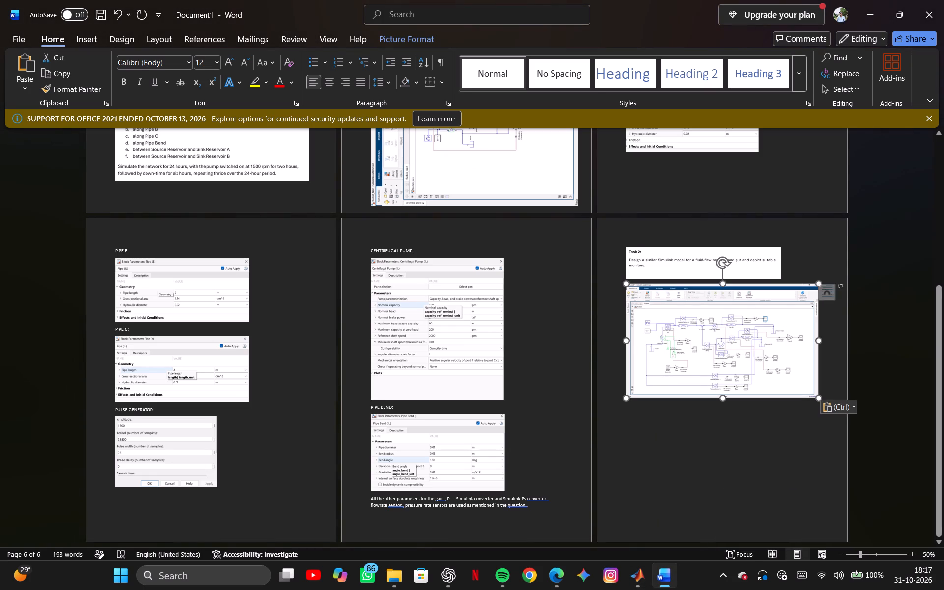
{"action": "left_click", "coordinate": [725, 262]}
{"action": "left_click_drag", "start_coordinate": [725, 262], "coordinate": [737, 254]}
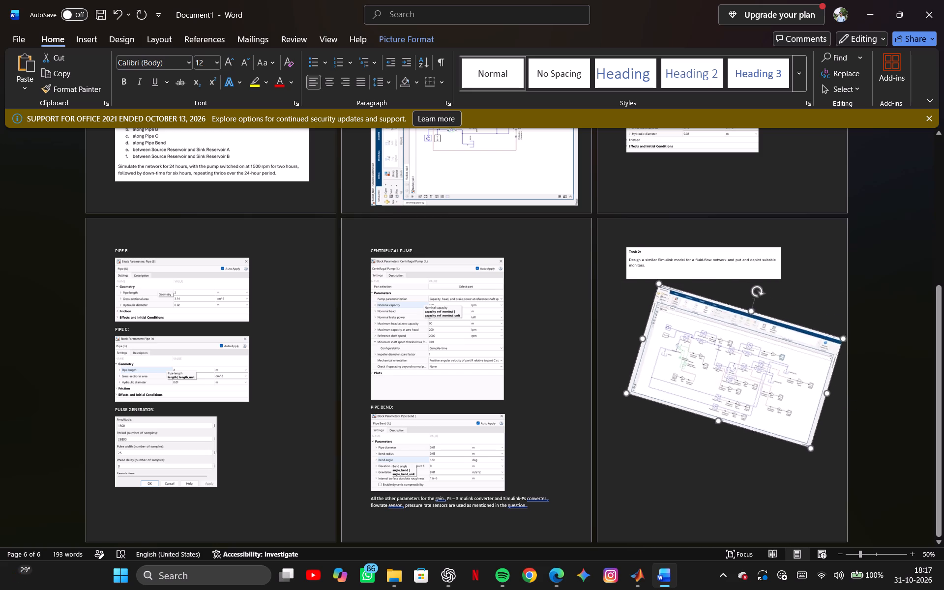
{"action": "left_click_drag", "start_coordinate": [737, 254], "coordinate": [621, 338]}
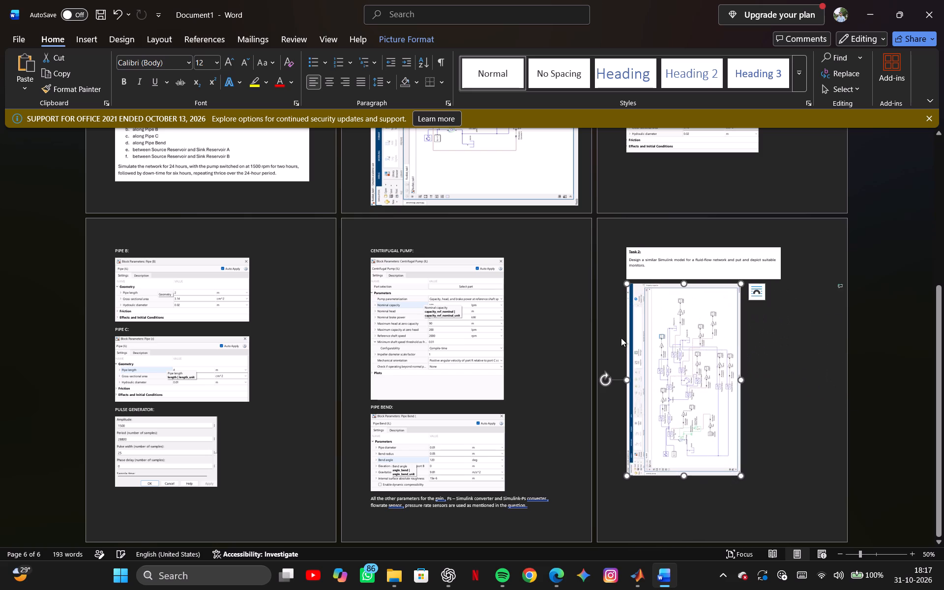
{"action": "left_click", "coordinate": [621, 338]}
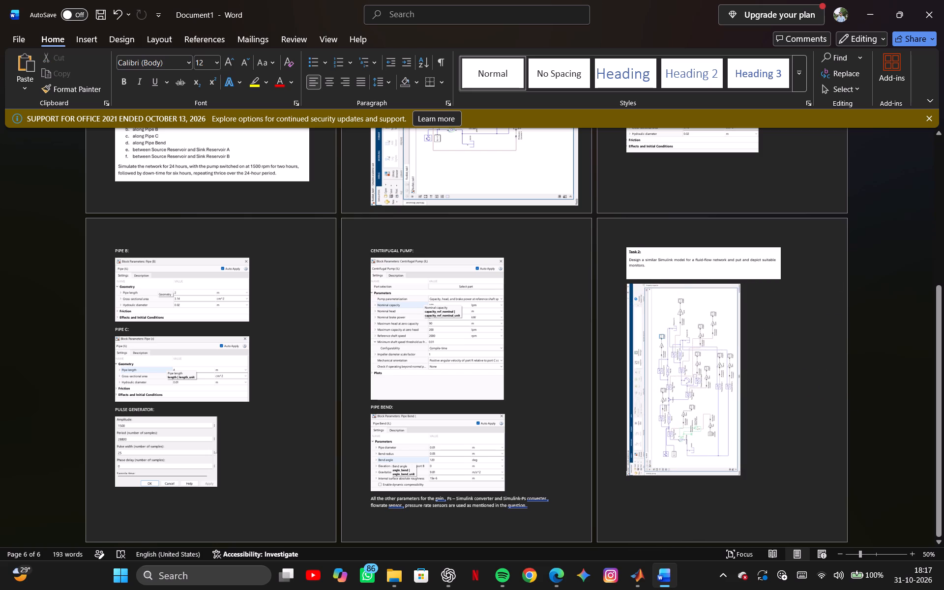
Stretch the rotated model screenshot to nearly the text width and down to near the bottom margin of the Task 2 page.
{"action": "left_click", "coordinate": [725, 375]}
{"action": "left_click_drag", "start_coordinate": [742, 381], "coordinate": [820, 379]}
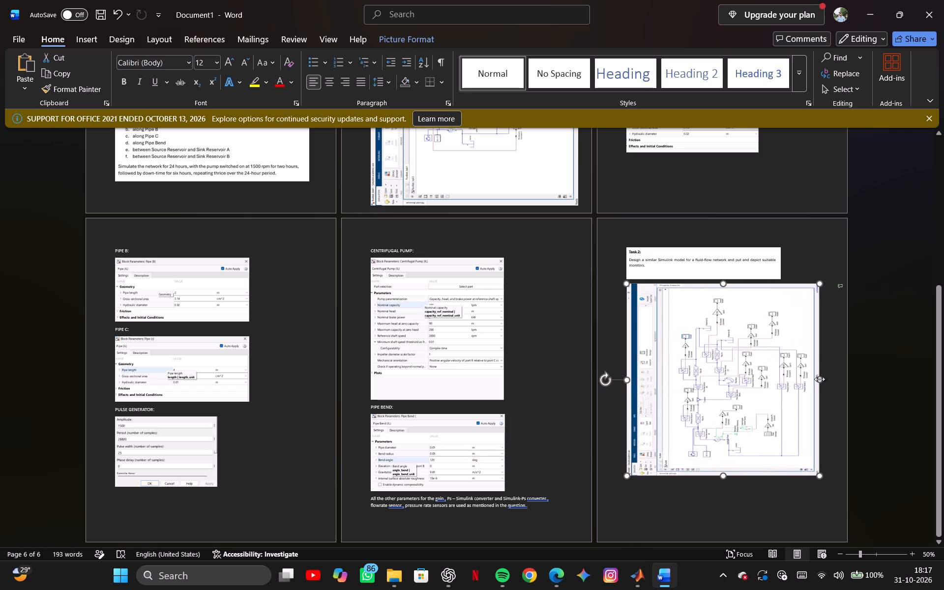
{"action": "left_click_drag", "start_coordinate": [721, 474], "coordinate": [725, 513]}
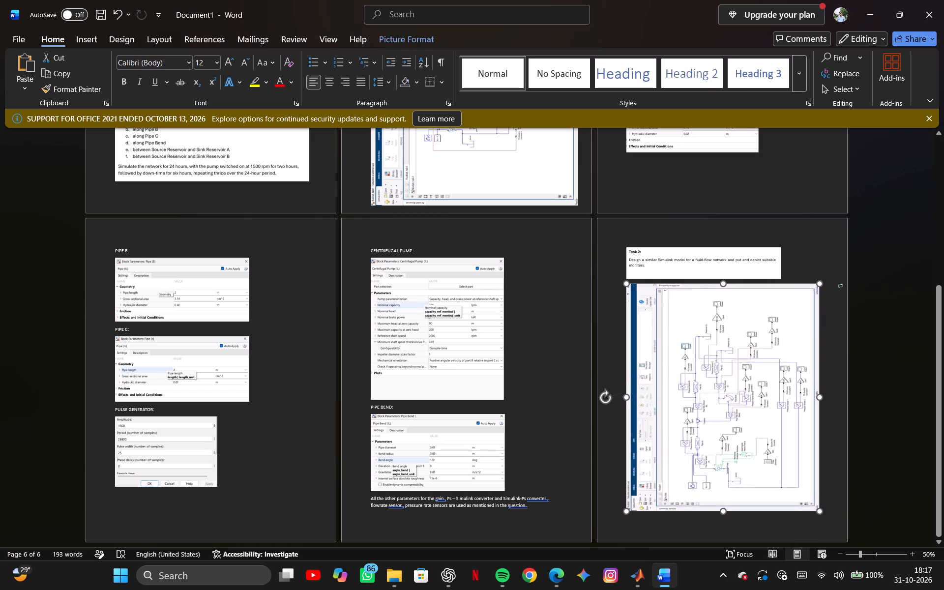
{"action": "left_click_drag", "start_coordinate": [725, 513], "coordinate": [721, 503]}
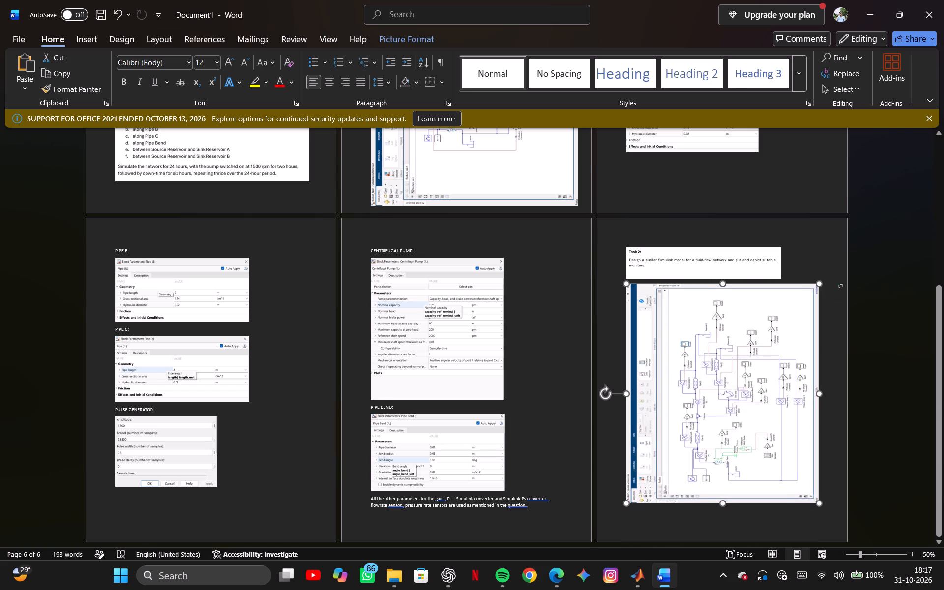
{"action": "left_click_drag", "start_coordinate": [721, 503], "coordinate": [720, 507]}
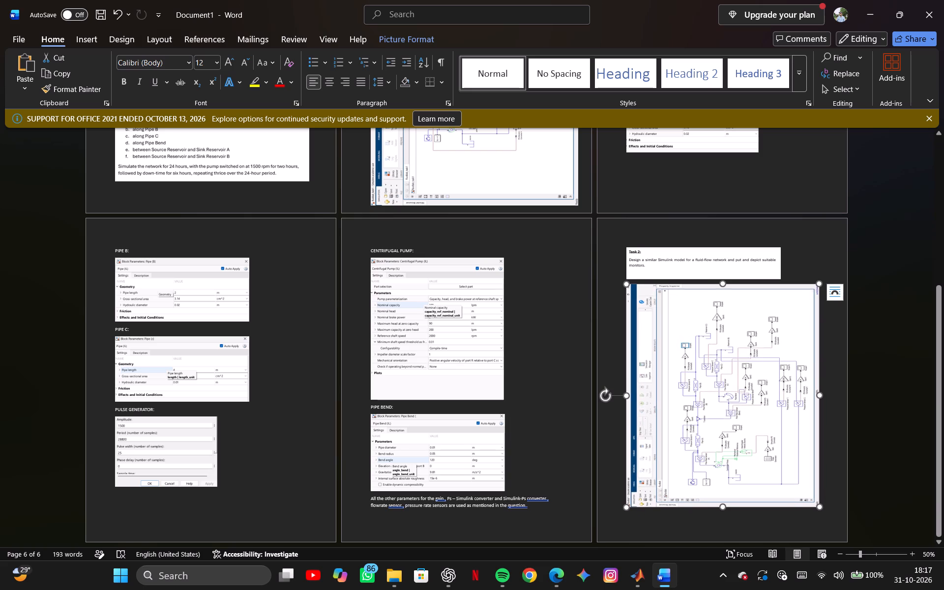
{"action": "left_click_drag", "start_coordinate": [713, 375], "coordinate": [690, 378]}
{"action": "left_click_drag", "start_coordinate": [818, 395], "coordinate": [802, 398]}
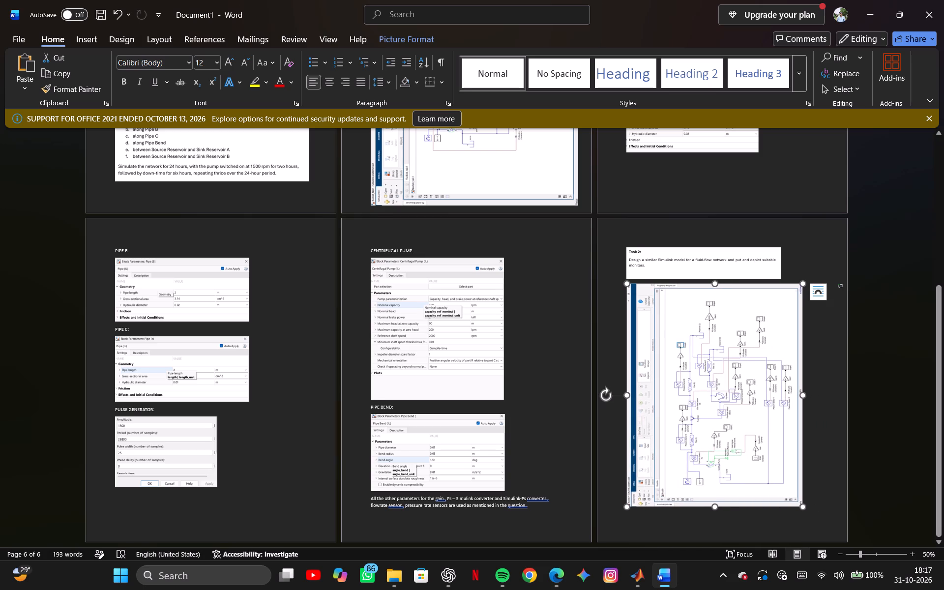
{"action": "left_click", "coordinate": [715, 370]}
{"action": "left_click", "coordinate": [826, 364]}
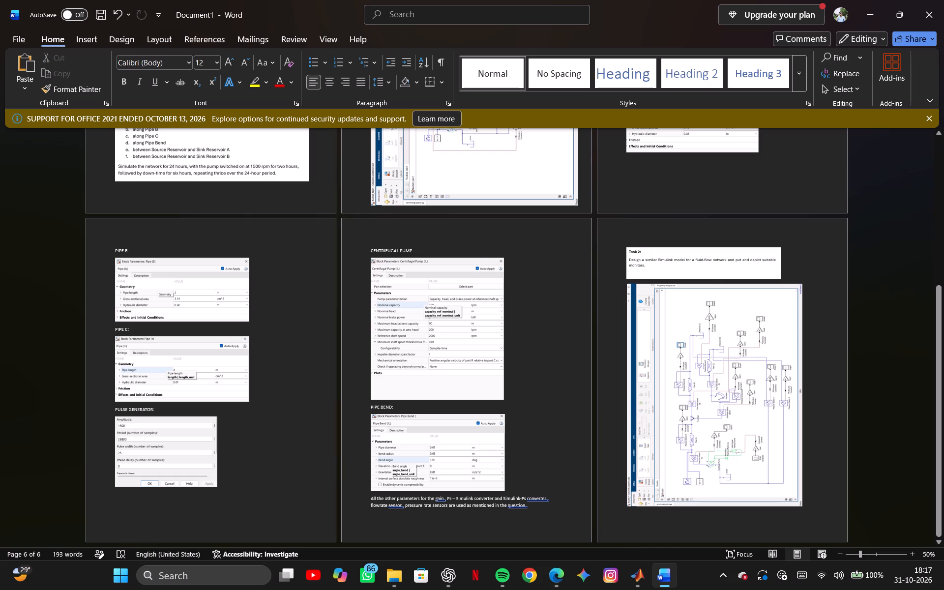
Examine the enlarged Task 2 model screenshot up close for legibility, and review its layout alongside the neighbouring pages.
{"action": "scroll", "coordinate": [756, 381], "scroll_direction": "up", "scroll_amount": 10, "text": "ctrl"}
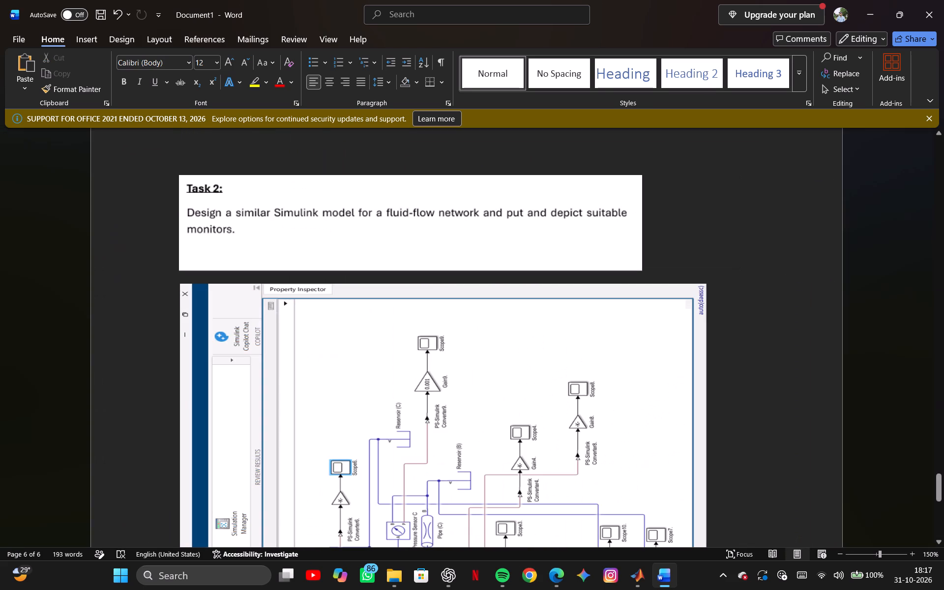
{"action": "scroll", "coordinate": [549, 419], "scroll_direction": "up", "scroll_amount": 2, "text": "ctrl"}
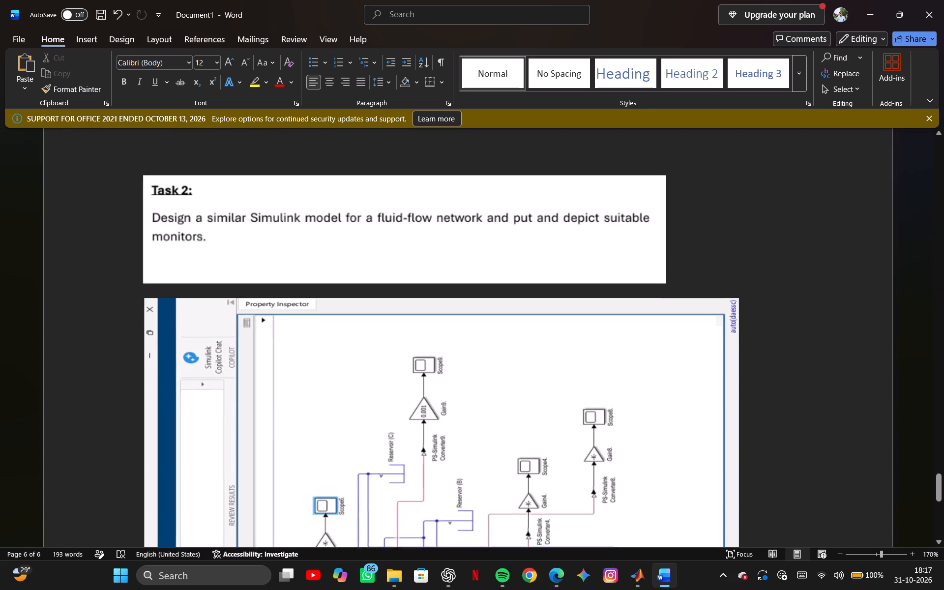
{"action": "left_click_drag", "start_coordinate": [824, 370], "coordinate": [826, 344]}
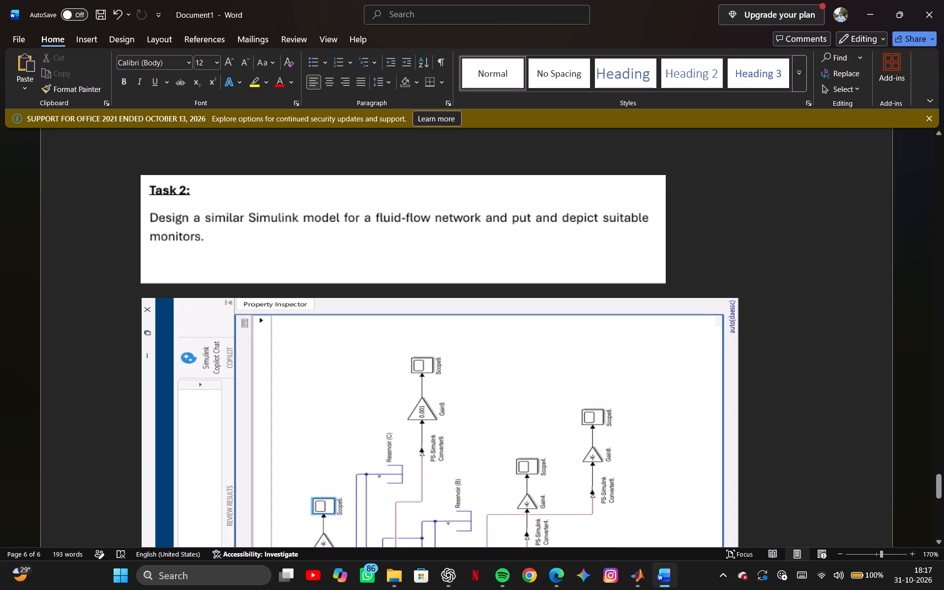
{"action": "left_click_drag", "start_coordinate": [826, 344], "coordinate": [823, 348]}
{"action": "scroll", "coordinate": [823, 348], "scroll_direction": "down", "scroll_amount": 3}
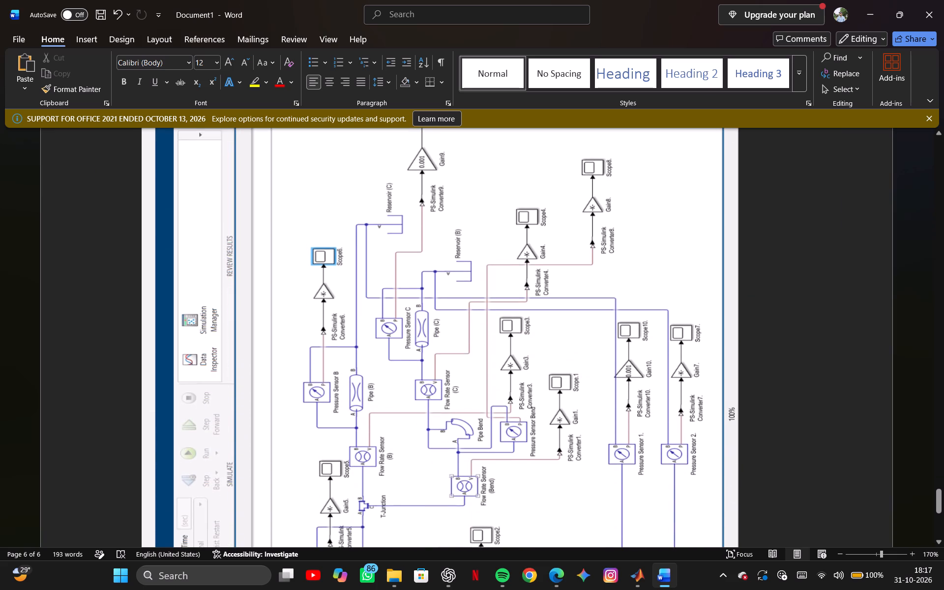
{"action": "scroll", "coordinate": [823, 348], "scroll_direction": "down", "scroll_amount": 3}
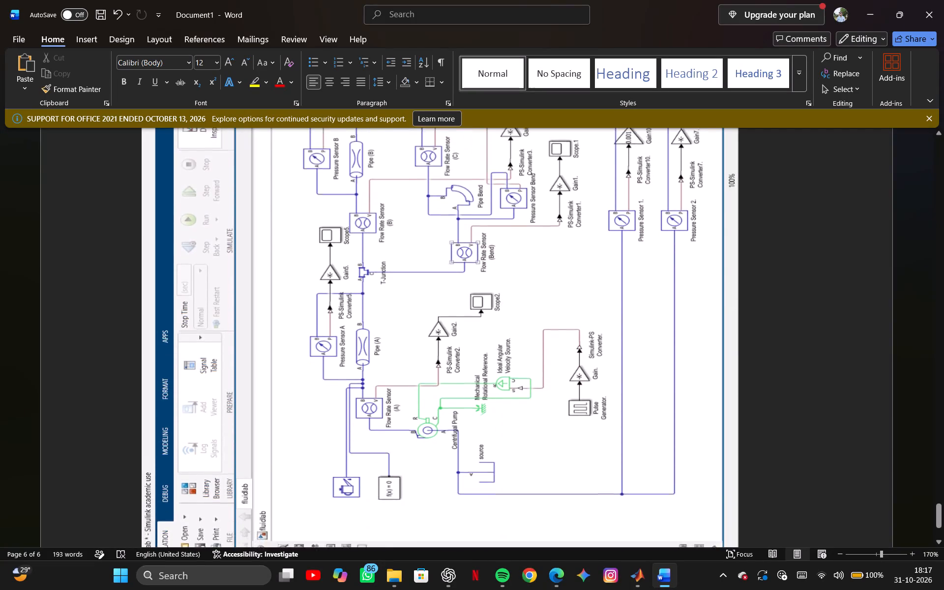
{"action": "scroll", "coordinate": [823, 348], "scroll_direction": "down", "scroll_amount": 1}
{"action": "scroll", "coordinate": [823, 348], "scroll_direction": "up", "scroll_amount": 1}
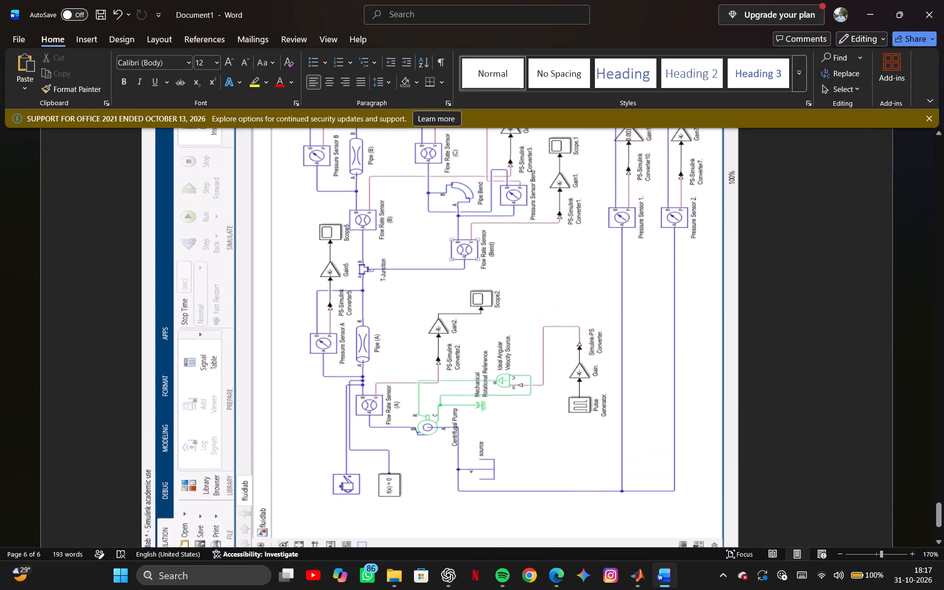
{"action": "scroll", "coordinate": [823, 348], "scroll_direction": "up", "scroll_amount": 3}
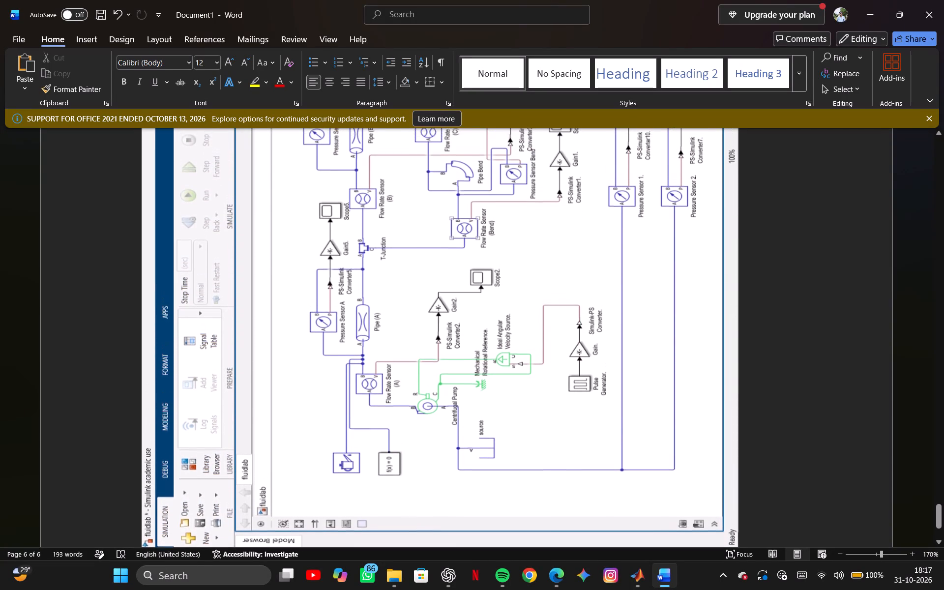
{"action": "scroll", "coordinate": [823, 348], "scroll_direction": "up", "scroll_amount": 1}
{"action": "scroll", "coordinate": [823, 348], "scroll_direction": "down", "scroll_amount": 1}
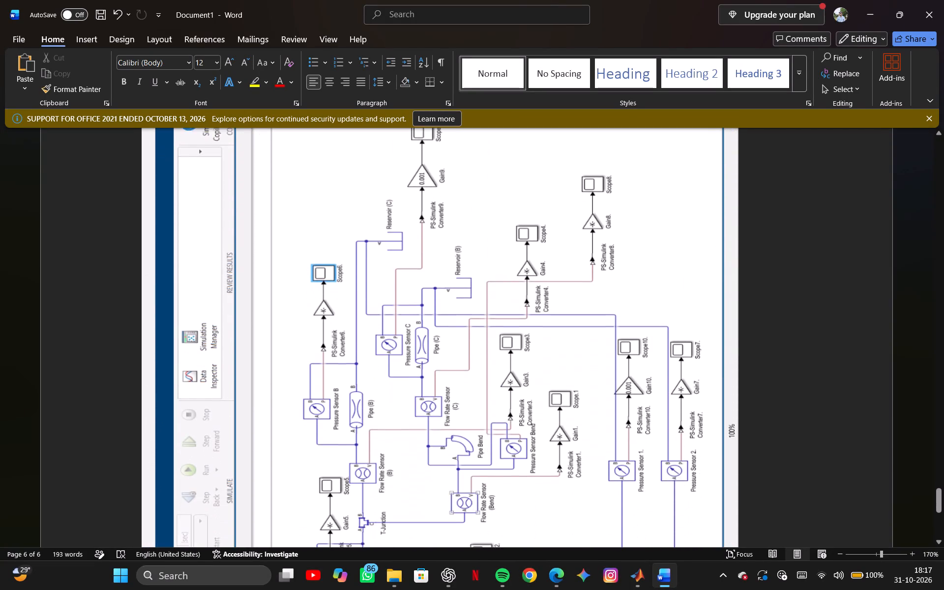
{"action": "scroll", "coordinate": [823, 348], "scroll_direction": "down", "scroll_amount": 1}
{"action": "scroll", "coordinate": [823, 348], "scroll_direction": "down", "scroll_amount": 6, "text": "ctrl"}
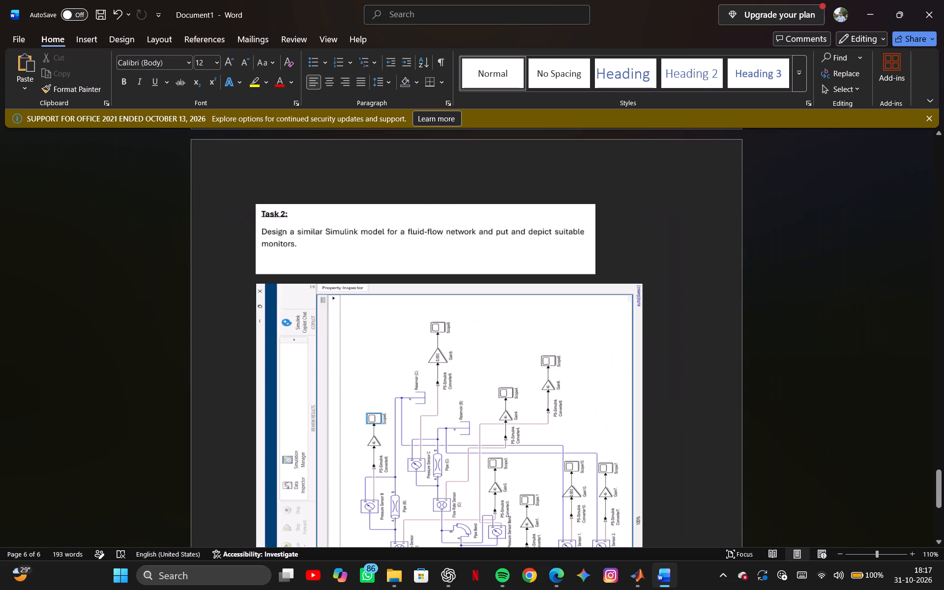
{"action": "scroll", "coordinate": [823, 348], "scroll_direction": "down", "scroll_amount": 5, "text": "ctrl"}
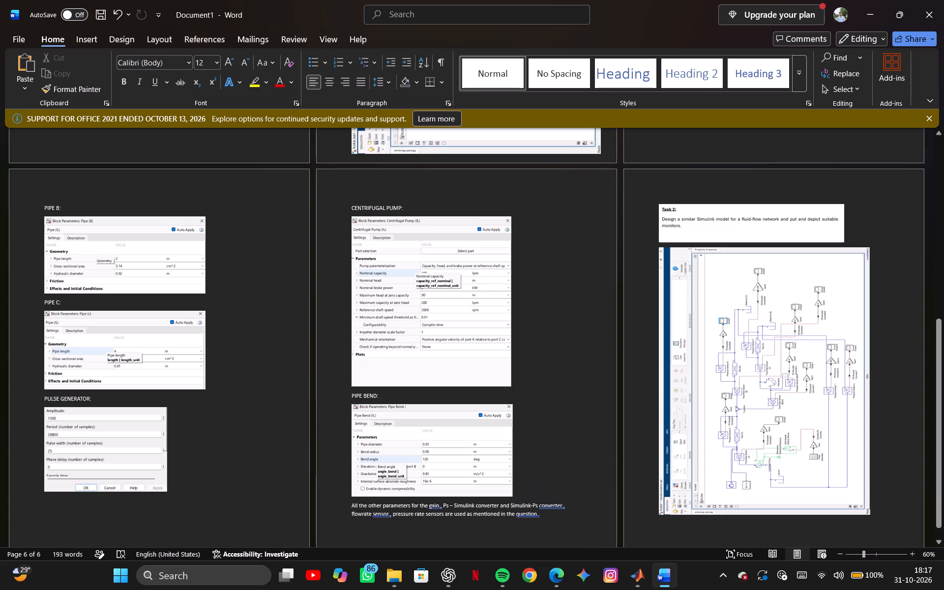
{"action": "scroll", "coordinate": [823, 348], "scroll_direction": "down", "scroll_amount": 2}
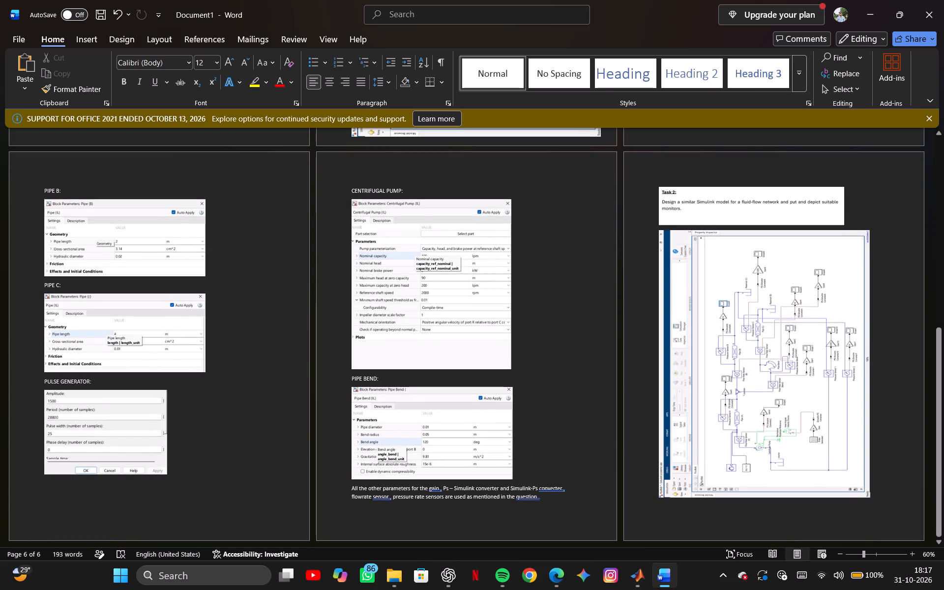
{"action": "scroll", "coordinate": [714, 322], "scroll_direction": "down", "scroll_amount": 1}
Start a new page after the Task 2 model screenshot and add the Heading 3 line "PARAMETERS USED:" on it.
{"action": "scroll", "coordinate": [714, 322], "scroll_direction": "down", "scroll_amount": 1}
{"action": "key", "text": "ctrl+Return"}
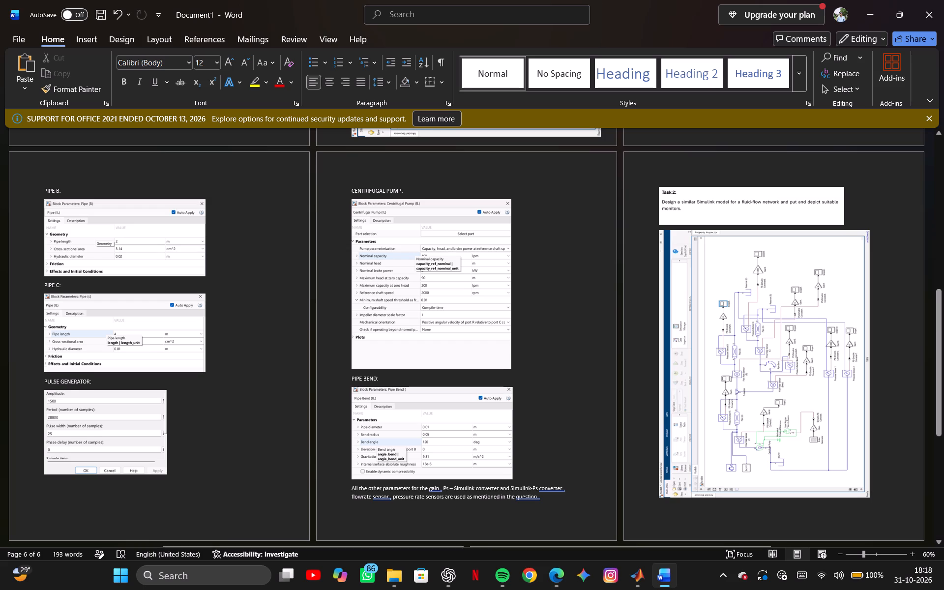
{"action": "left_click", "coordinate": [320, 528]}
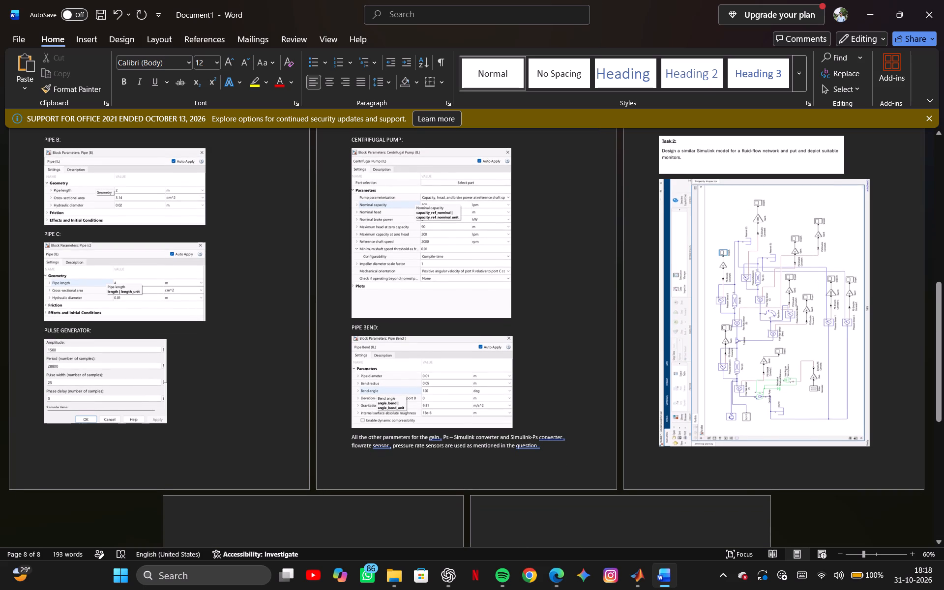
{"action": "scroll", "coordinate": [466, 498], "scroll_direction": "down", "scroll_amount": 2}
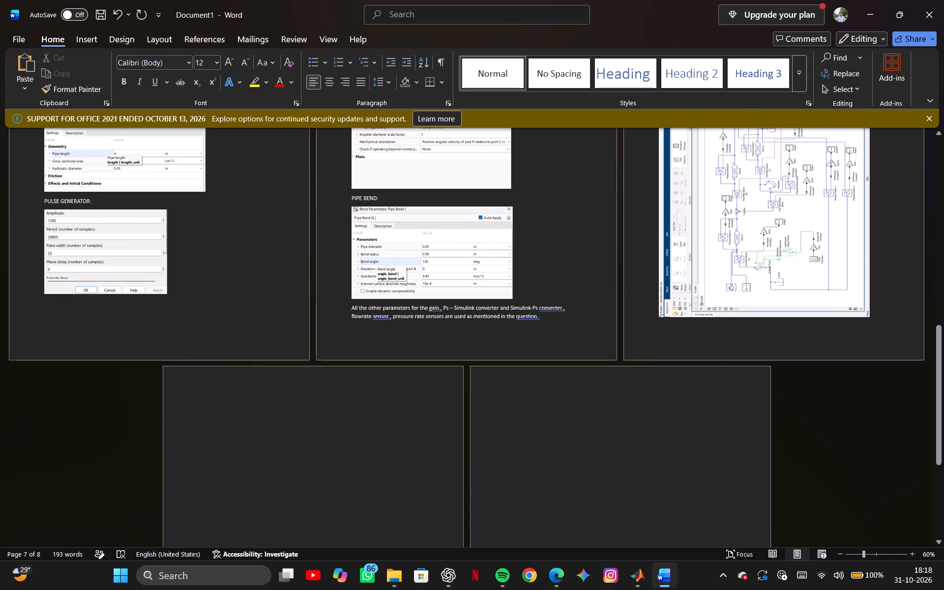
{"action": "left_click", "coordinate": [760, 70]}
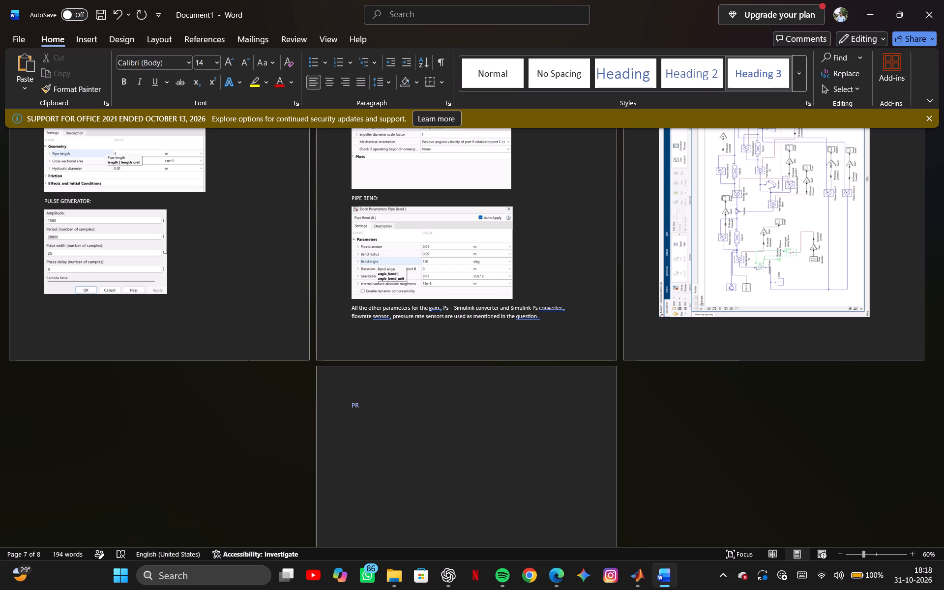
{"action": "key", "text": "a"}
{"action": "key", "text": "BackSpace"}
{"action": "key", "text": "BackSpace"}
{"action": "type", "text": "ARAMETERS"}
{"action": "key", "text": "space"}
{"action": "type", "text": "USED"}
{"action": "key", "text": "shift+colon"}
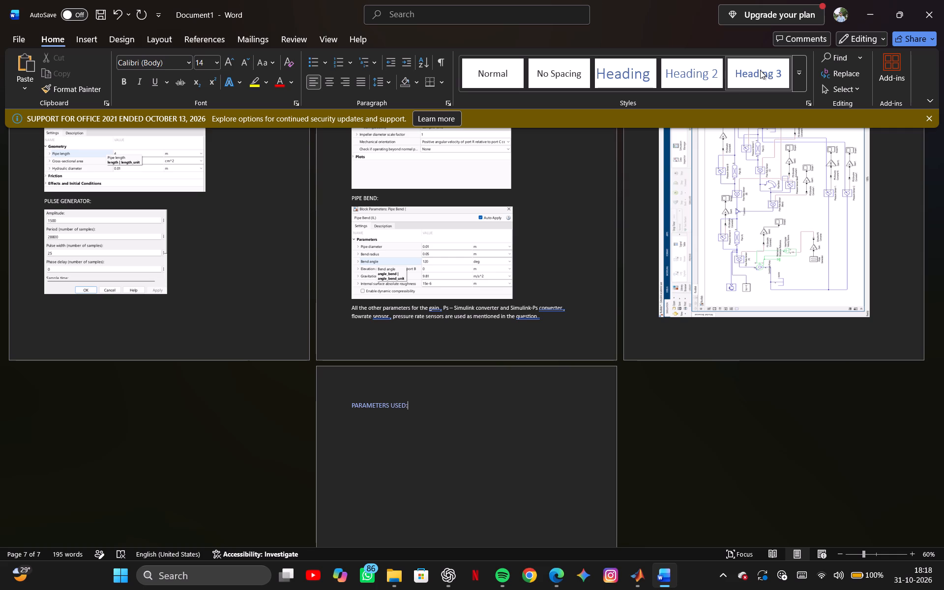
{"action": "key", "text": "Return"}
Switch to the fluidlab model in Simulink and capture the Pipe (A) block parameters, from the title down to Effects and Initial Conditions.
{"action": "left_click", "coordinate": [628, 543]}
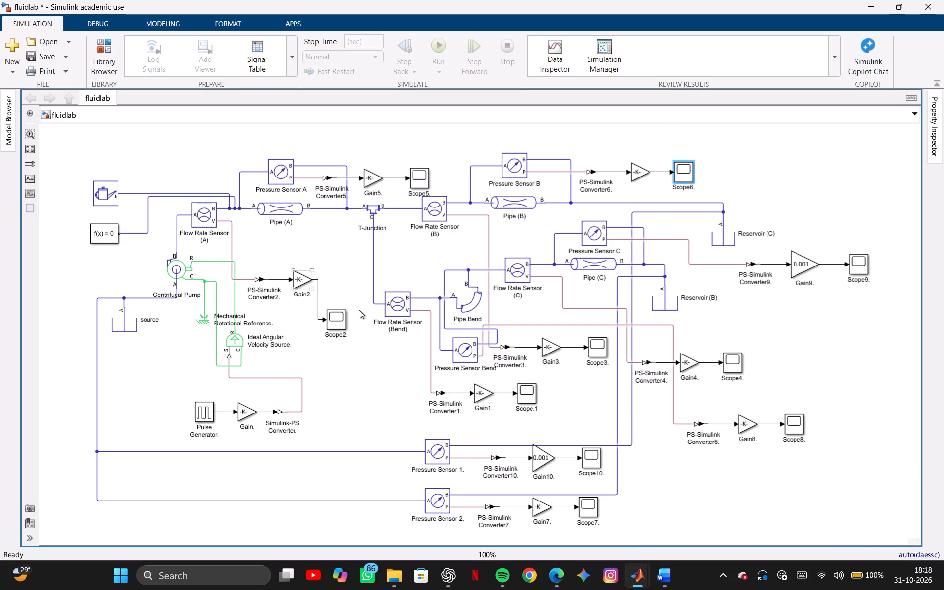
{"action": "left_click", "coordinate": [276, 214]}
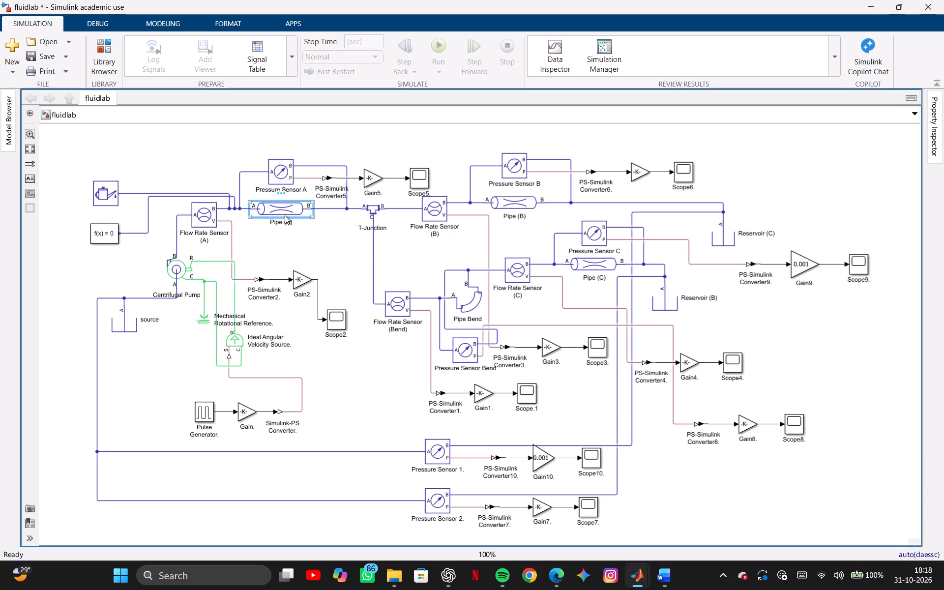
{"action": "double_click", "coordinate": [296, 206]}
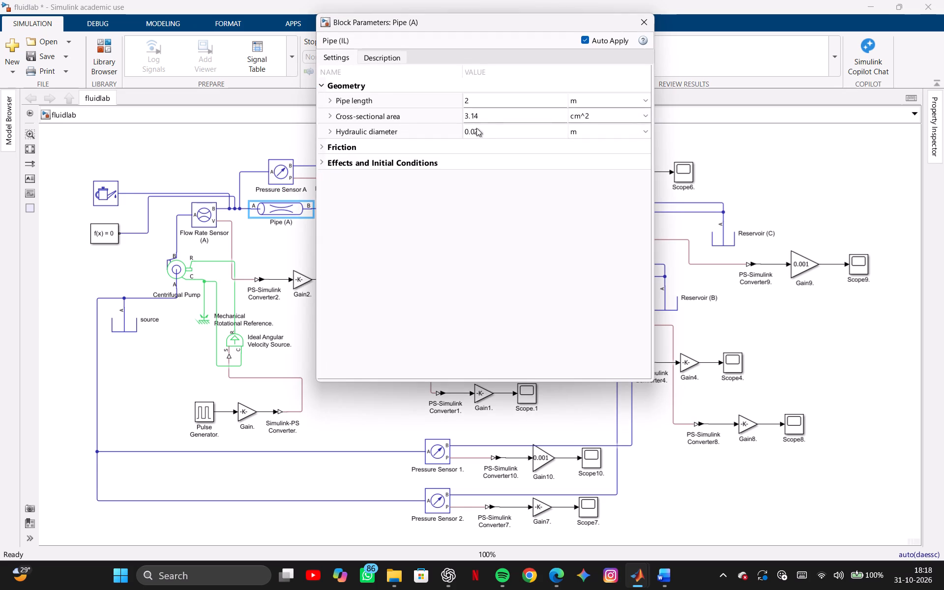
{"action": "key", "text": "Print"}
{"action": "left_click_drag", "start_coordinate": [319, 16], "coordinate": [591, 118]}
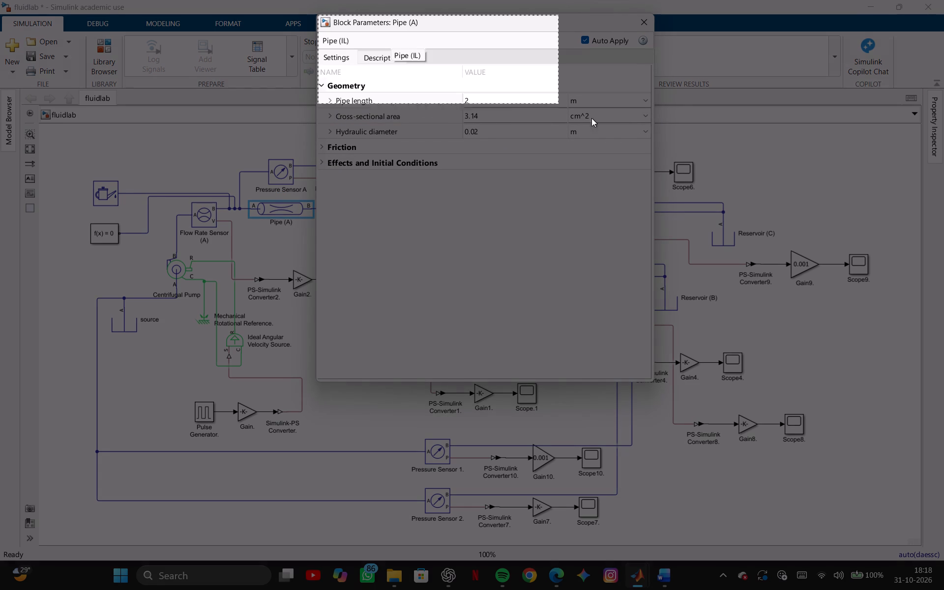
{"action": "left_click_drag", "start_coordinate": [591, 118], "coordinate": [651, 175]}
{"action": "left_click", "coordinate": [346, 207]}
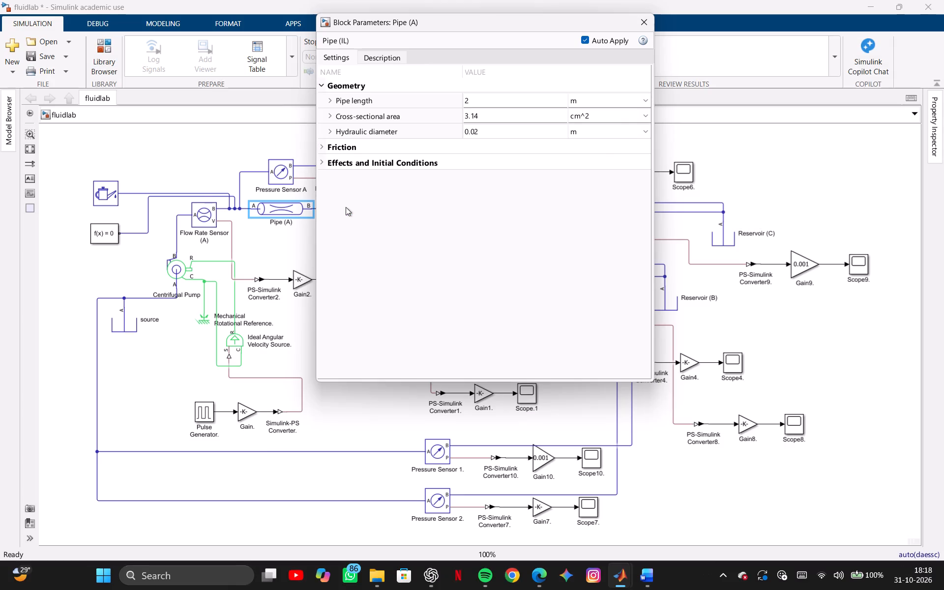
{"action": "left_click", "coordinate": [646, 21]}
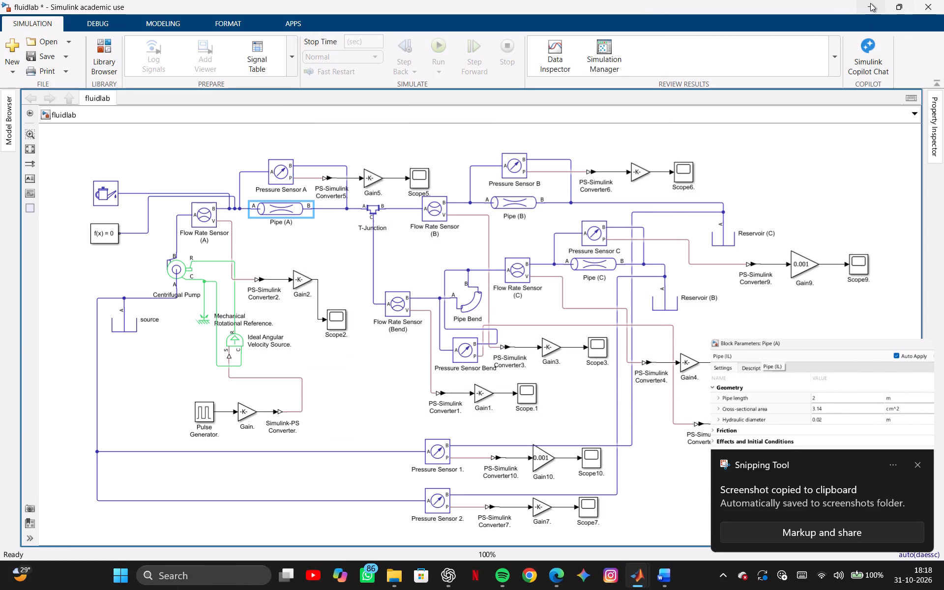
Return to the Word report, add the label "PIPE A:" under the heading, and paste the Pipe (A) parameters screenshot below it.
{"action": "left_click", "coordinate": [664, 570]}
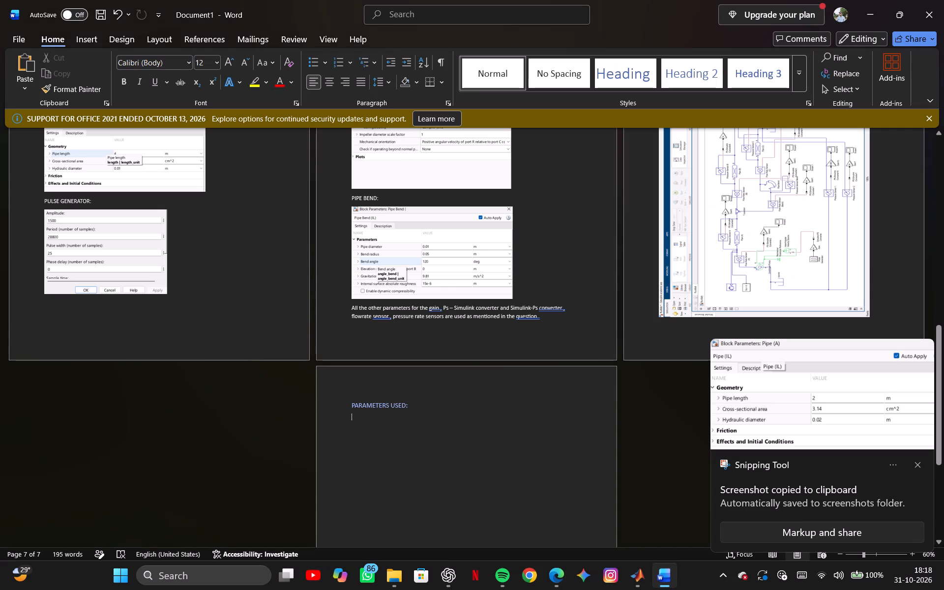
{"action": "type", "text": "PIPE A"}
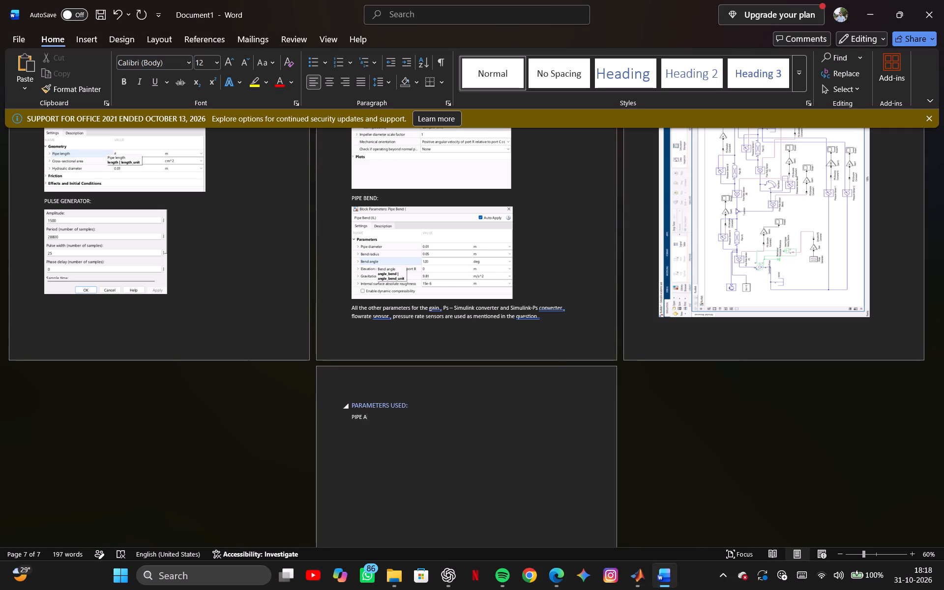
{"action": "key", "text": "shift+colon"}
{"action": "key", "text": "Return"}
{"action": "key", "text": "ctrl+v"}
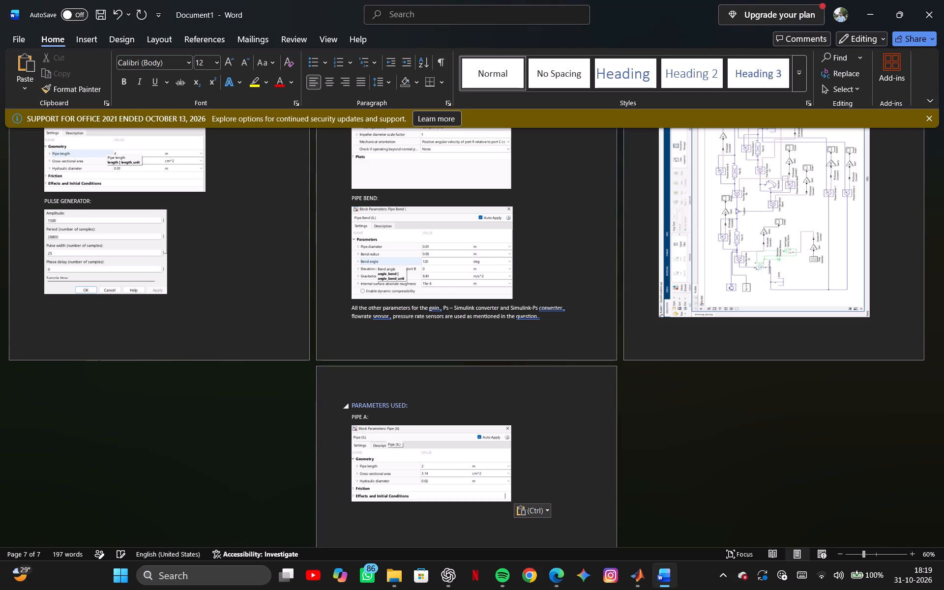
Add the label "PIPE B:" below the Pipe (A) screenshot, with an empty line under it.
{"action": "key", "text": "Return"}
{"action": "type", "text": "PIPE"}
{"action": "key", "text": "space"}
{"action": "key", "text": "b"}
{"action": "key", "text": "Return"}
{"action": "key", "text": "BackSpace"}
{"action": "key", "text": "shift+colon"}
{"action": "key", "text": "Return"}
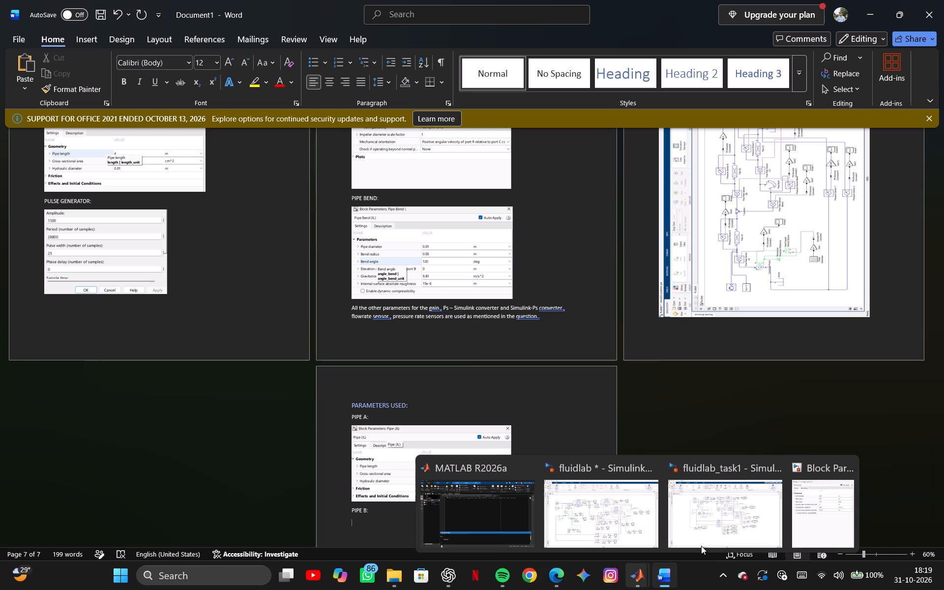
Switch back to the fluidlab Simulink model and capture the Pipe (B) block parameters, from the title down to Effects and Initial Conditions.
{"action": "left_click", "coordinate": [842, 472]}
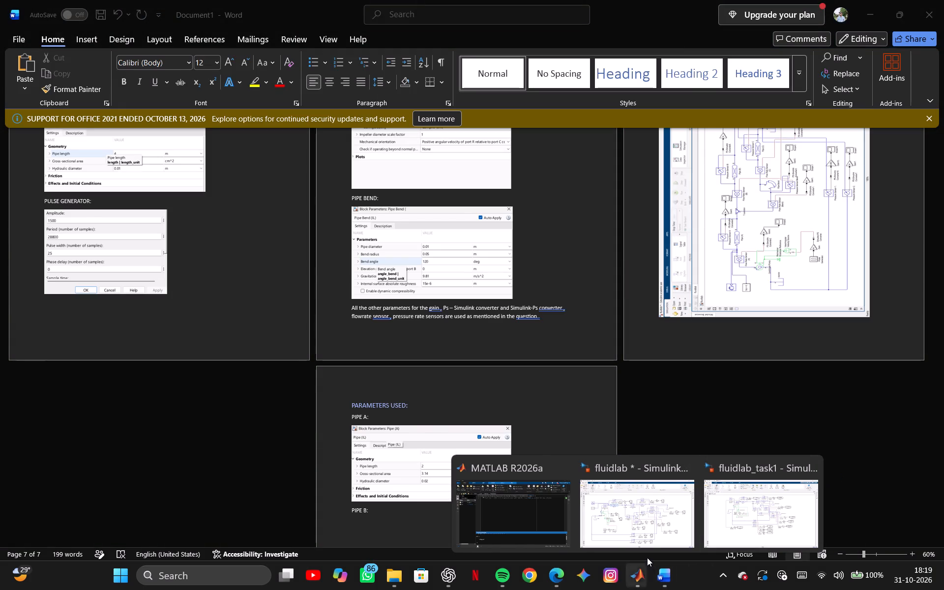
{"action": "left_click", "coordinate": [662, 518]}
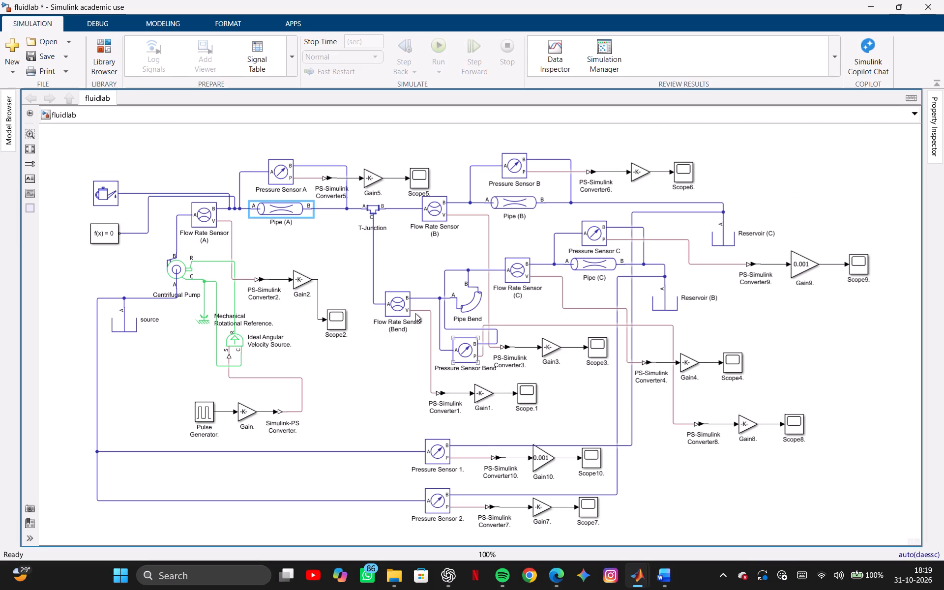
{"action": "double_click", "coordinate": [521, 199]}
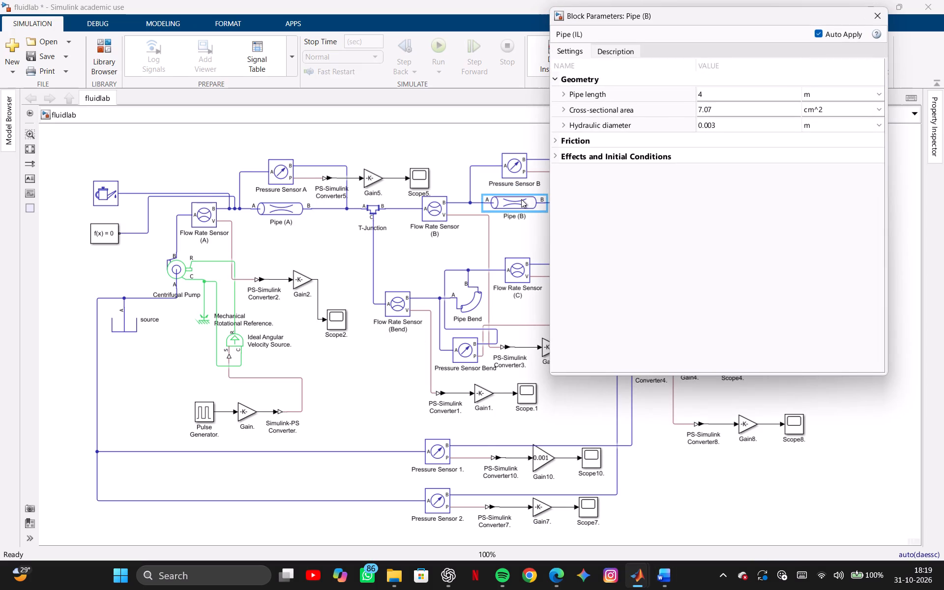
{"action": "key", "text": "Print"}
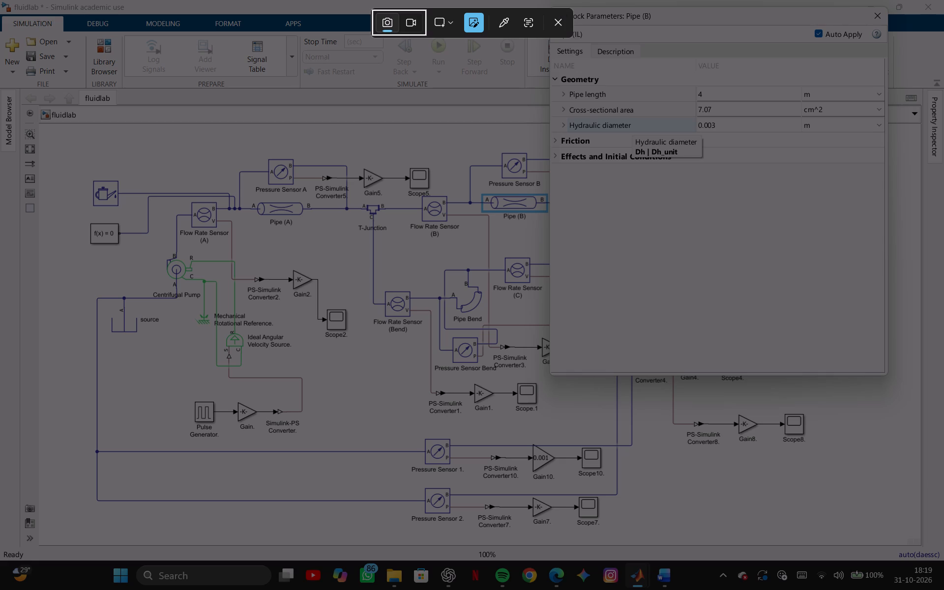
{"action": "left_click_drag", "start_coordinate": [885, 165], "coordinate": [842, 165]}
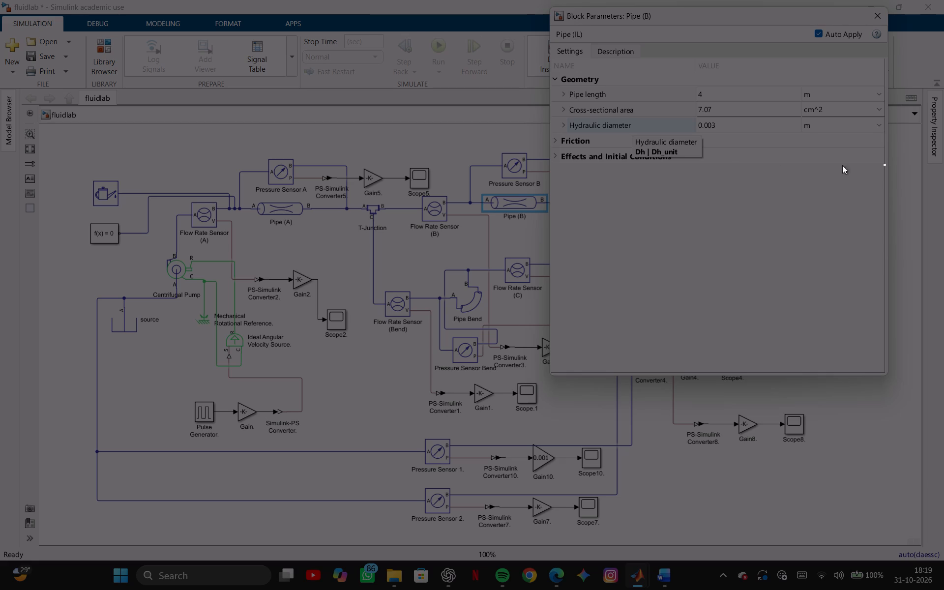
{"action": "left_click_drag", "start_coordinate": [842, 165], "coordinate": [550, 9]}
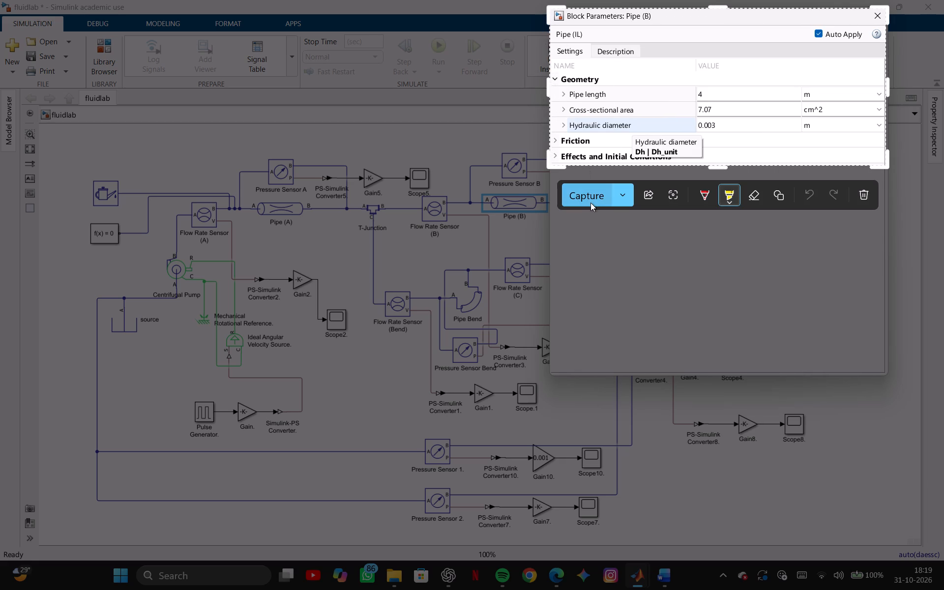
{"action": "left_click", "coordinate": [595, 200]}
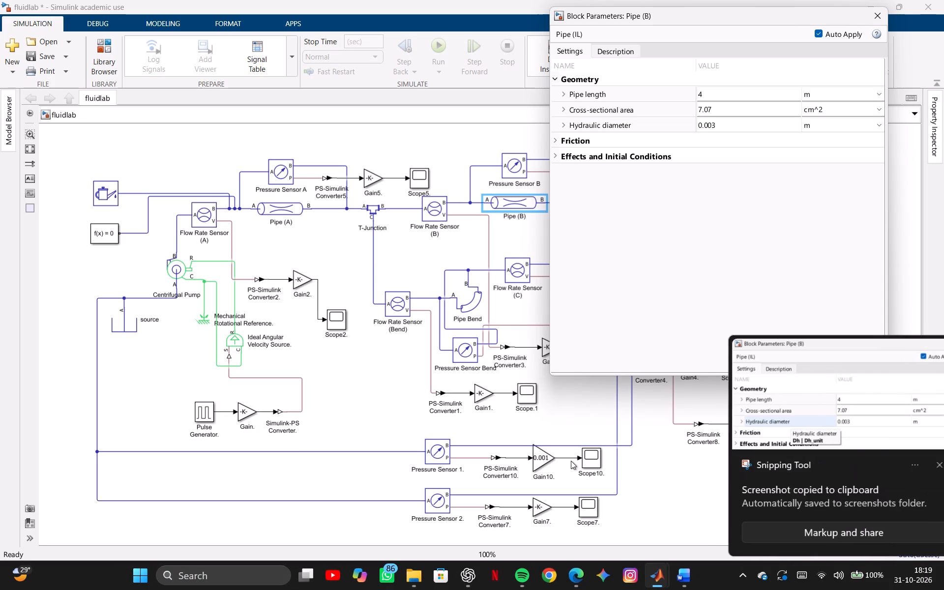
{"action": "left_click", "coordinate": [873, 18]}
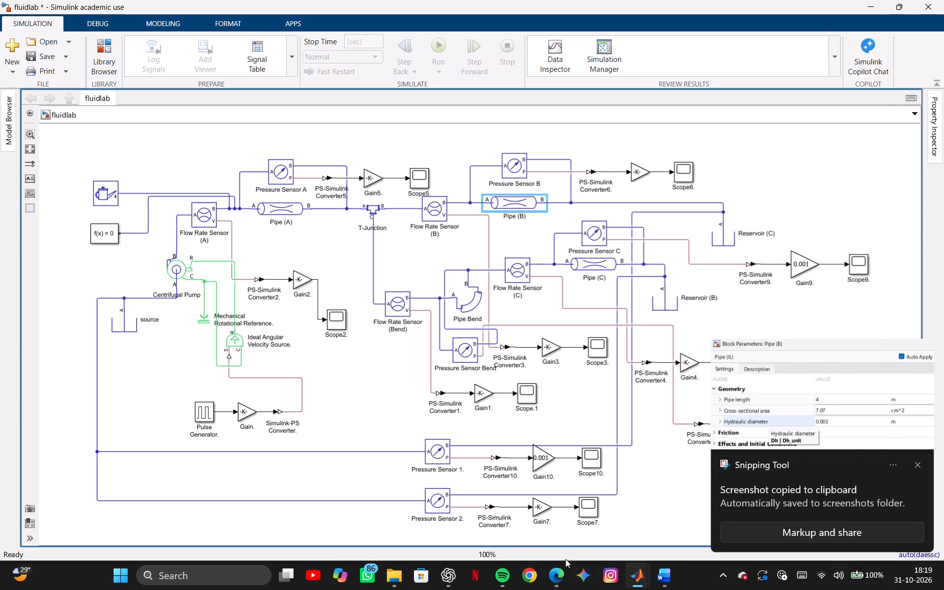
Return to the Word report and paste the Pipe (B) parameters screenshot under the "PIPE B:" label.
{"action": "left_click", "coordinate": [663, 570]}
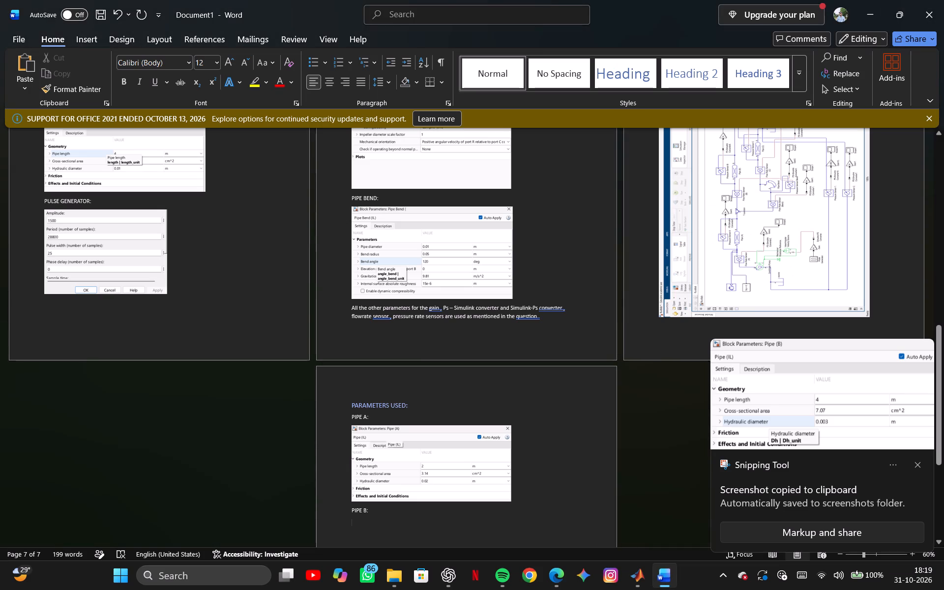
{"action": "key", "text": "ctrl+v"}
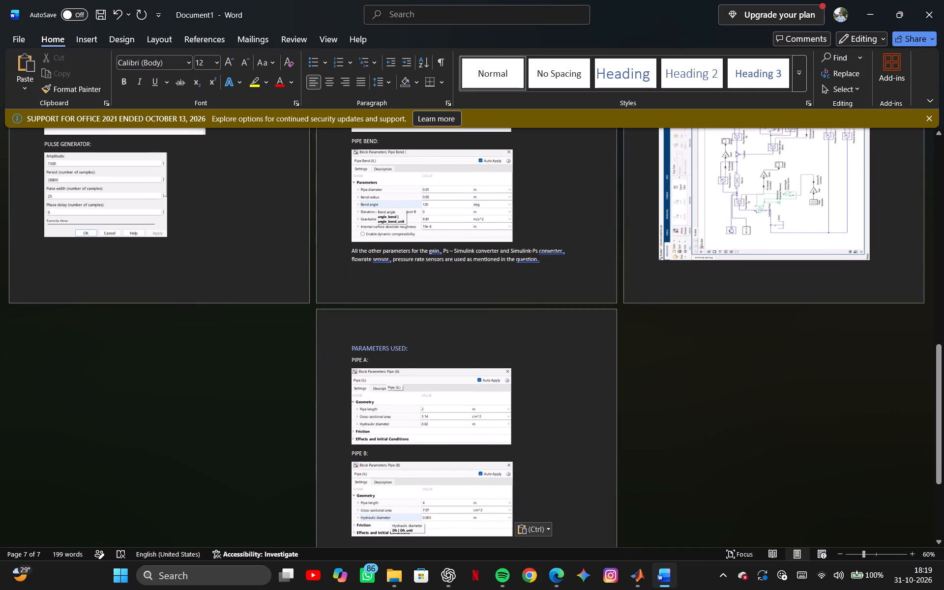
{"action": "scroll", "coordinate": [543, 490], "scroll_direction": "down", "scroll_amount": 3}
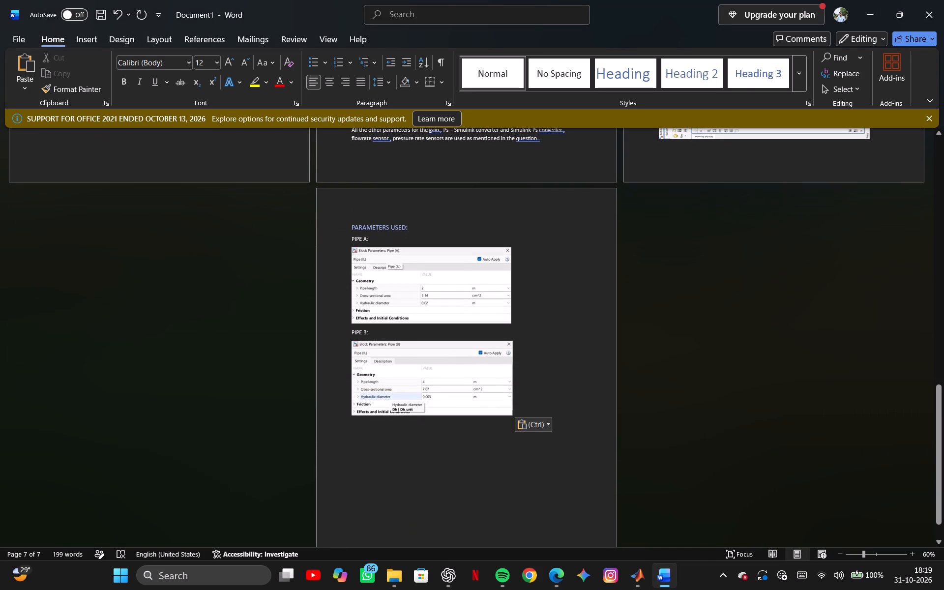
Add the label "PIPE C:" below the Pipe (B) screenshot, with an empty line under it.
{"action": "key", "text": "Return"}
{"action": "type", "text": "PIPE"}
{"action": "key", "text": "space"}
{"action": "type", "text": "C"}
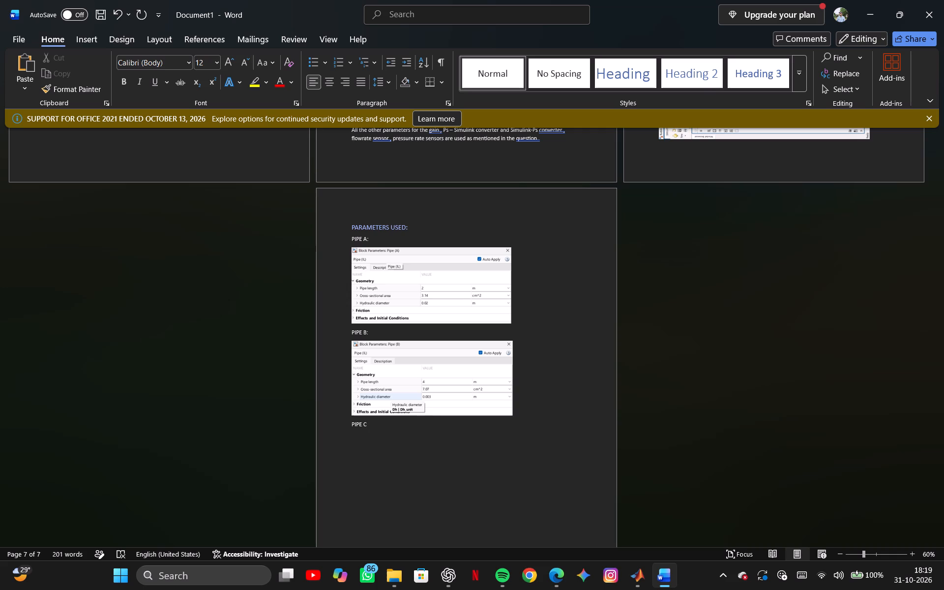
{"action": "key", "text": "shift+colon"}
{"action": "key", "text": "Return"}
Switch to the fluidlab Simulink model and capture the Pipe (C) block parameters, from the title down to Effects and Initial Conditions.
{"action": "left_click", "coordinate": [650, 534]}
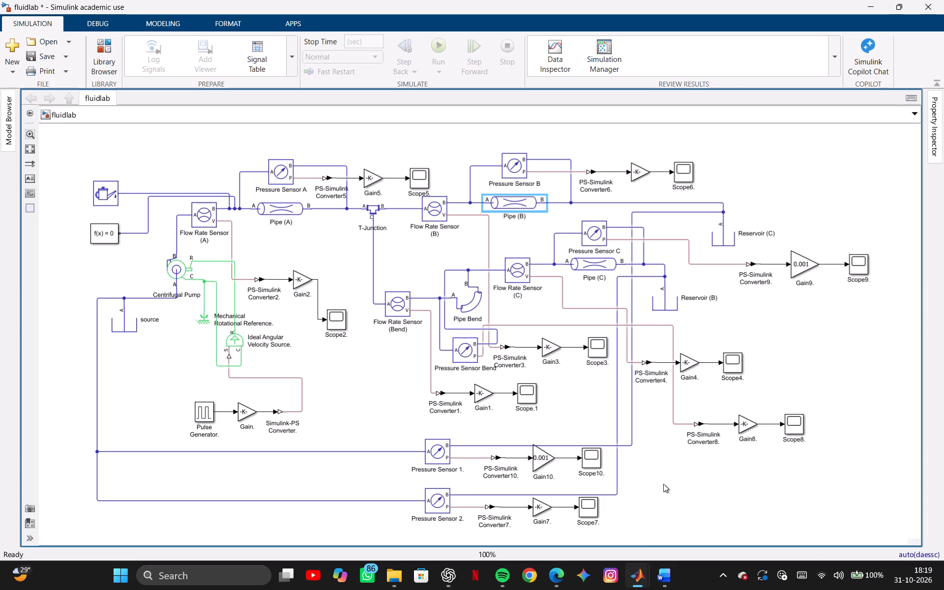
{"action": "double_click", "coordinate": [598, 265]}
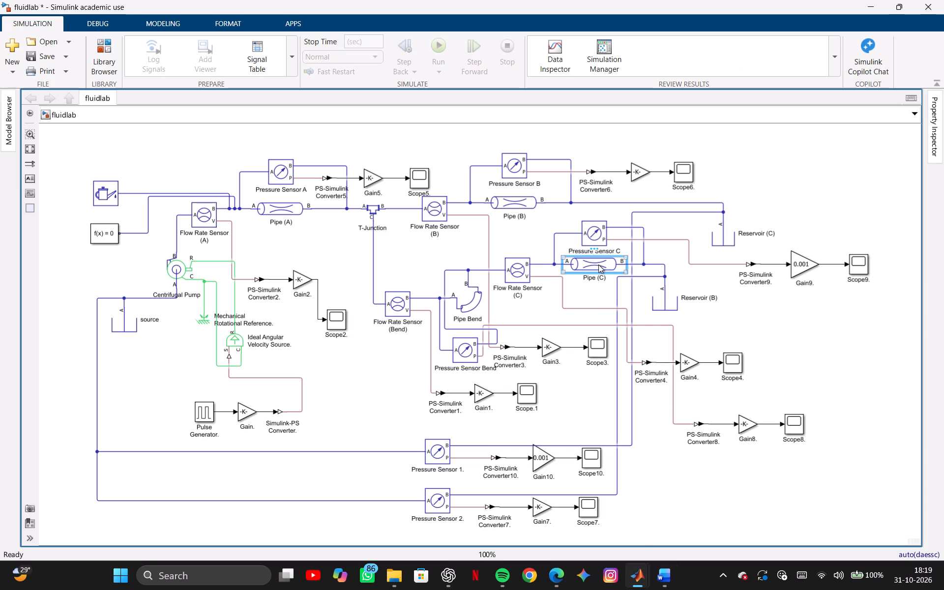
{"action": "key", "text": "Print"}
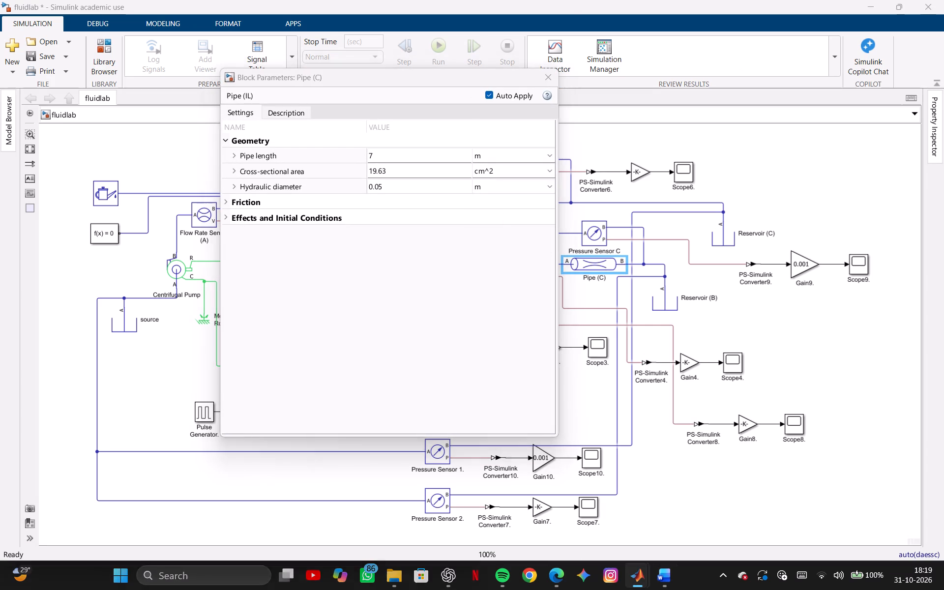
{"action": "left_click_drag", "start_coordinate": [221, 68], "coordinate": [450, 143]}
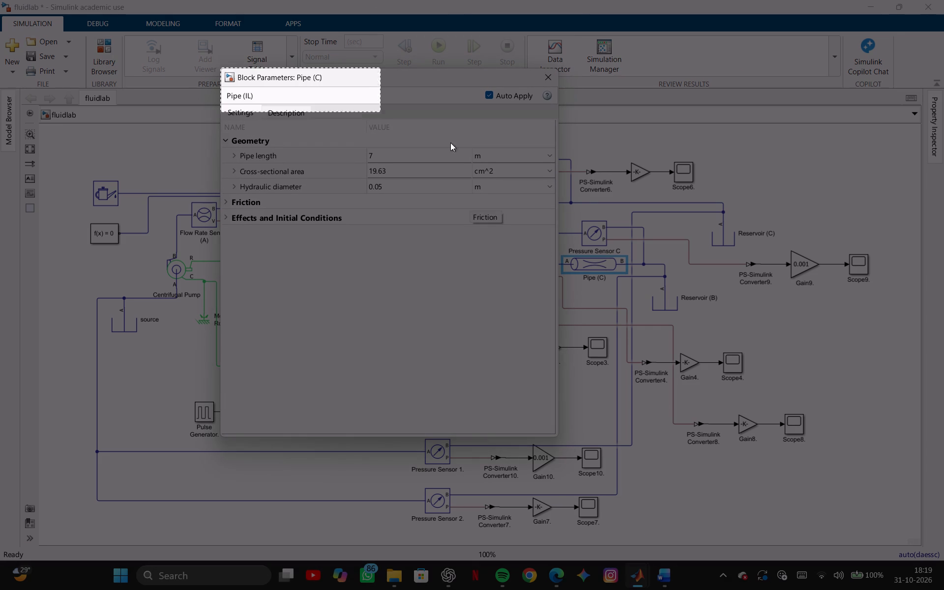
{"action": "left_click_drag", "start_coordinate": [450, 143], "coordinate": [558, 229]}
{"action": "left_click", "coordinate": [277, 253]}
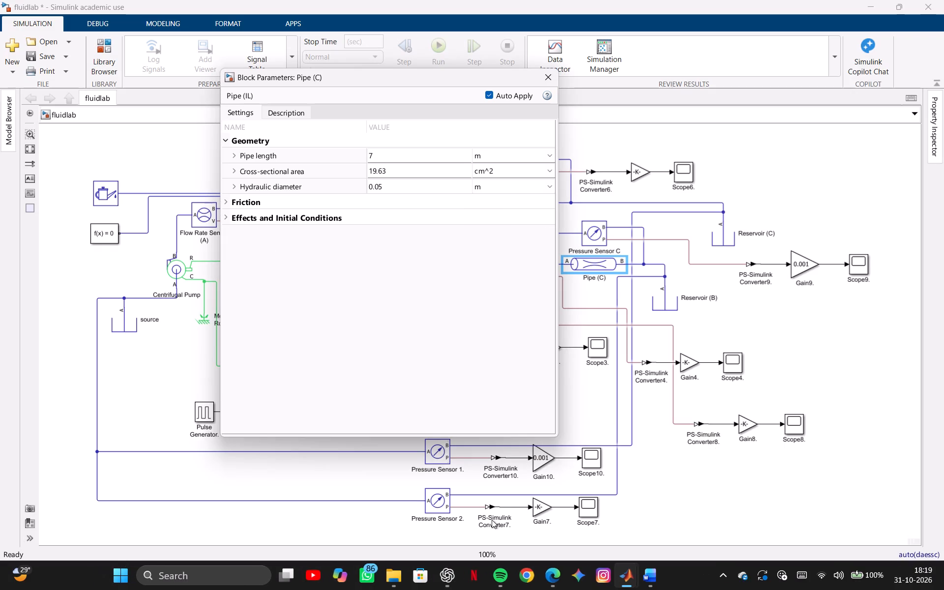
Return to the Word report and paste the Pipe (C) parameters screenshot under the "PIPE C:" label.
{"action": "left_click", "coordinate": [653, 573]}
{"action": "key", "text": "ctrl+v"}
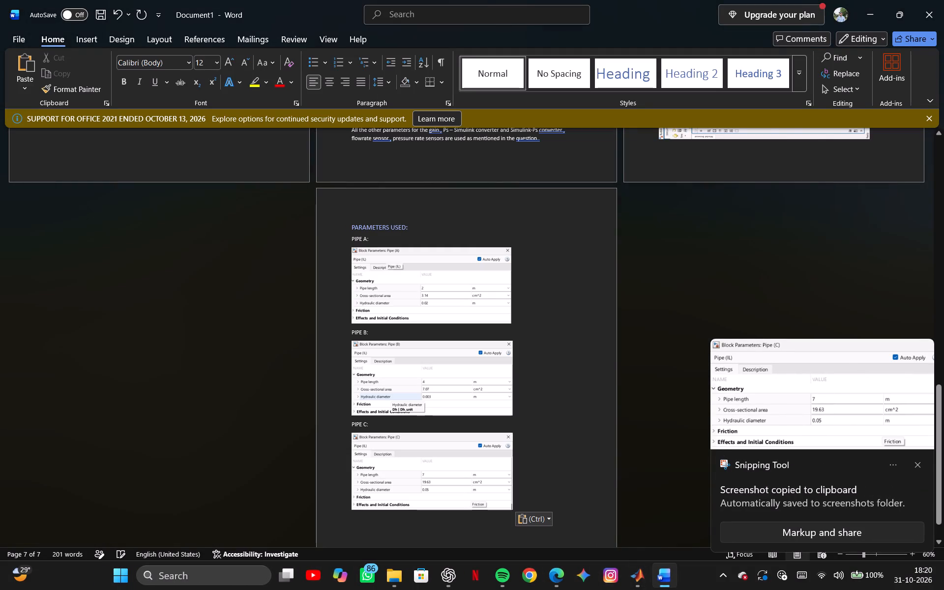
Start a new page after the Pipe (C) screenshot and add the label "CENTRIFUGAL PUMP:" with an empty line under it.
{"action": "scroll", "coordinate": [566, 464], "scroll_direction": "down", "scroll_amount": 3}
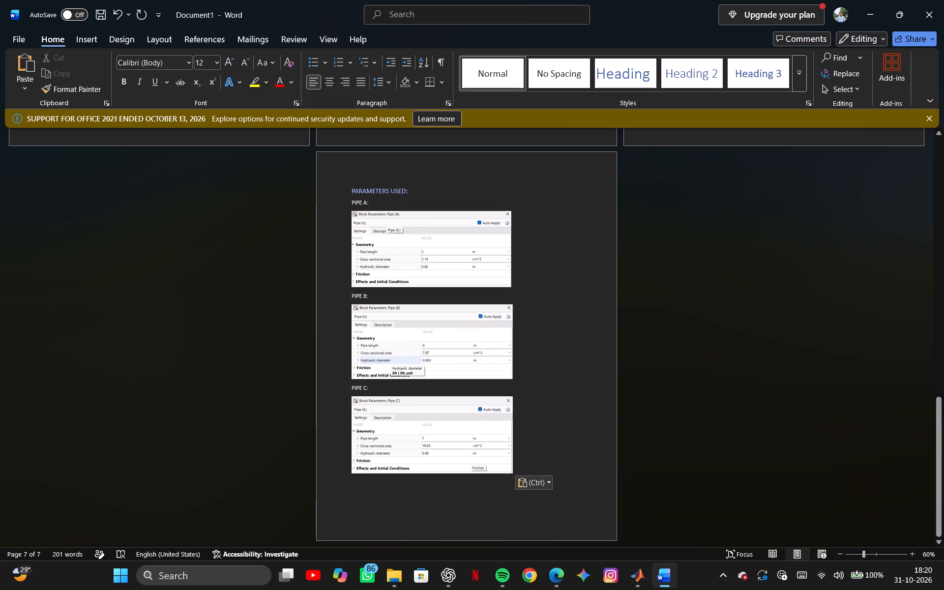
{"action": "key", "text": "ctrl+Return"}
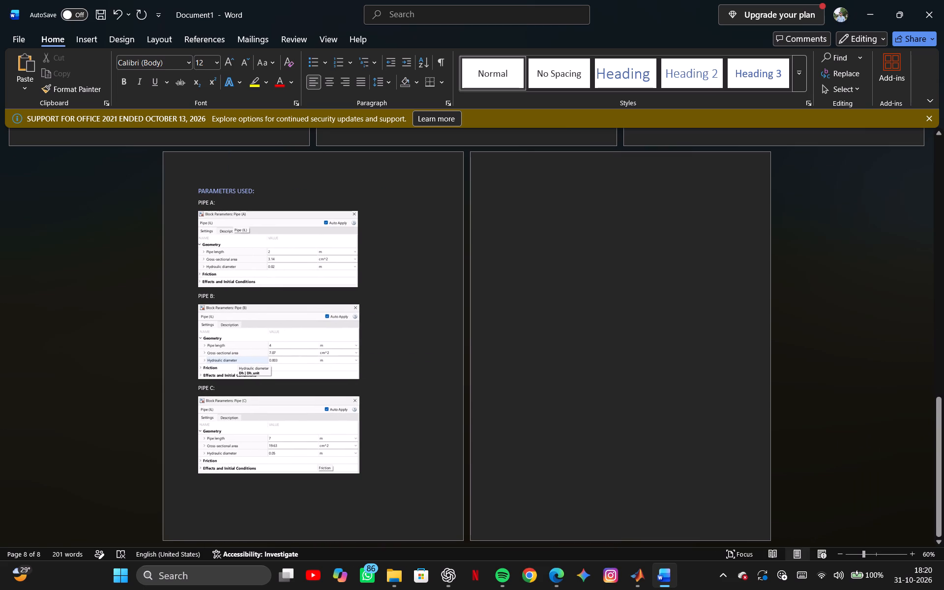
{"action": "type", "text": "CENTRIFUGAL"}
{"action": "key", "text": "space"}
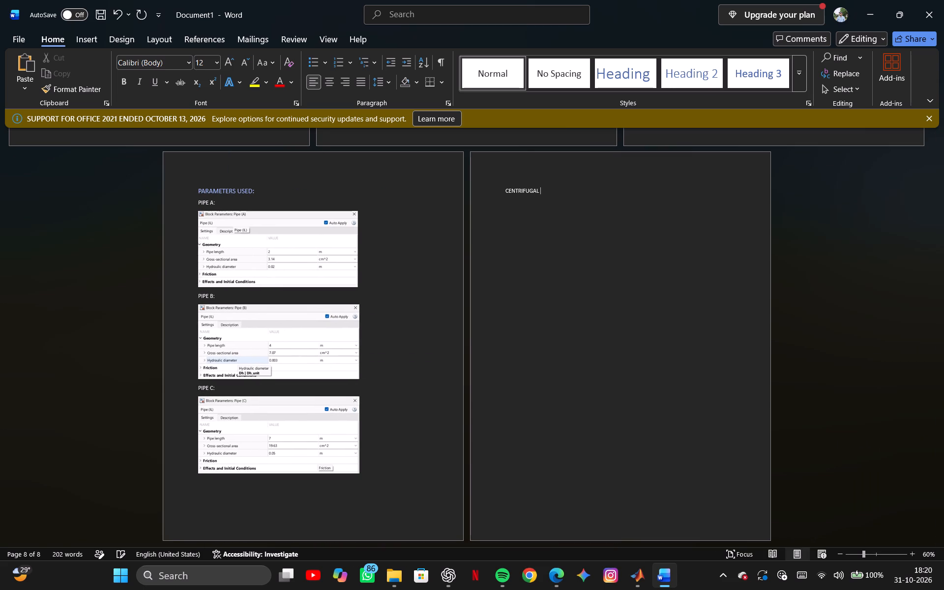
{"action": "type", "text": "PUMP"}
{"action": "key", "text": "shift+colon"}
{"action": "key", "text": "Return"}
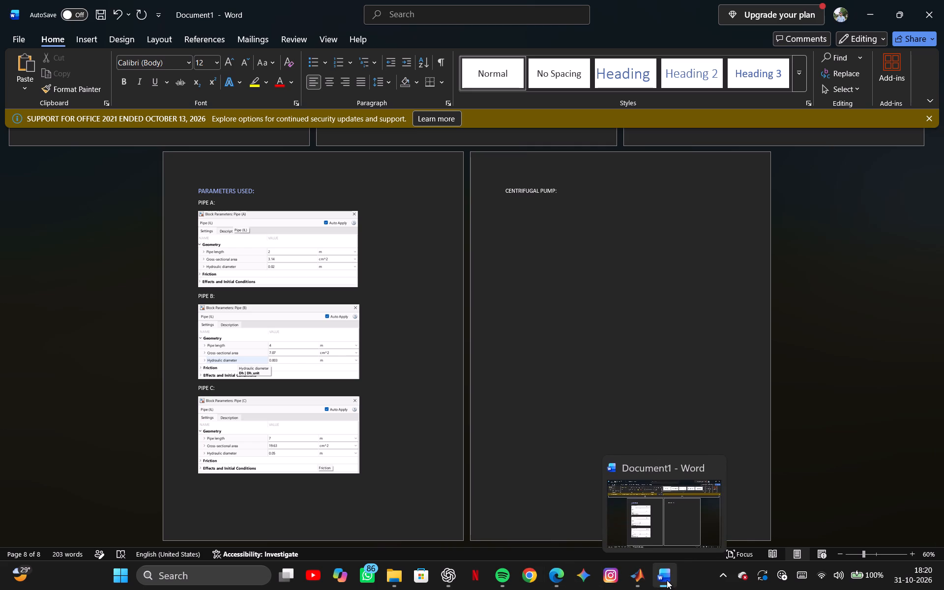
Switch to the fluidlab Simulink model and capture the Centrifugal Pump block parameters, from the title down to Plots.
{"action": "left_click", "coordinate": [626, 541]}
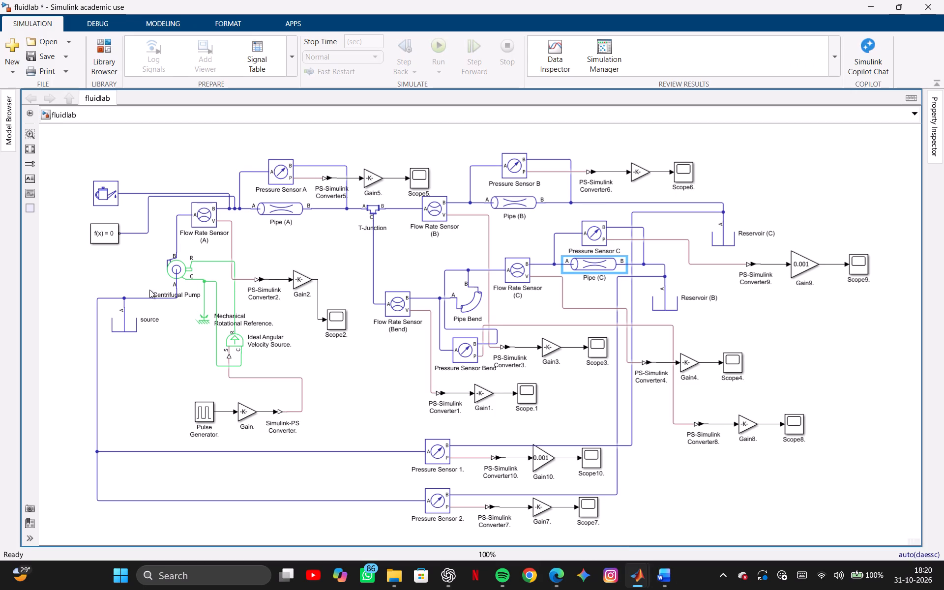
{"action": "double_click", "coordinate": [177, 269]}
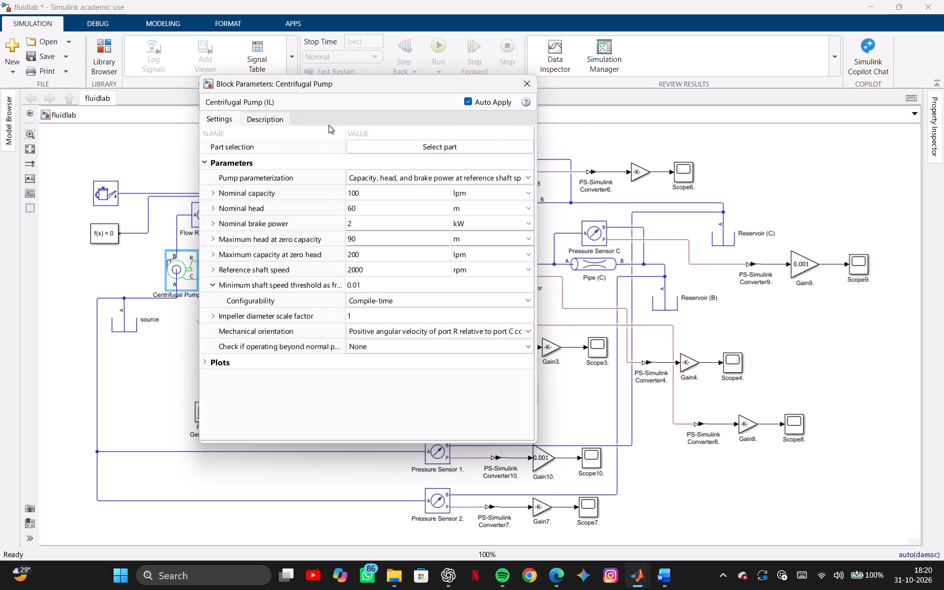
{"action": "key", "text": "Print"}
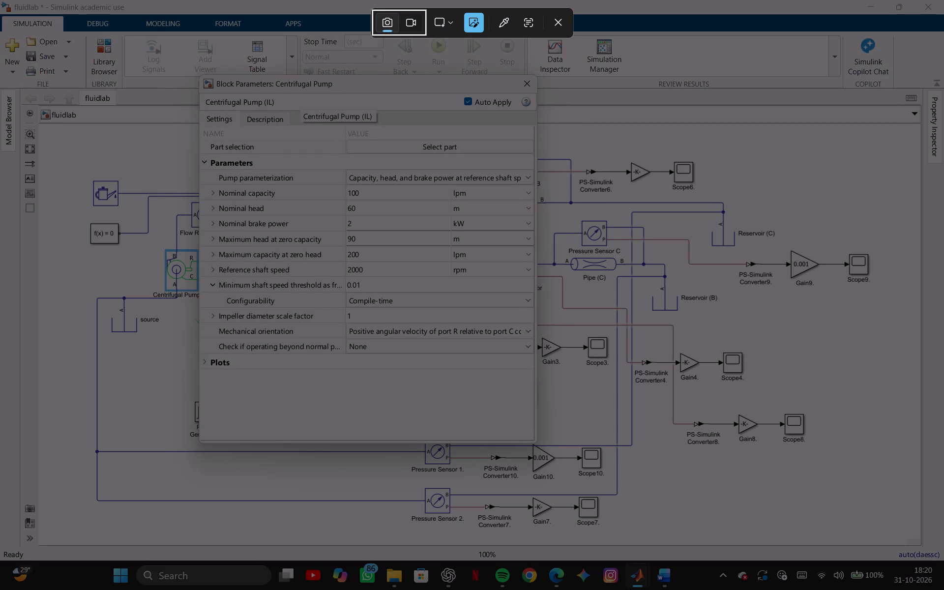
{"action": "left_click_drag", "start_coordinate": [203, 76], "coordinate": [542, 348]}
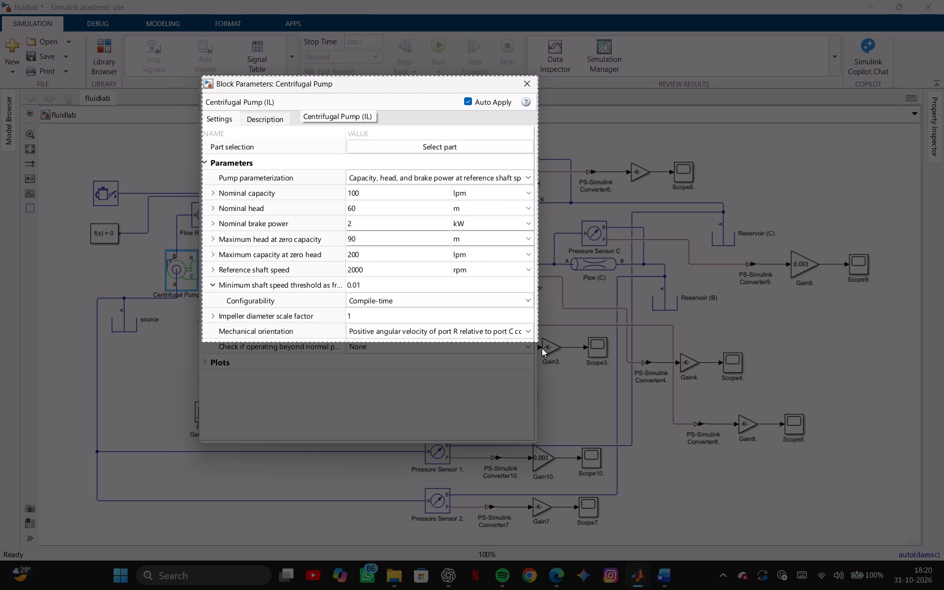
{"action": "left_click_drag", "start_coordinate": [542, 348], "coordinate": [534, 377]}
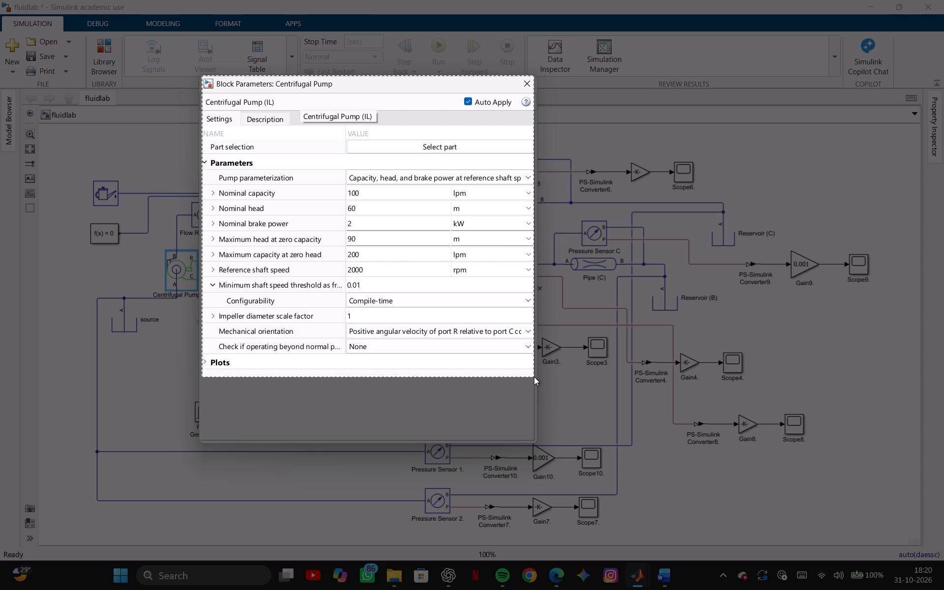
{"action": "left_click_drag", "start_coordinate": [534, 377], "coordinate": [534, 375]}
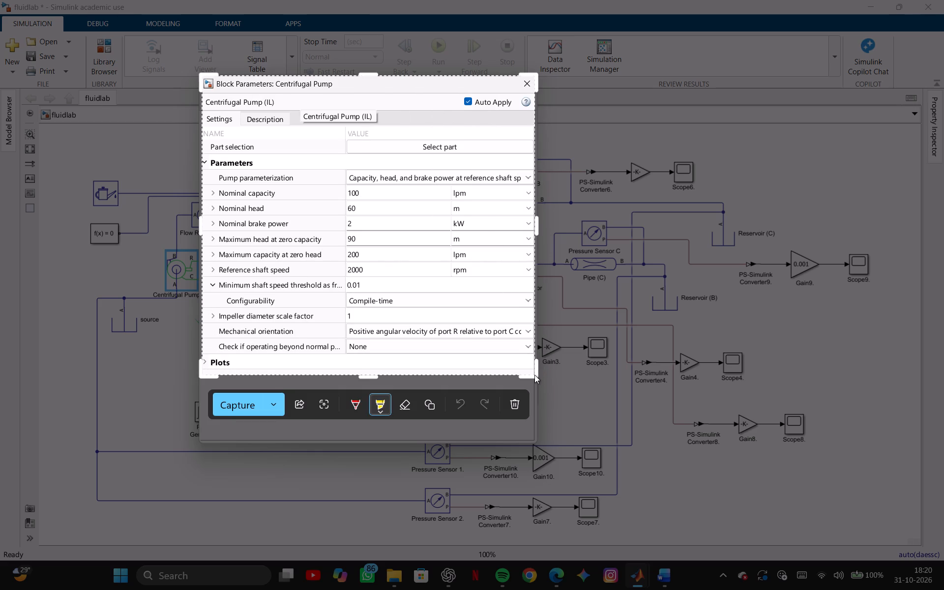
{"action": "left_click", "coordinate": [227, 405]}
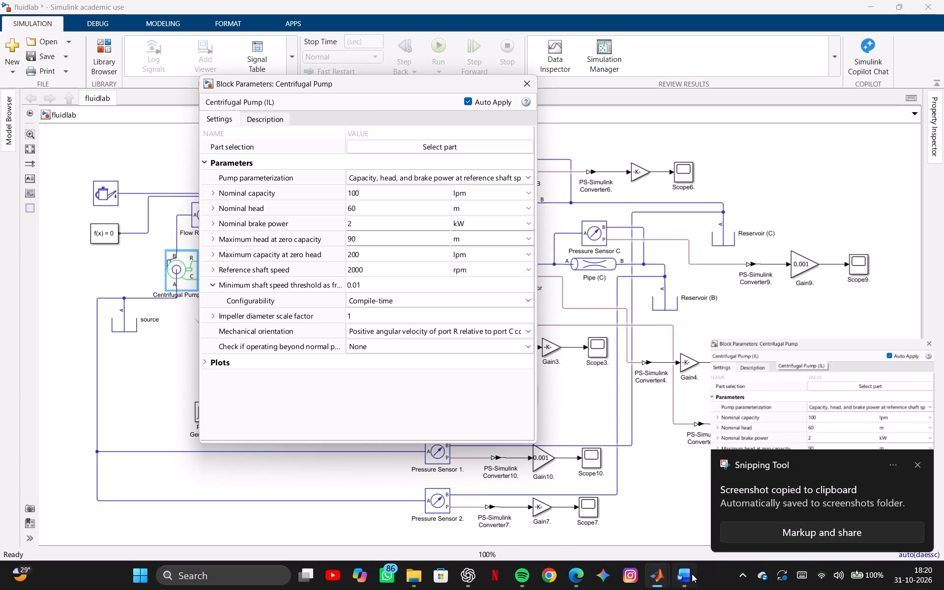
Return to the Word report and paste the Centrifugal Pump parameters screenshot under the "CENTRIFUGAL PUMP:" label.
{"action": "left_click", "coordinate": [692, 574]}
{"action": "key", "text": "ctrl+v"}
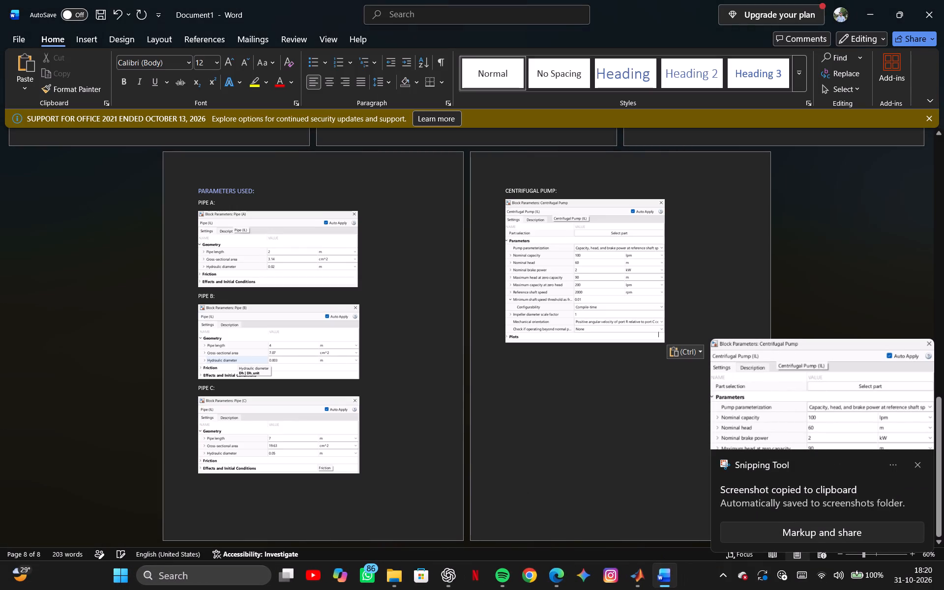
Add the label "PIPE BEND:" below the Centrifugal Pump screenshot, with an empty line under it.
{"action": "key", "text": "Return"}
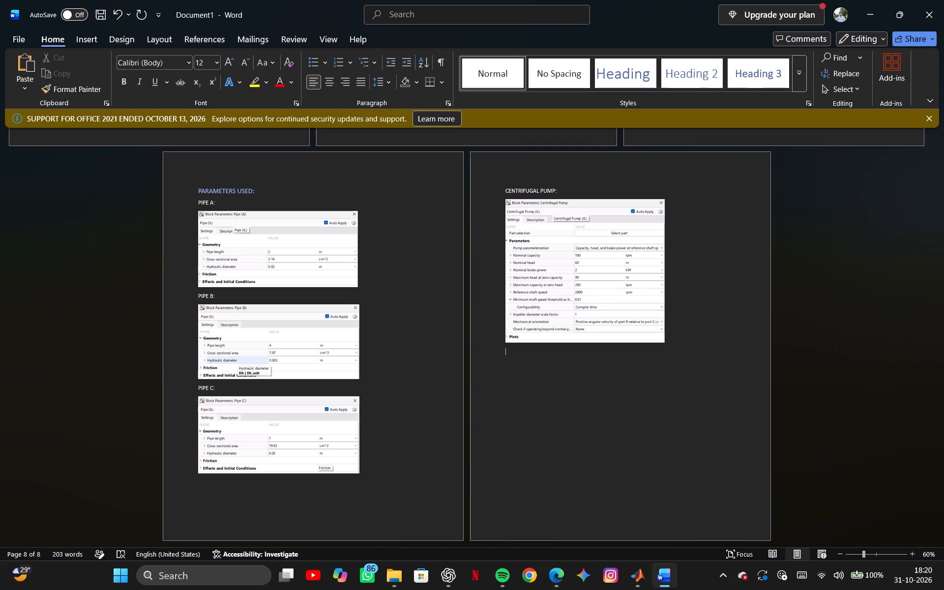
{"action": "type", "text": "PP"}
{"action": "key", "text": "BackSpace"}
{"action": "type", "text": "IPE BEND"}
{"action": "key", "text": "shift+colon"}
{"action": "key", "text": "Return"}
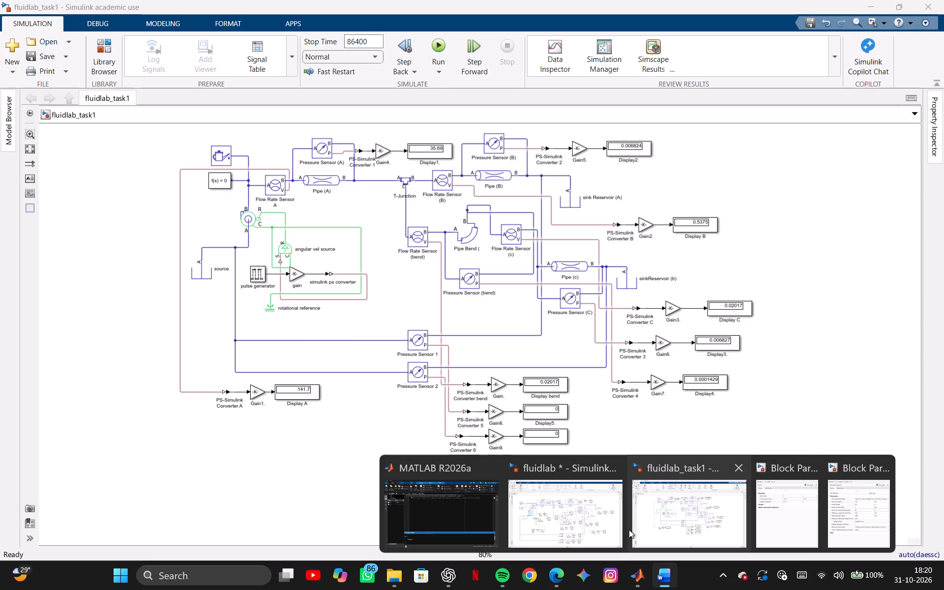
Switch to the fluidlab Simulink model, capture the Pipe Bend block parameters down to Enable dynamic compressibility, and close the block's dialog.
{"action": "left_click", "coordinate": [601, 532]}
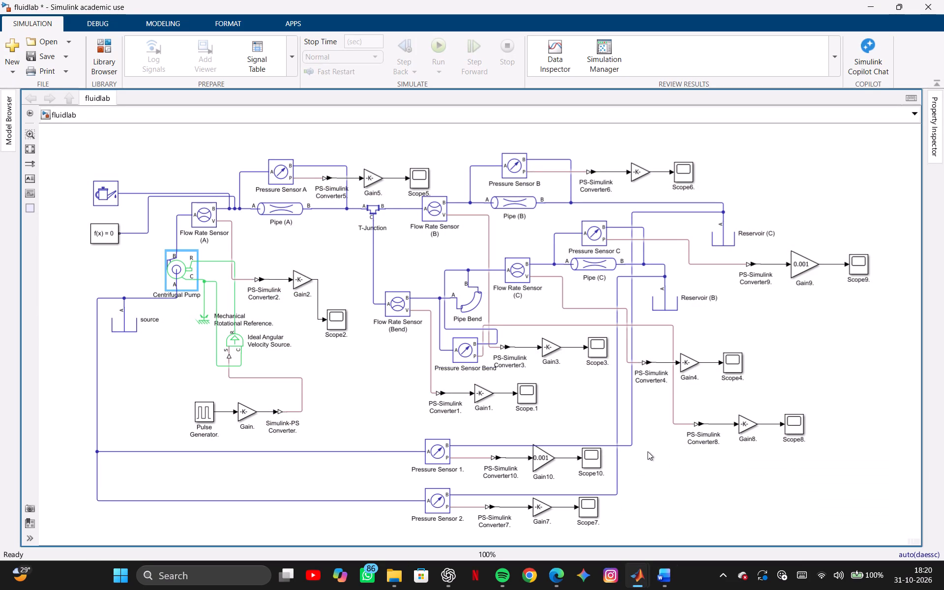
{"action": "double_click", "coordinate": [467, 306]}
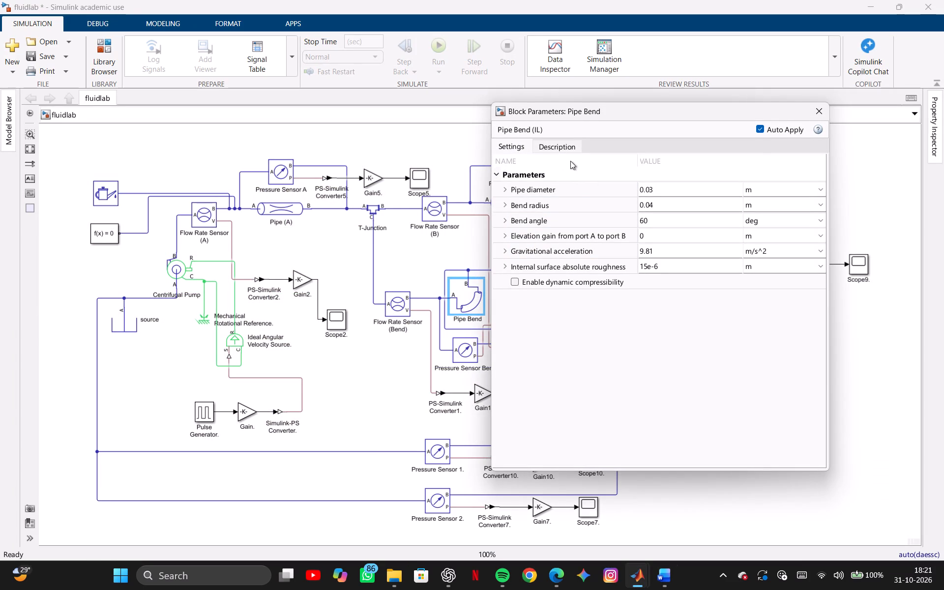
{"action": "key", "text": "Print"}
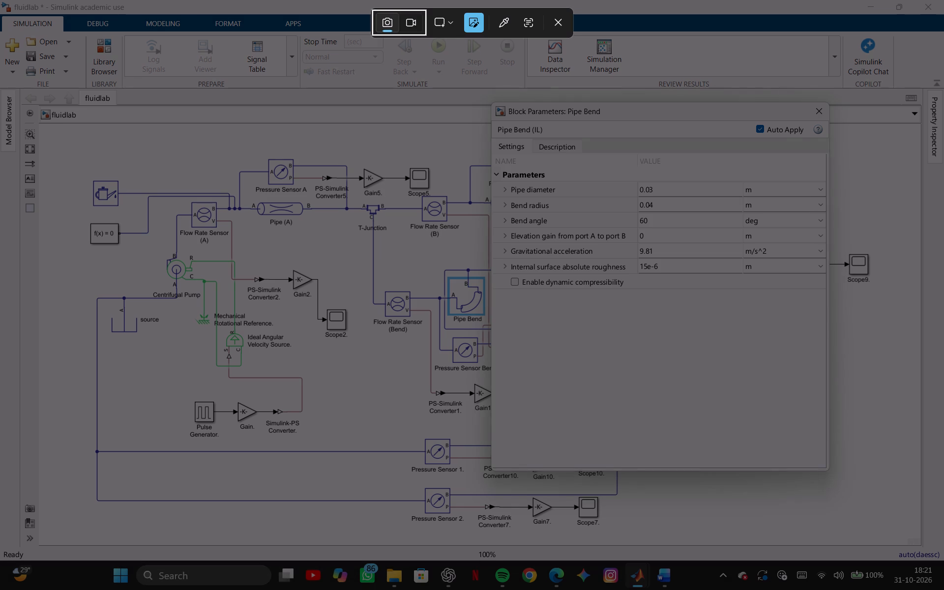
{"action": "left_click_drag", "start_coordinate": [493, 104], "coordinate": [820, 303]}
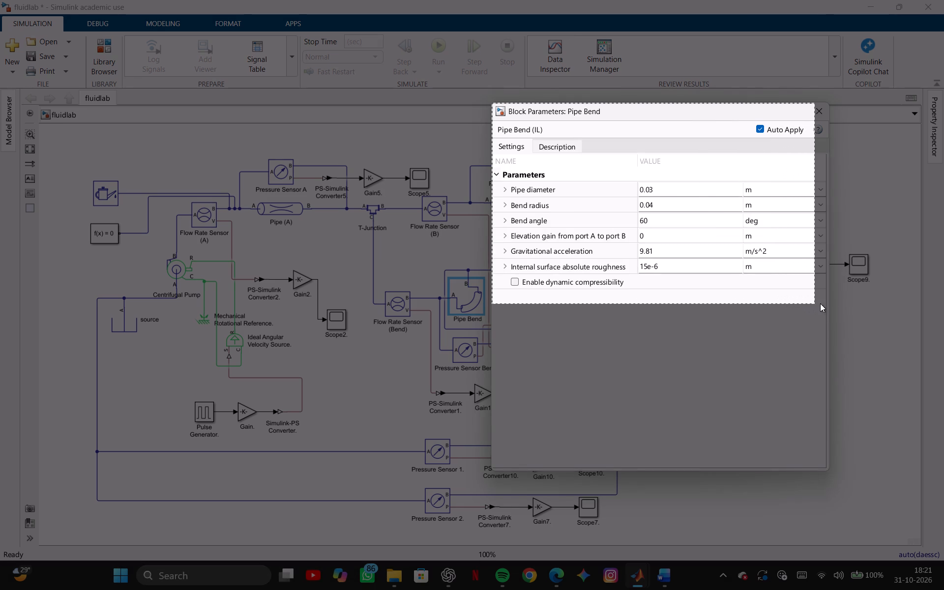
{"action": "left_click_drag", "start_coordinate": [820, 303], "coordinate": [828, 302]}
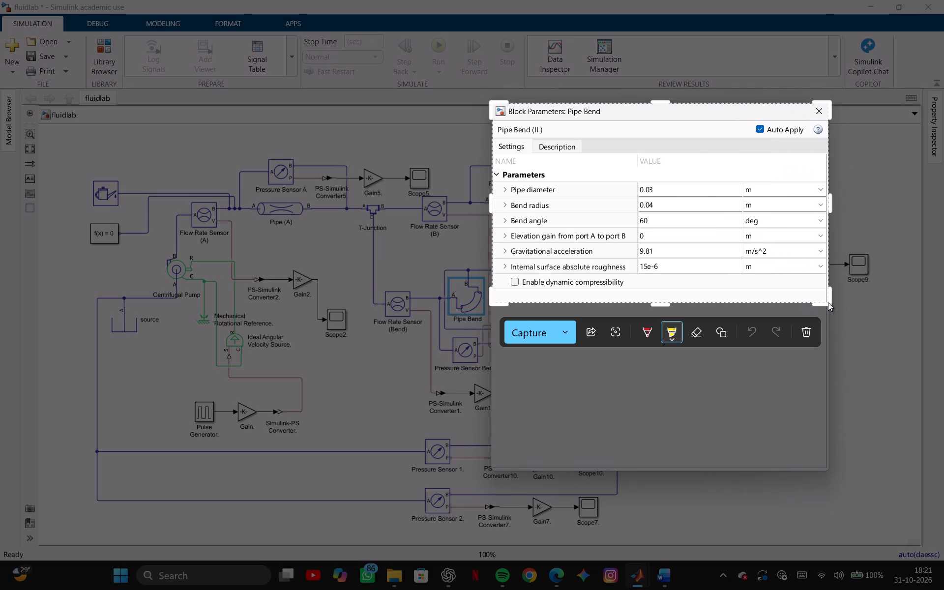
{"action": "left_click", "coordinate": [526, 335]}
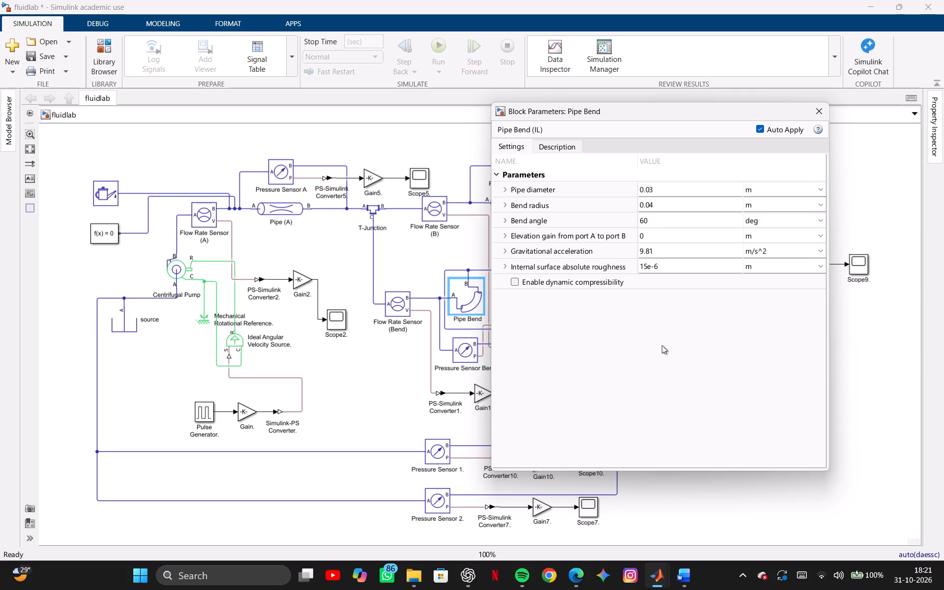
{"action": "left_click", "coordinate": [814, 117]}
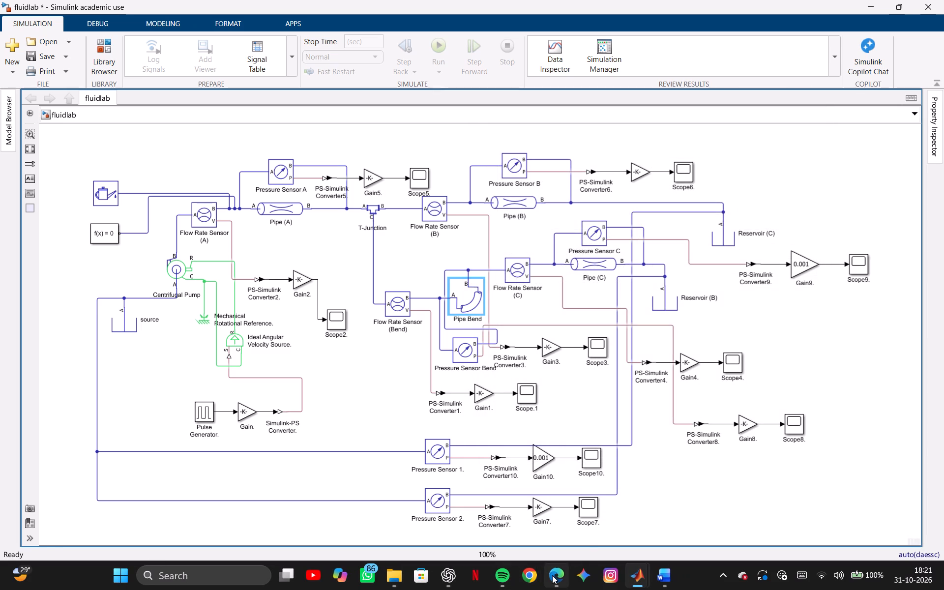
Return to the Word report, paste the Pipe Bend parameters screenshot under the "PIPE BEND:" label, and start a new page after it.
{"action": "left_click", "coordinate": [656, 574]}
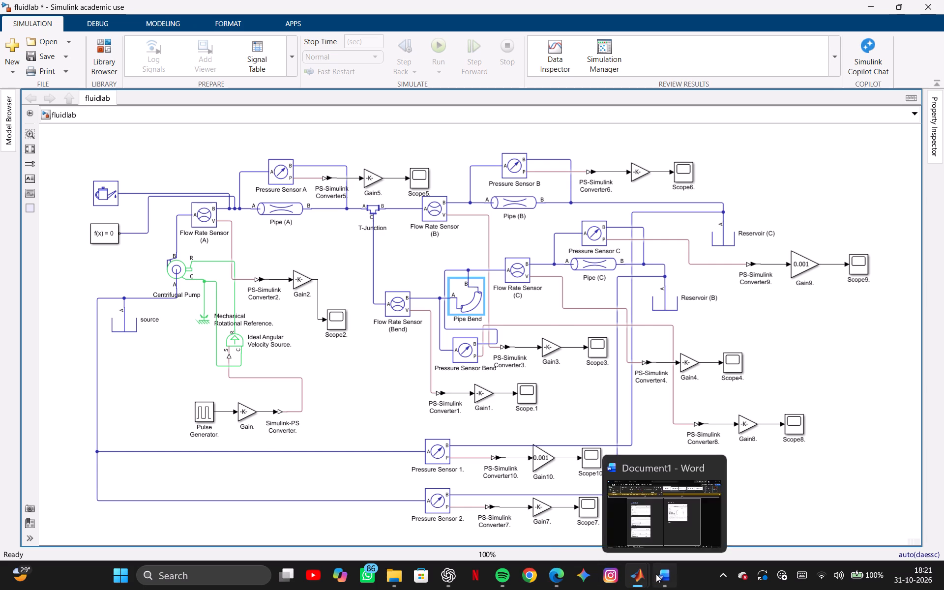
{"action": "key", "text": "ctrl+v"}
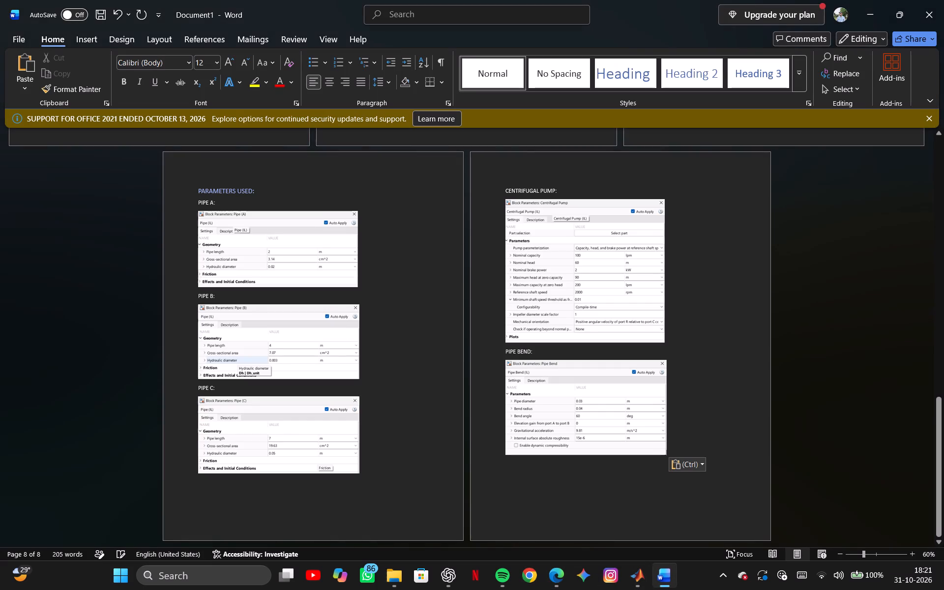
{"action": "key", "text": "ctrl+Return"}
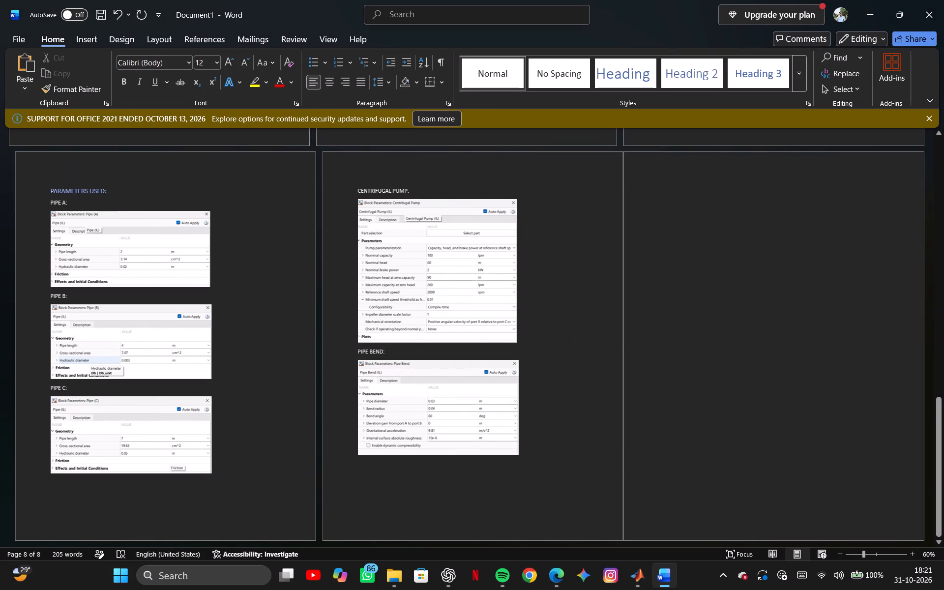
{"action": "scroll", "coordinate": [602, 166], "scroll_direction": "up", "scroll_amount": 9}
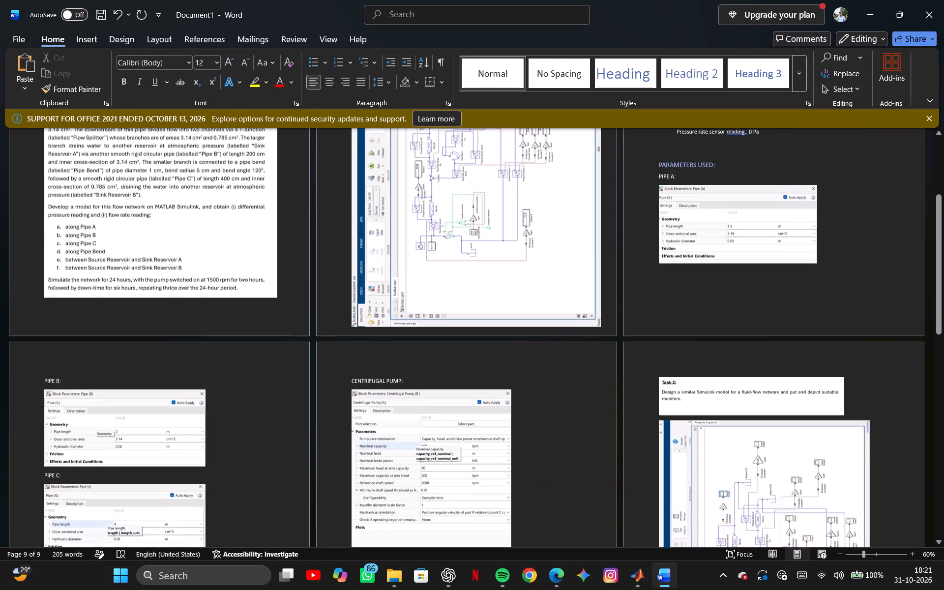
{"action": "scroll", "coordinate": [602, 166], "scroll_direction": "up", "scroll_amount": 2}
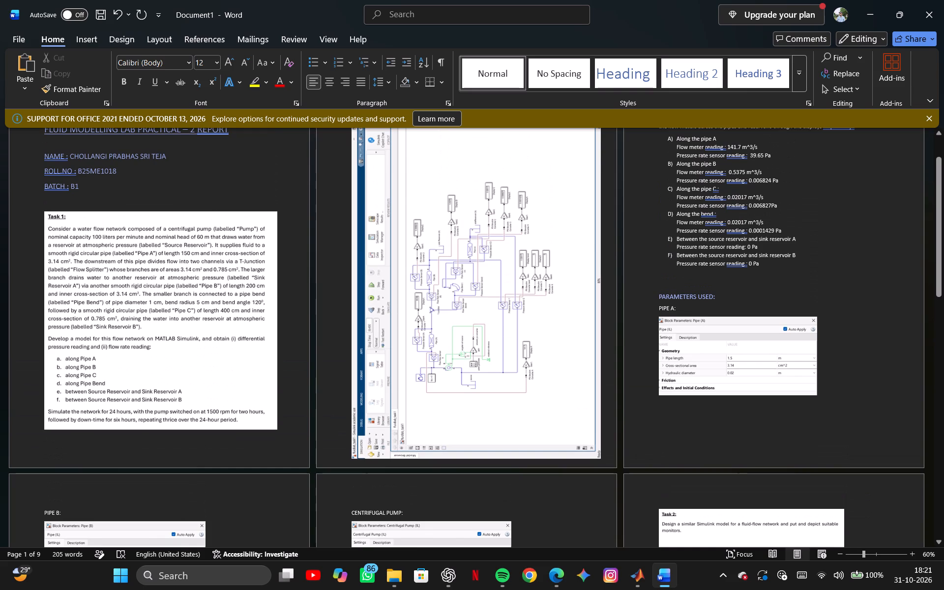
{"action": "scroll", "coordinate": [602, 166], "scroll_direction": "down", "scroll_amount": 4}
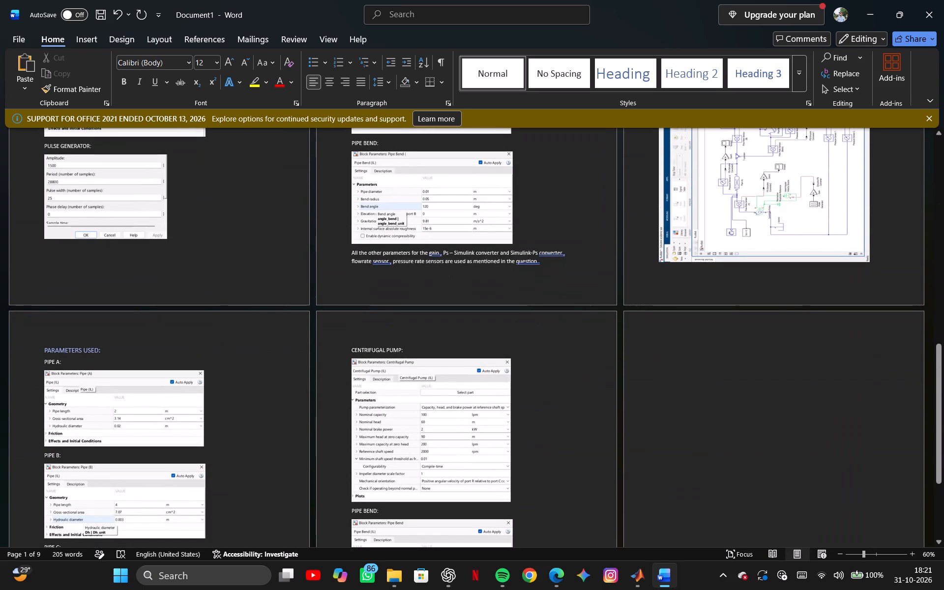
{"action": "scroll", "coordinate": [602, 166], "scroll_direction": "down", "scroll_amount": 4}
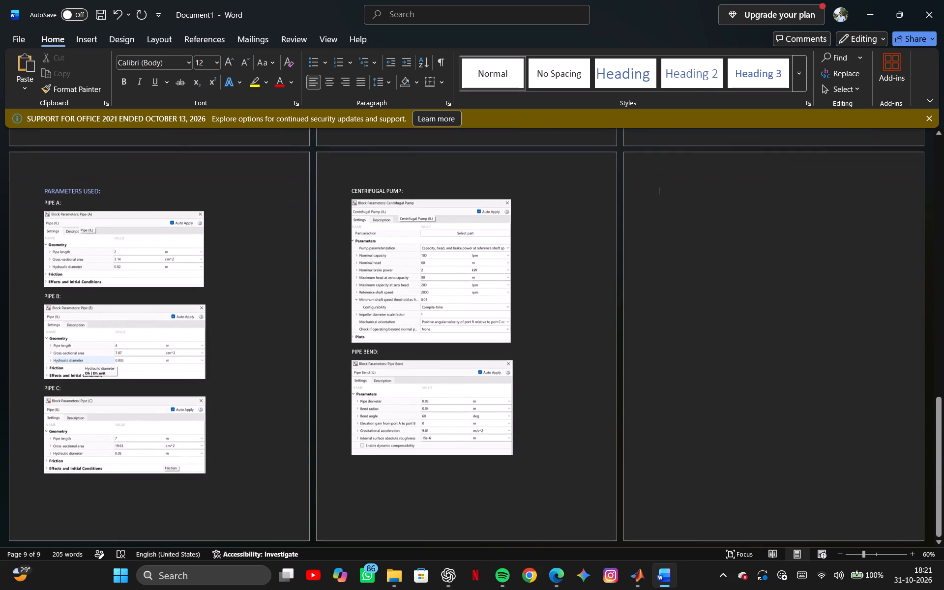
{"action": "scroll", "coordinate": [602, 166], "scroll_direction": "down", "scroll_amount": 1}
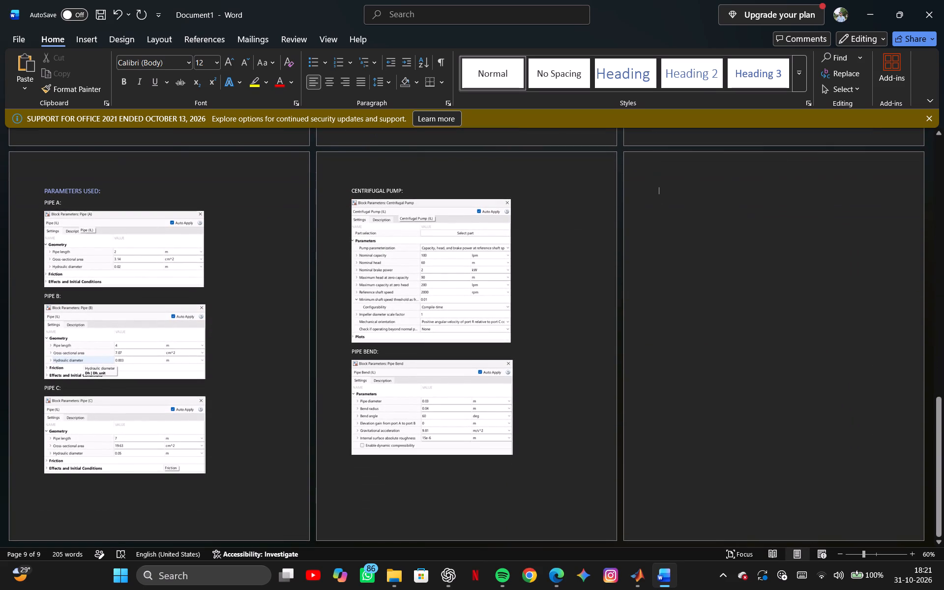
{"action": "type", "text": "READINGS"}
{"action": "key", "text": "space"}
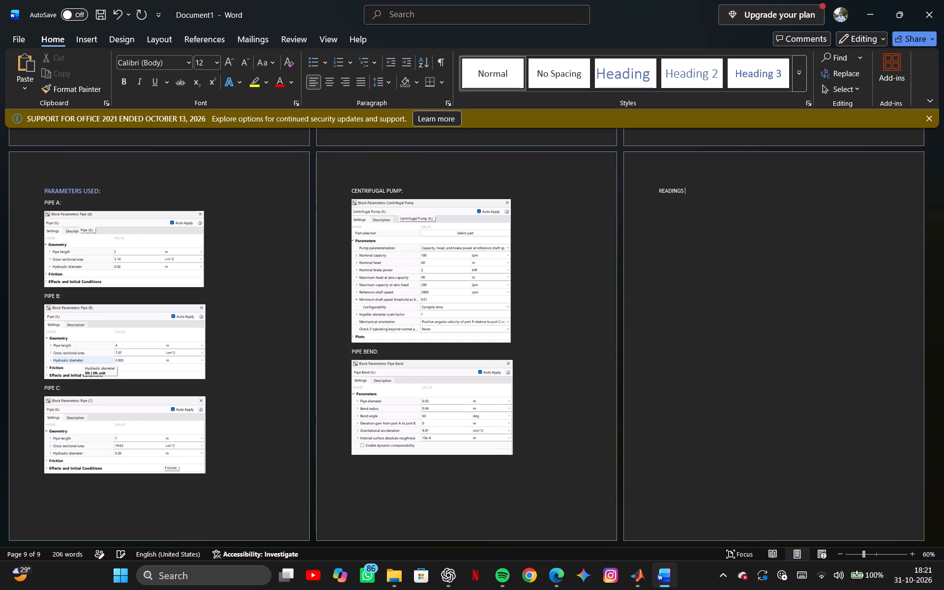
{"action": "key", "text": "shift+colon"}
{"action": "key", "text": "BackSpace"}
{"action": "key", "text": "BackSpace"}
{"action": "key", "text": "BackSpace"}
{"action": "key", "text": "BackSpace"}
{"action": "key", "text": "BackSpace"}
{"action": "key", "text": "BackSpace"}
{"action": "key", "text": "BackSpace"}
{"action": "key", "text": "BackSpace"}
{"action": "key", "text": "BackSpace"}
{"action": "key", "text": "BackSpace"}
Add the heading "READINGS :" in Heading 3 style on the new last page and underline it.
{"action": "left_click", "coordinate": [772, 73]}
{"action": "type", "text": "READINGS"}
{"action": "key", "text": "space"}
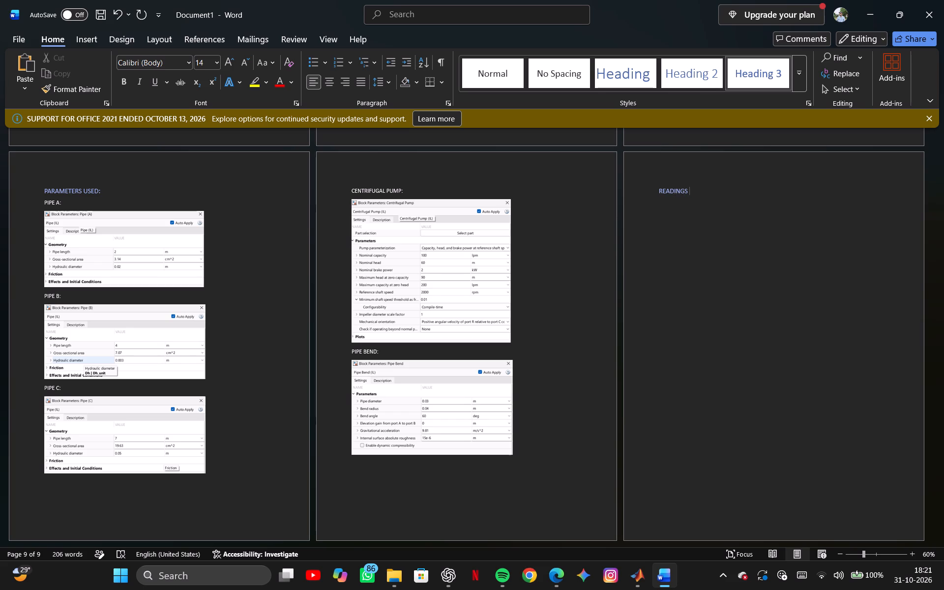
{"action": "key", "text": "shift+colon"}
{"action": "left_click_drag", "start_coordinate": [698, 190], "coordinate": [664, 187]}
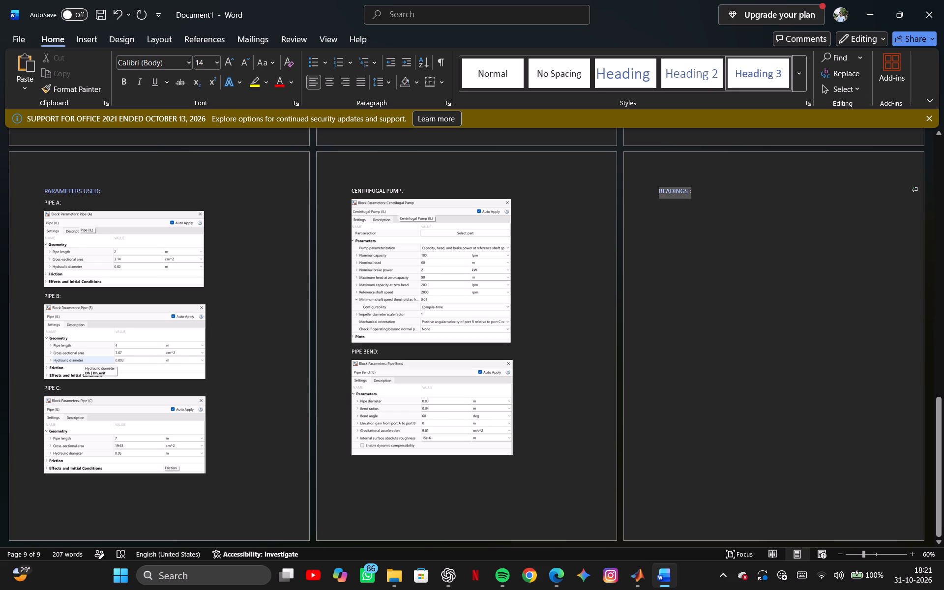
{"action": "left_click_drag", "start_coordinate": [664, 187], "coordinate": [657, 188]}
{"action": "key", "text": "ctrl+u"}
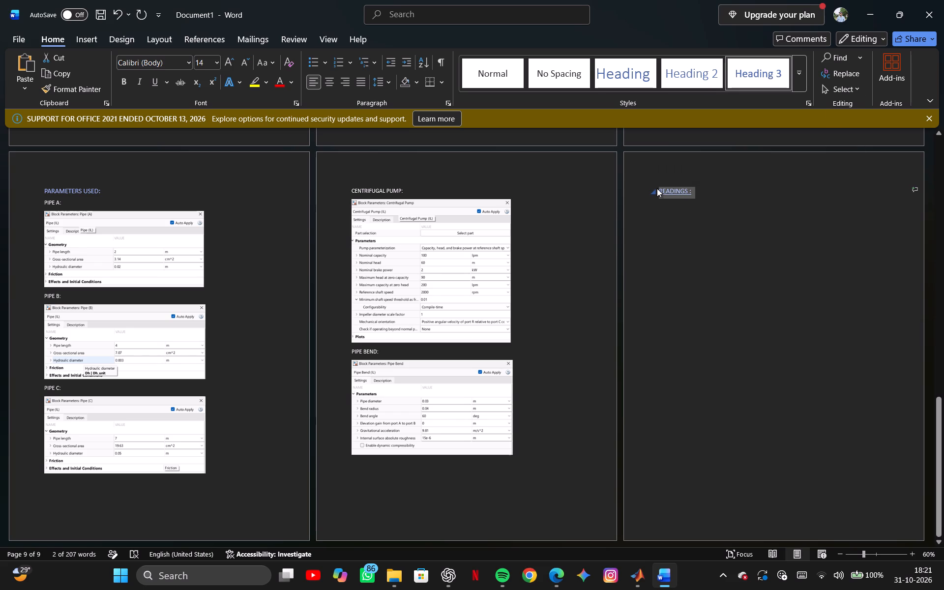
Underline the Task 2 "PARAMETERS USED:" heading and move to the line below the "READINGS :" heading.
{"action": "left_click_drag", "start_coordinate": [105, 190], "coordinate": [46, 189]}
{"action": "key", "text": "ctrl+u"}
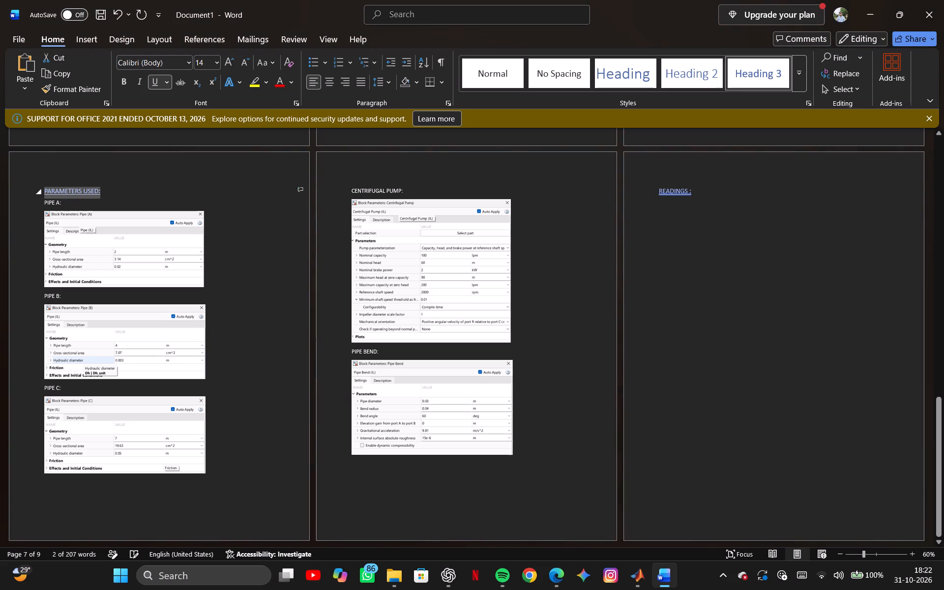
{"action": "left_click", "coordinate": [704, 227]}
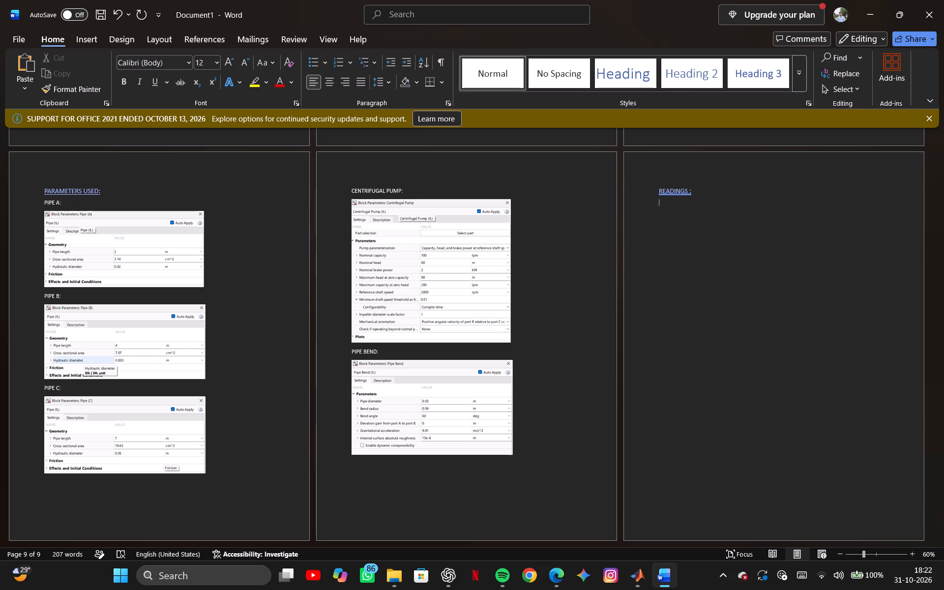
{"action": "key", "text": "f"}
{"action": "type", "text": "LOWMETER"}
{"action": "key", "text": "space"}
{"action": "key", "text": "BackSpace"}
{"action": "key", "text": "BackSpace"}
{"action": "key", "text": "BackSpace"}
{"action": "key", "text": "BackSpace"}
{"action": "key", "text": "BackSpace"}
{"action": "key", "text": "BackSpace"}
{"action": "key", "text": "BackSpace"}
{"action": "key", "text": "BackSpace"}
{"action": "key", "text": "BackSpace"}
Add the label "Flowmeter across pipe A:" under the "READINGS :" heading, with an empty line below it.
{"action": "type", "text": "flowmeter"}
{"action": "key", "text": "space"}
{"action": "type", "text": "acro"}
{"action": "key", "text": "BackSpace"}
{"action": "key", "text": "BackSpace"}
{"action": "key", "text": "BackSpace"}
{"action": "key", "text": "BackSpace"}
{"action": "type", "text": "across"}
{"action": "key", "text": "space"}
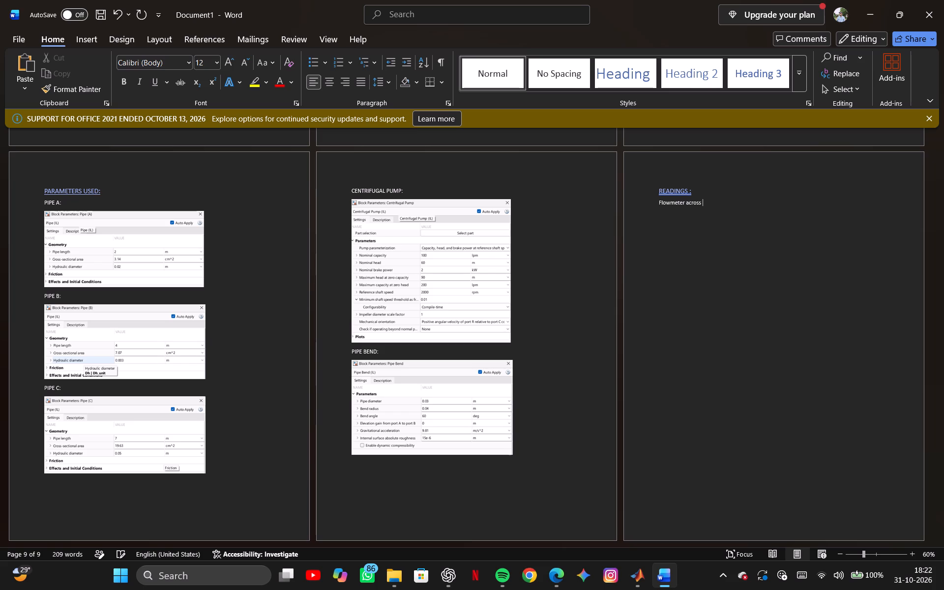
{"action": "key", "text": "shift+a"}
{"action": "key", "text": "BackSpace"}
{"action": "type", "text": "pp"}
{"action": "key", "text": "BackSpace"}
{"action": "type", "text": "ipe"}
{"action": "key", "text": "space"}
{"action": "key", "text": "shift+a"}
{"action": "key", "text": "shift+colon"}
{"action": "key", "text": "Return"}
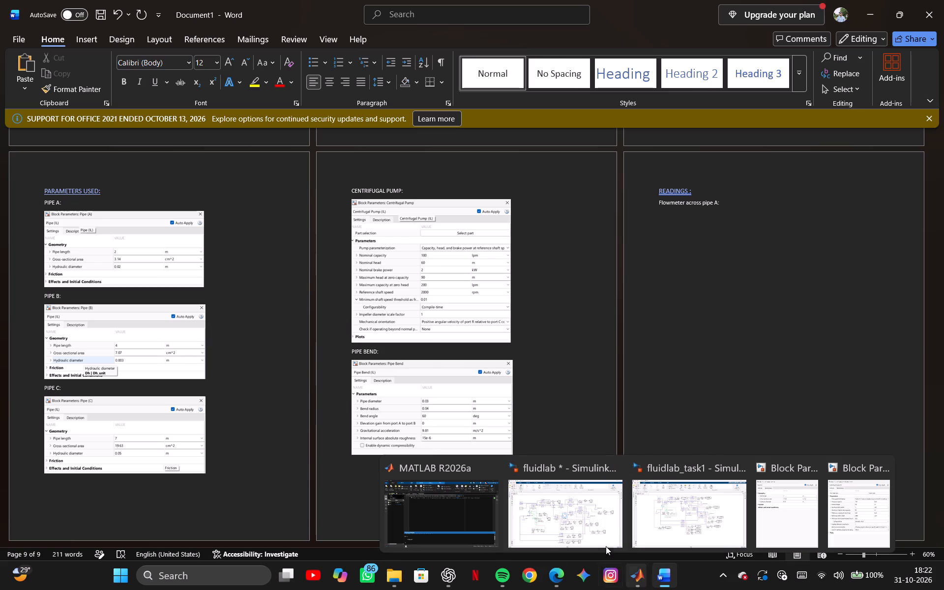
Switch to the fluidlab Simulink model, open Scope2 and capture a screenshot of its whole plot window.
{"action": "left_click", "coordinate": [596, 533]}
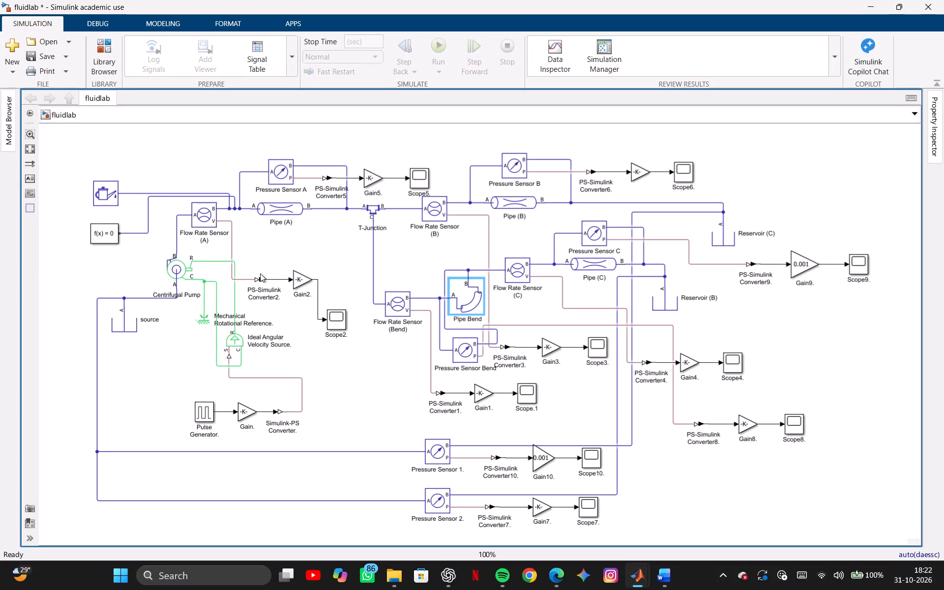
{"action": "double_click", "coordinate": [338, 318]}
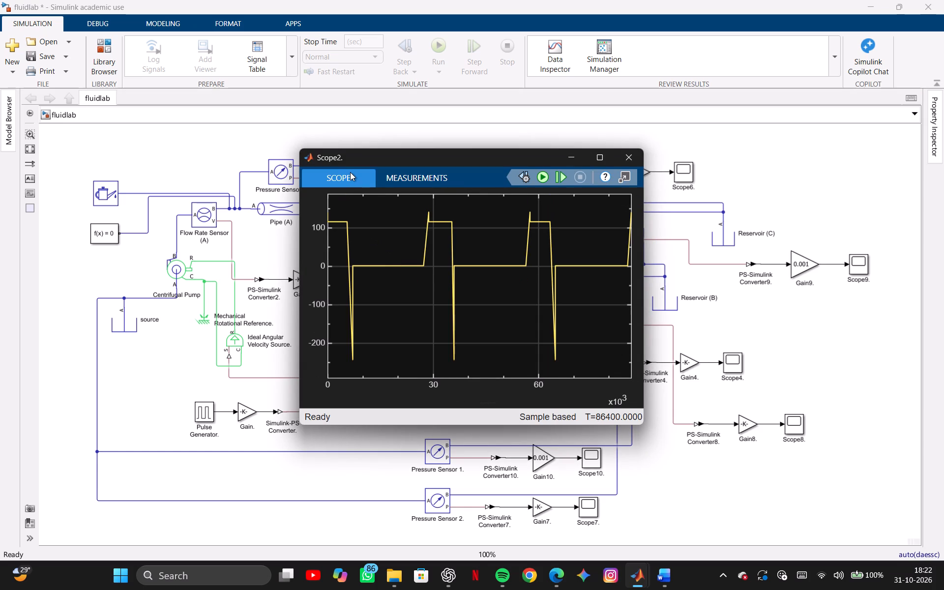
{"action": "key", "text": "Print"}
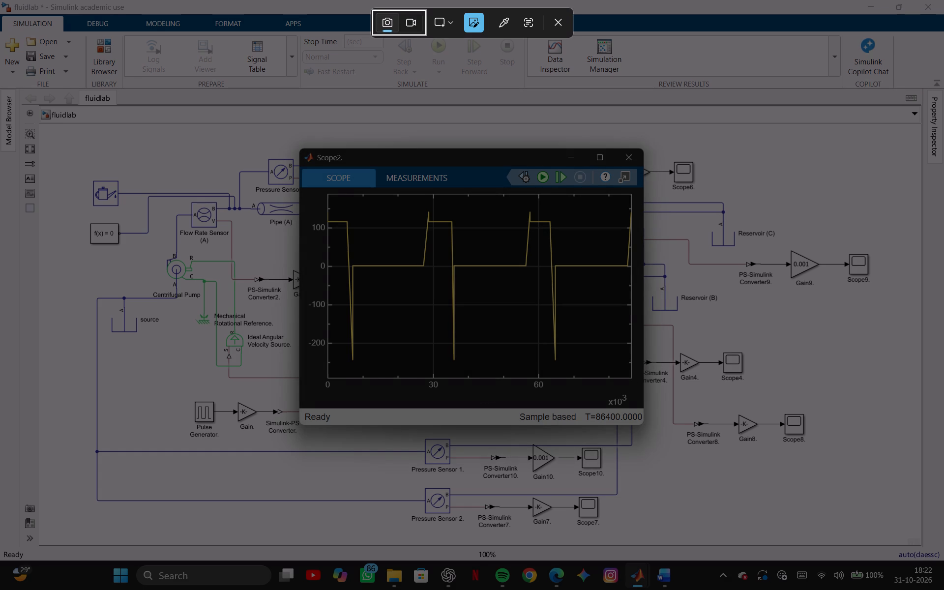
{"action": "left_click_drag", "start_coordinate": [302, 149], "coordinate": [645, 425]}
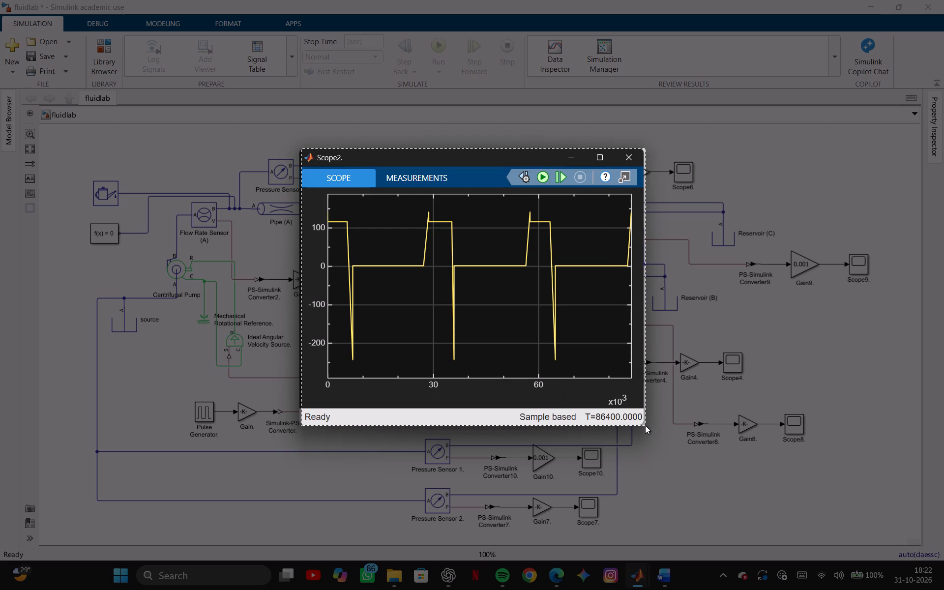
{"action": "left_click_drag", "start_coordinate": [645, 425], "coordinate": [643, 424]}
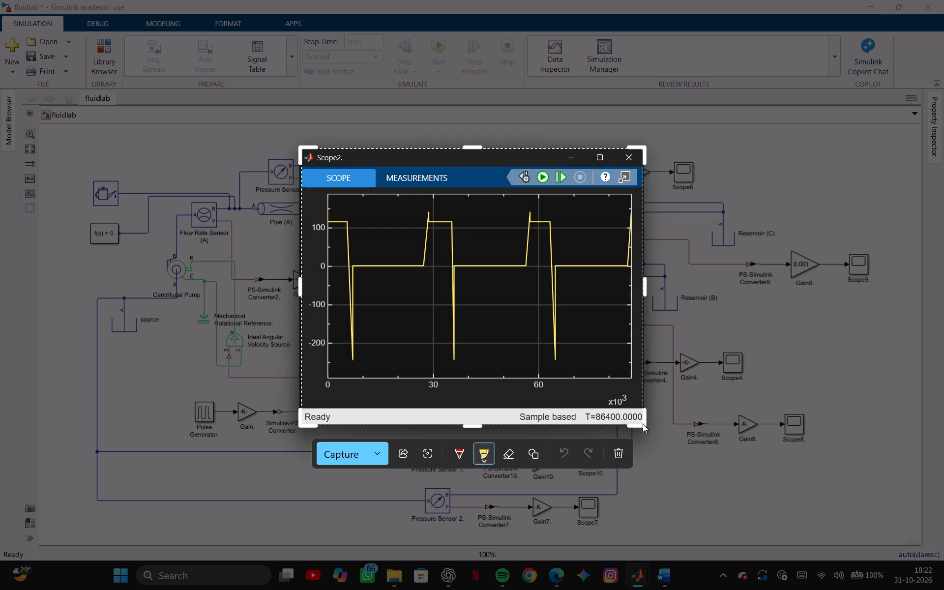
{"action": "left_click", "coordinate": [343, 453]}
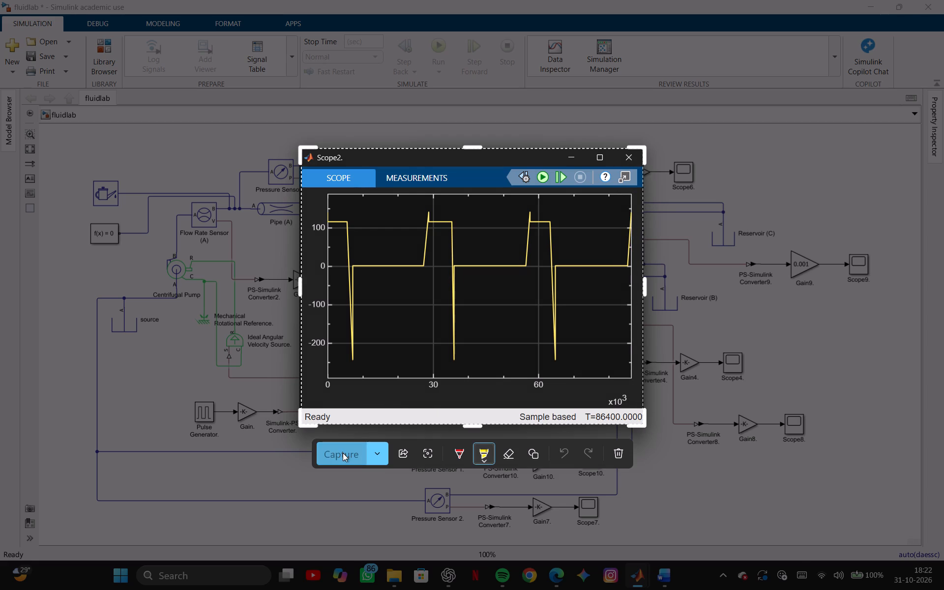
Return to the Word report, paste the Scope2 screenshot under "Flowmeter across pipe A:", and dismiss the screenshot notification.
{"action": "left_click", "coordinate": [692, 569]}
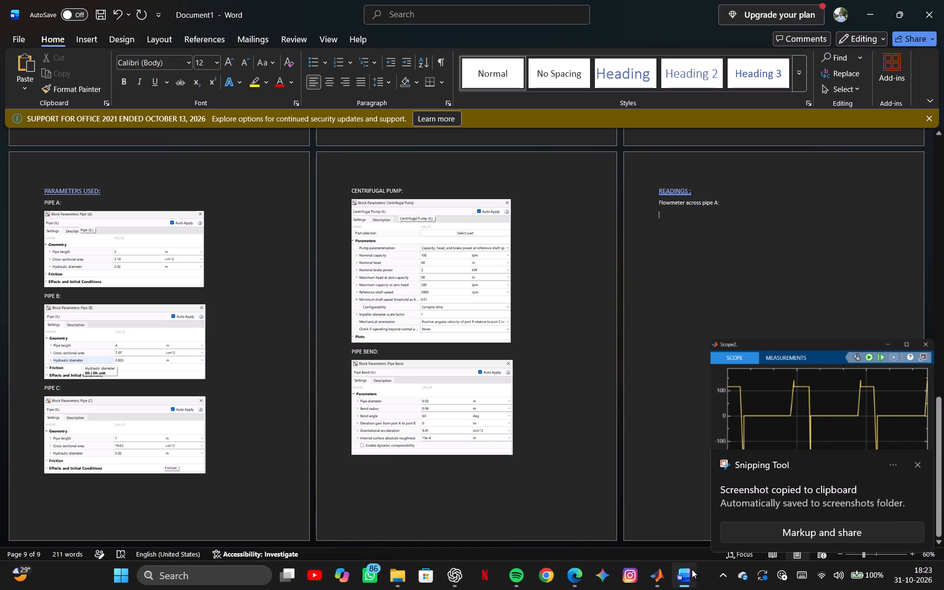
{"action": "key", "text": "ctrl+v"}
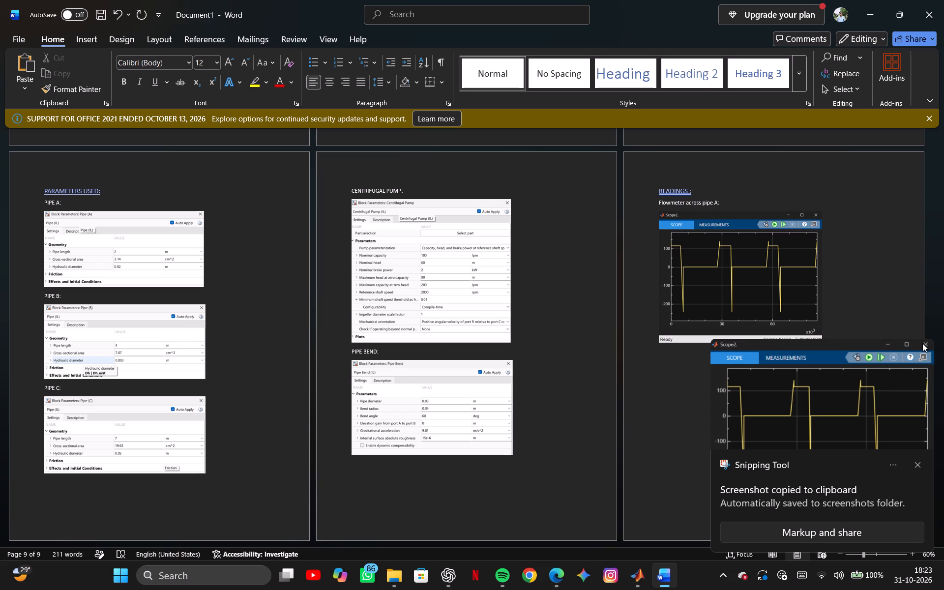
{"action": "left_click", "coordinate": [916, 462]}
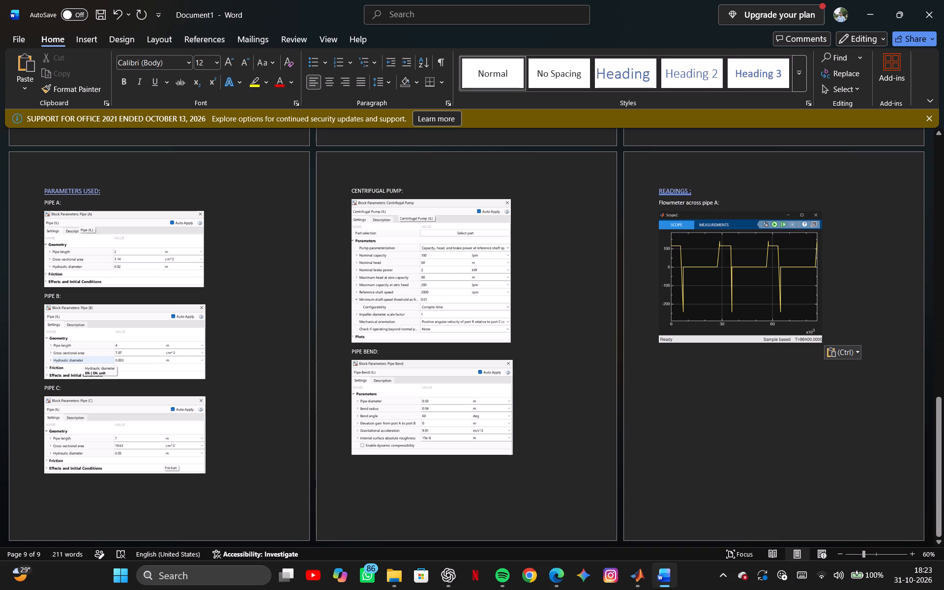
Add the label "Pressure rate reading across pipe A:" below the Scope2 screenshot, with an empty line under it.
{"action": "key", "text": "Return"}
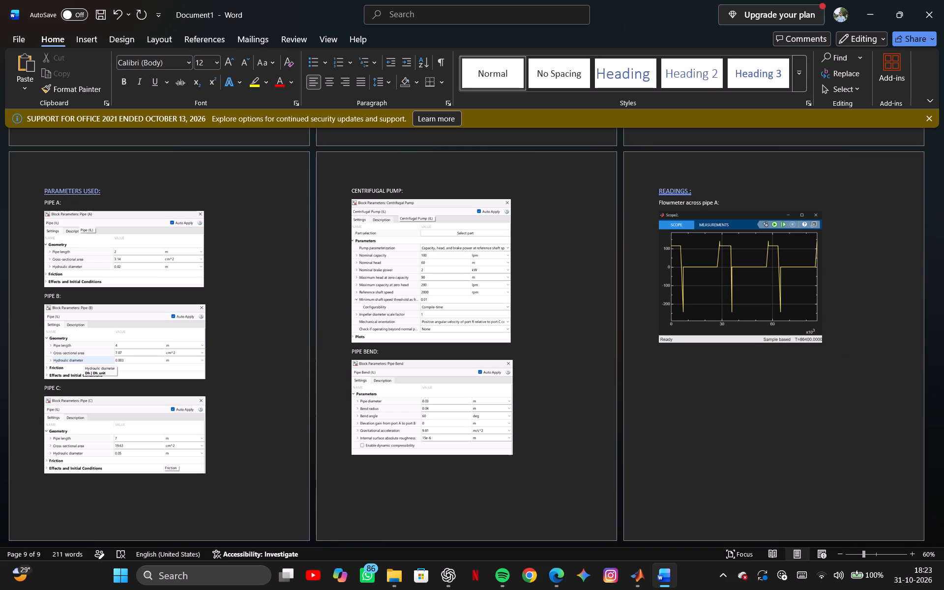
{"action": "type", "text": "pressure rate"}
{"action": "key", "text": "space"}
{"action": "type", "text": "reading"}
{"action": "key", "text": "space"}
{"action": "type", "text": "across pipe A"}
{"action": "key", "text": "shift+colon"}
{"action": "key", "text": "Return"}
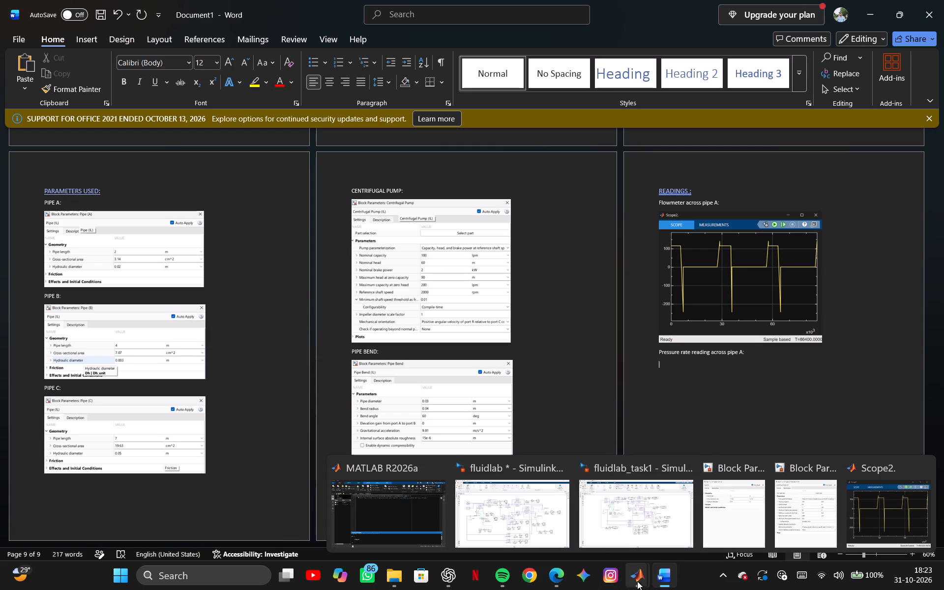
Close the Scope2 window and the two leftover Block Parameters dialogs, and switch to the fluidlab Simulink model.
{"action": "left_click", "coordinate": [921, 464]}
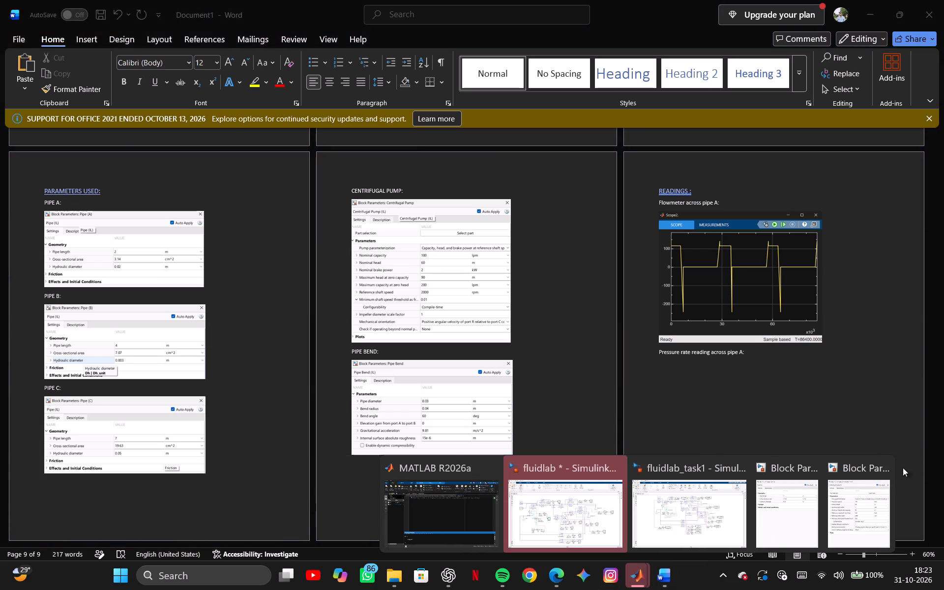
{"action": "left_click", "coordinate": [883, 470]}
{"action": "left_click", "coordinate": [852, 471]}
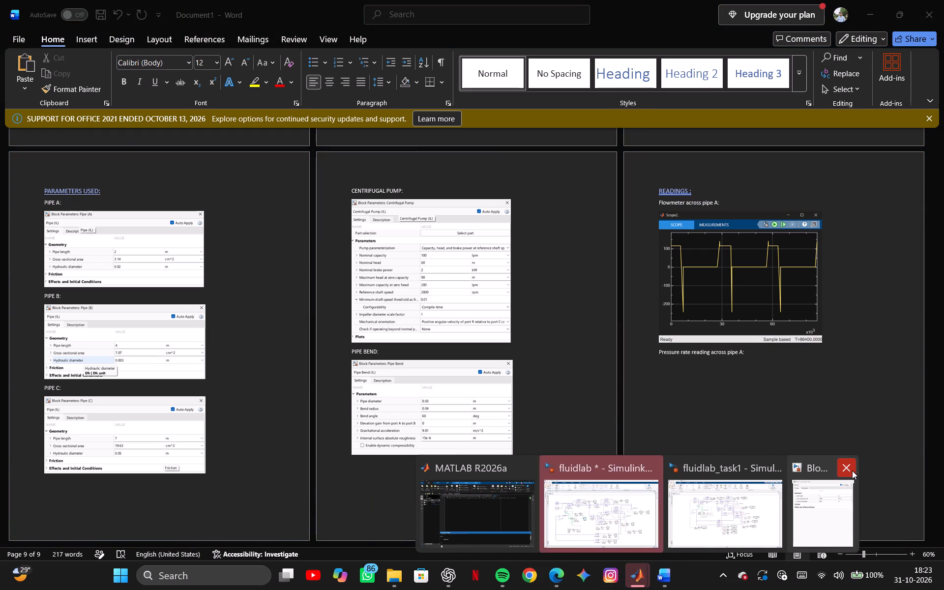
{"action": "left_click", "coordinate": [669, 513]}
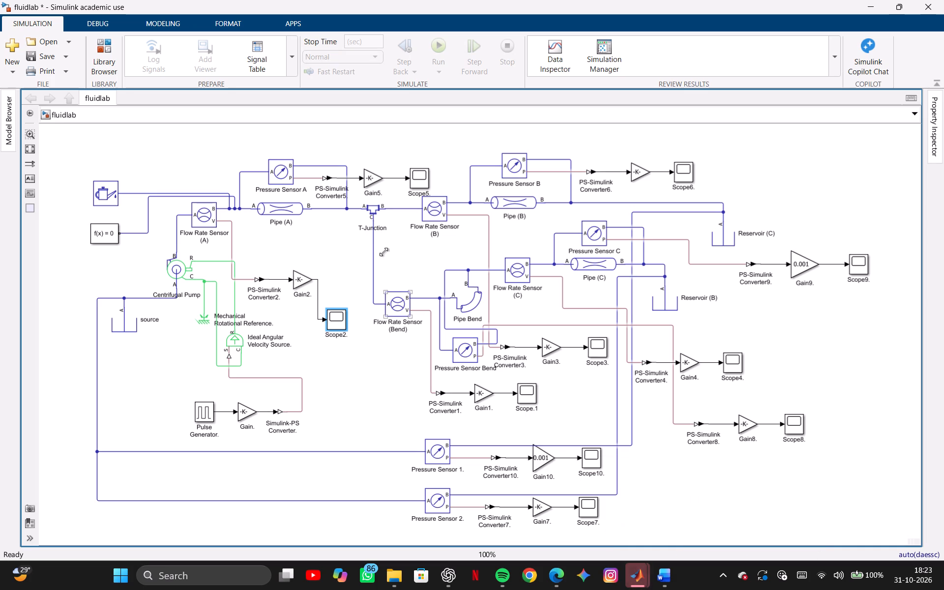
Open Scope5 in the fluidlab model, capture a screenshot of its whole plot window, and close the scope.
{"action": "double_click", "coordinate": [419, 183]}
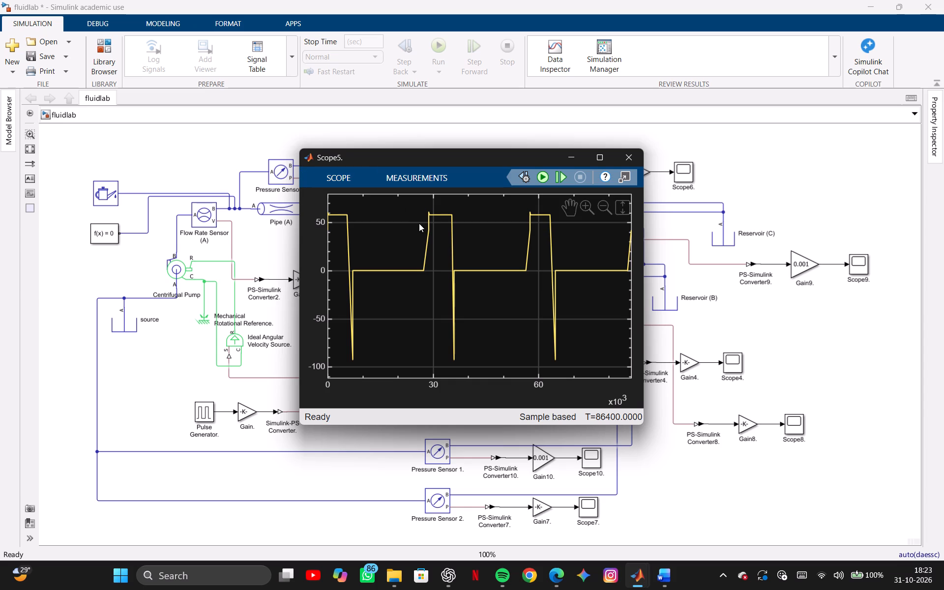
{"action": "key", "text": "Print"}
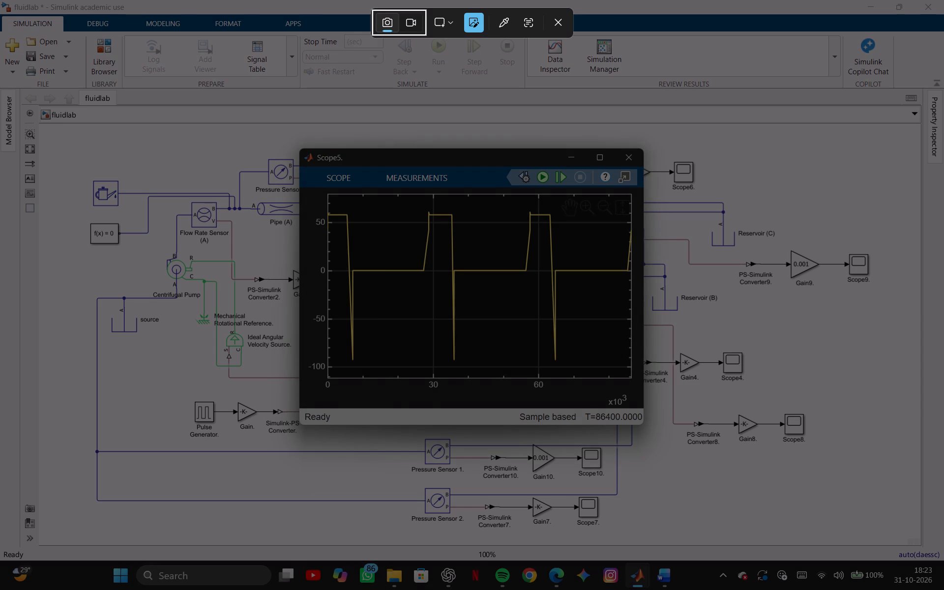
{"action": "left_click_drag", "start_coordinate": [300, 149], "coordinate": [613, 396]}
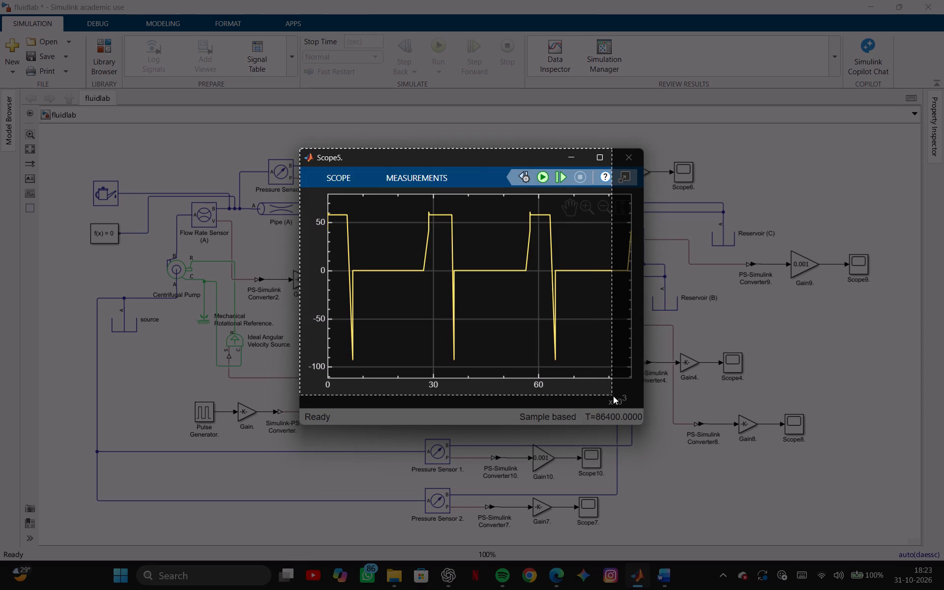
{"action": "left_click_drag", "start_coordinate": [613, 396], "coordinate": [642, 424]}
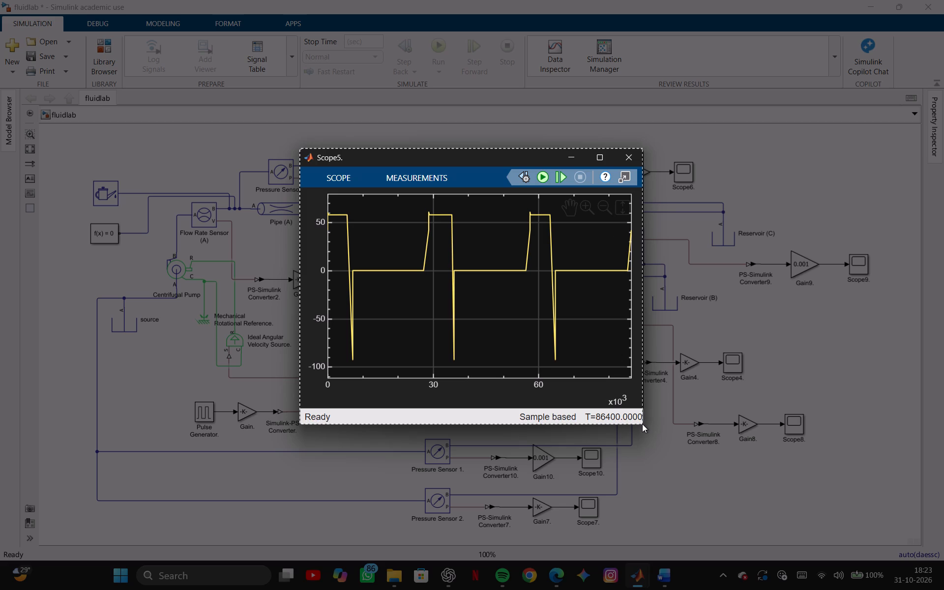
{"action": "left_click_drag", "start_coordinate": [642, 424], "coordinate": [642, 423]}
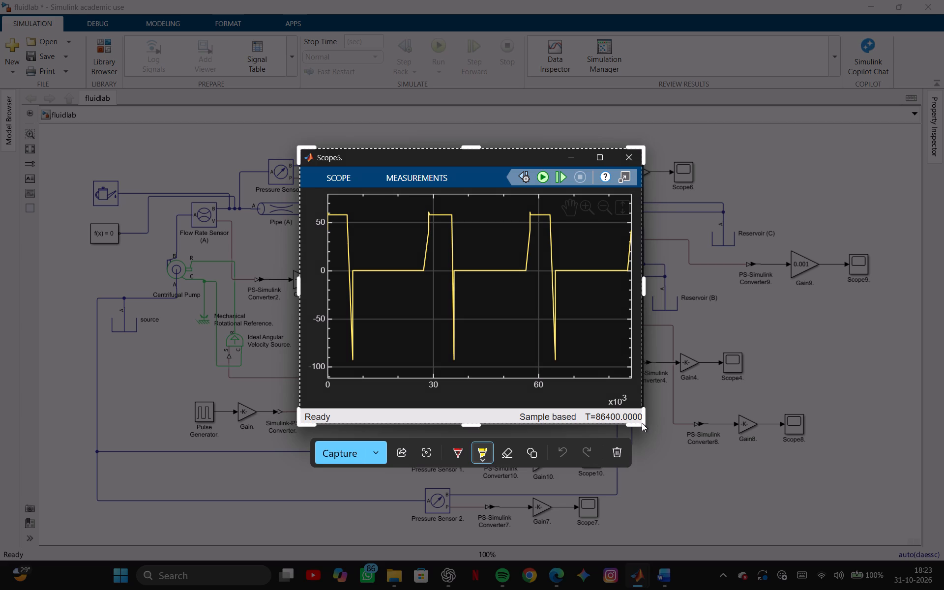
{"action": "left_click", "coordinate": [355, 453]}
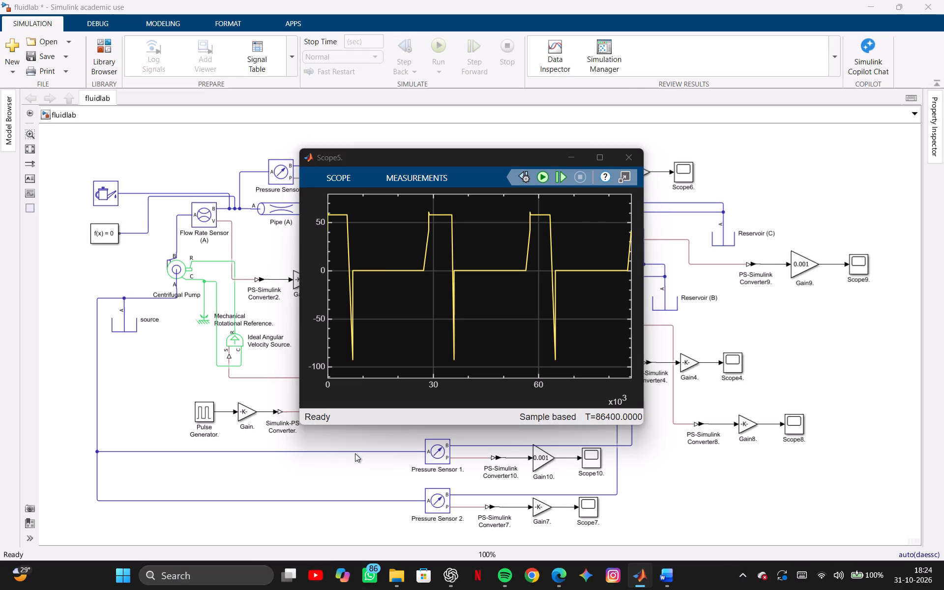
{"action": "left_click", "coordinate": [627, 165]}
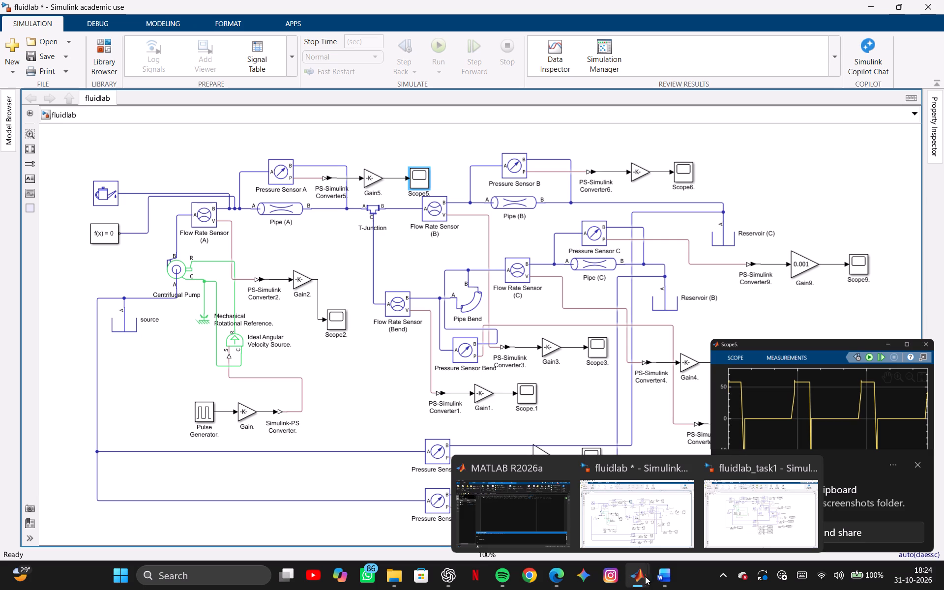
Return to the Word report, paste the Scope5 screenshot under "Pressure rate reading across pipe A:", and dismiss the screenshot notification.
{"action": "left_click", "coordinate": [658, 575]}
{"action": "key", "text": "ctrl+v"}
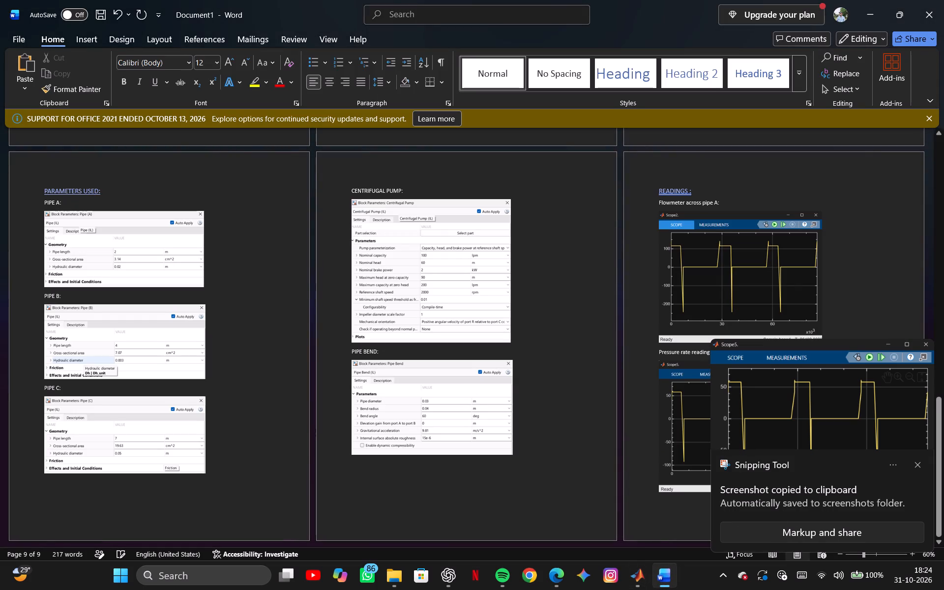
{"action": "left_click", "coordinate": [918, 463]}
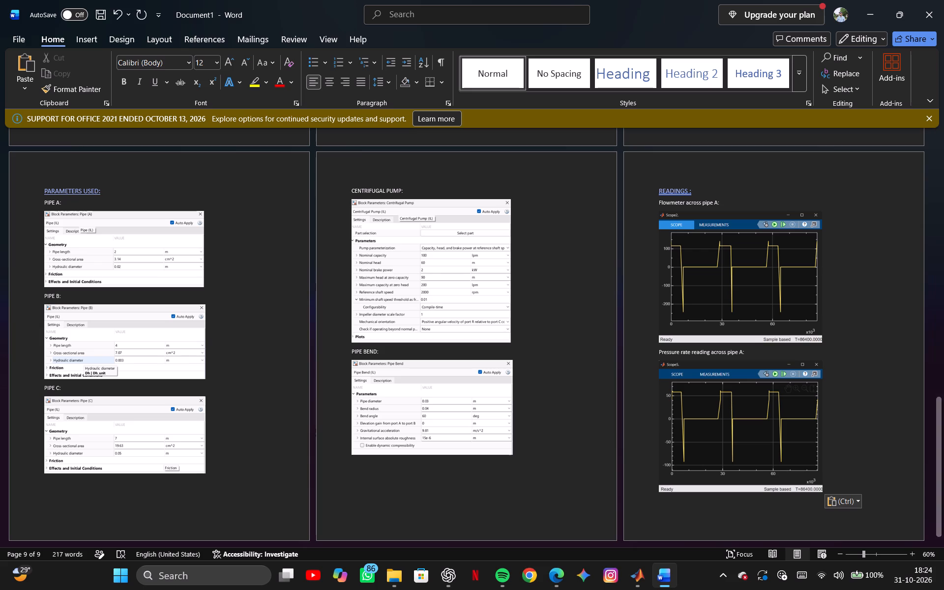
Start a new page after the Scope5 screenshot and add the label "Flowmeter across pipe B:" with an empty line under it.
{"action": "key", "text": "ctrl+Return"}
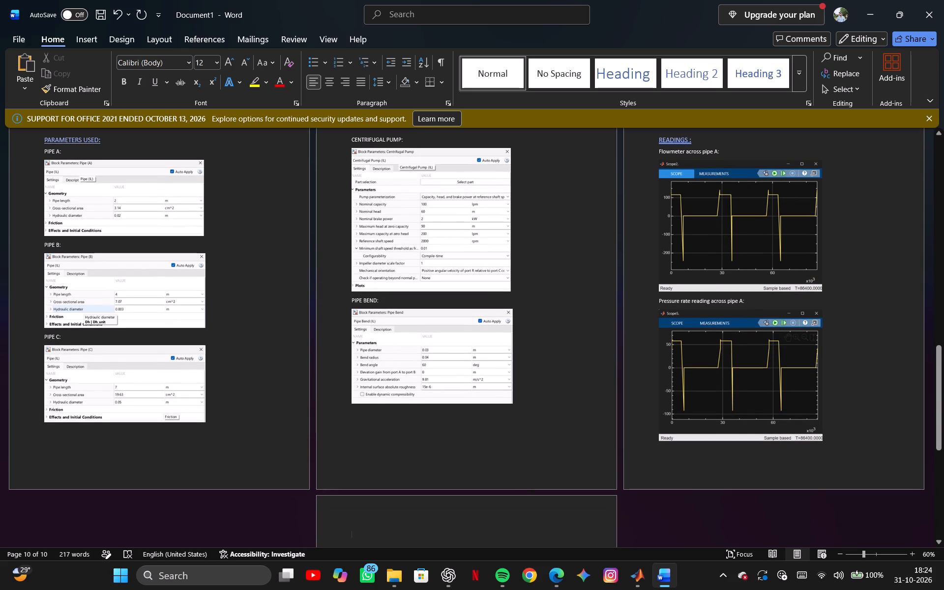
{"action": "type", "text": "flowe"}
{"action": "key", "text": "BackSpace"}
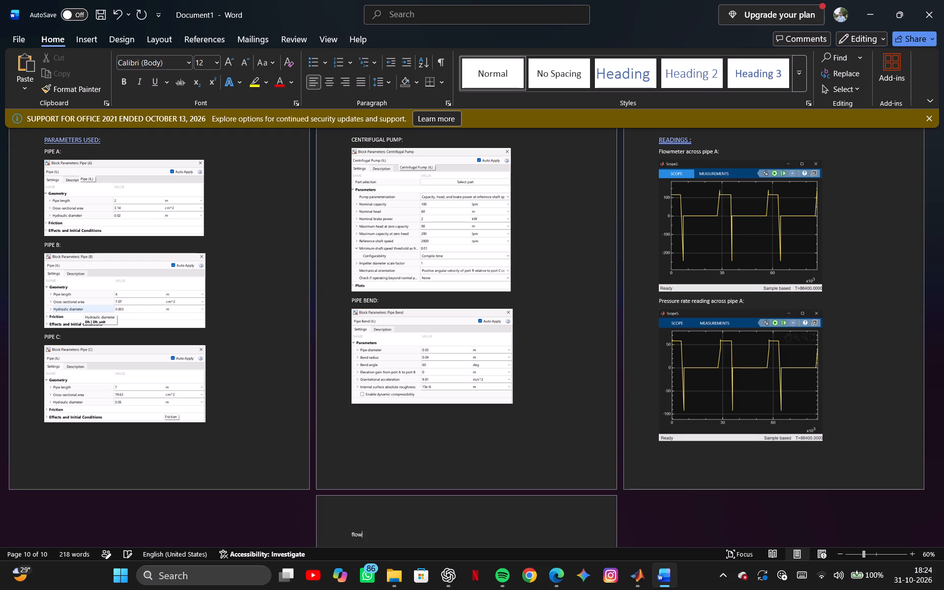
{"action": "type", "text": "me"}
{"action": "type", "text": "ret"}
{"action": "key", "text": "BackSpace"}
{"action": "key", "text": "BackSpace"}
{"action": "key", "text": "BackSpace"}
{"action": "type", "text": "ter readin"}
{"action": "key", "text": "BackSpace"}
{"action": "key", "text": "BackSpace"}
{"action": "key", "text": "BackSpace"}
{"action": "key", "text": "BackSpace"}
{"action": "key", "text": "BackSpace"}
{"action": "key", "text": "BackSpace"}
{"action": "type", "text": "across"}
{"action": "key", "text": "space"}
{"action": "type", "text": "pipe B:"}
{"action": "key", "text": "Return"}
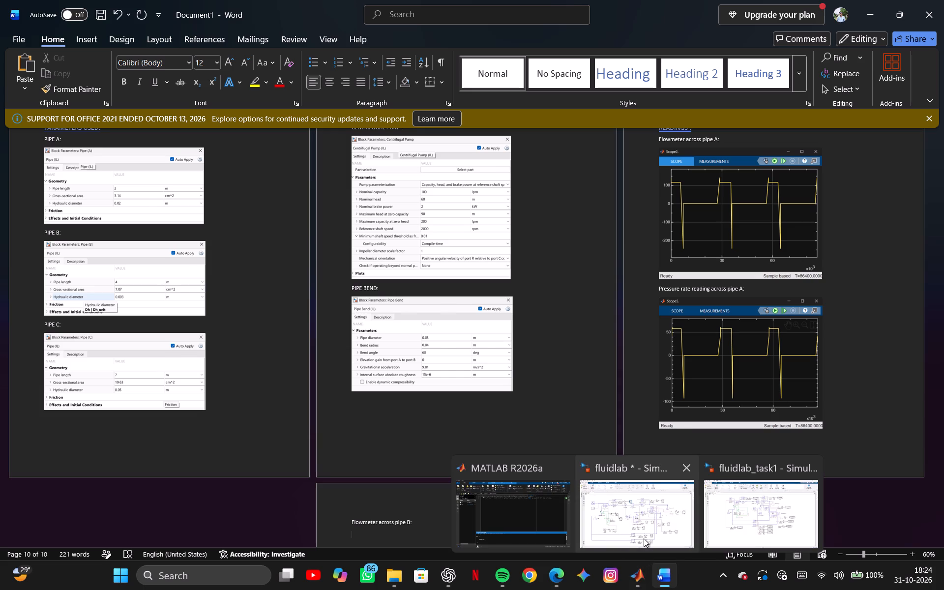
Switch to the fluidlab Simulink model, open Scope3 and capture a screenshot of its whole plot window.
{"action": "left_click", "coordinate": [644, 538]}
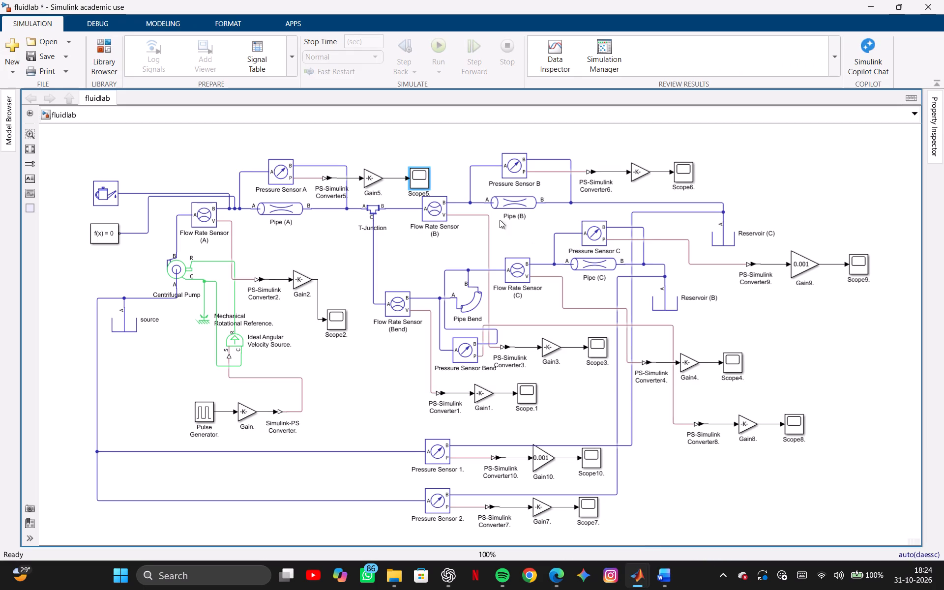
{"action": "left_click", "coordinate": [513, 206]}
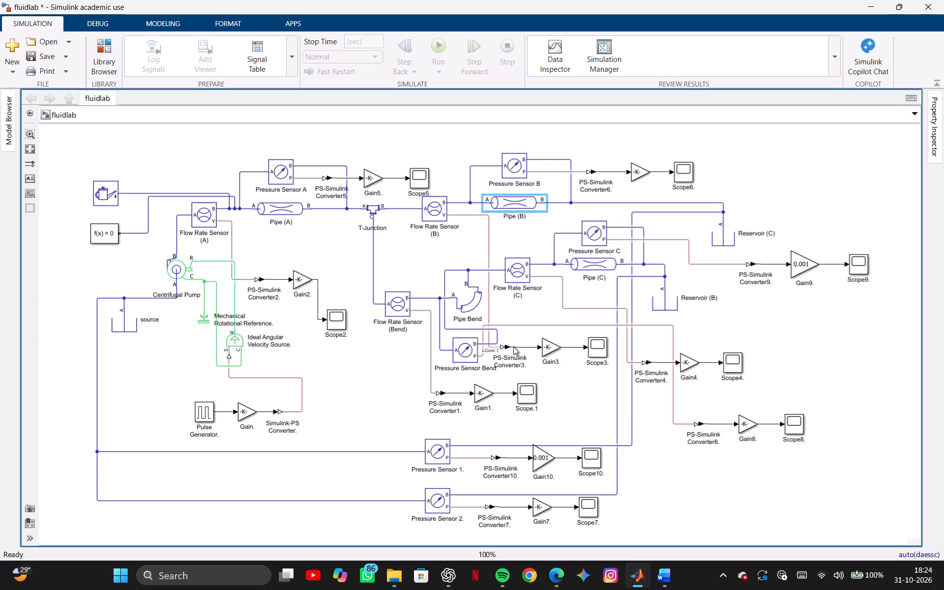
{"action": "double_click", "coordinate": [590, 346]}
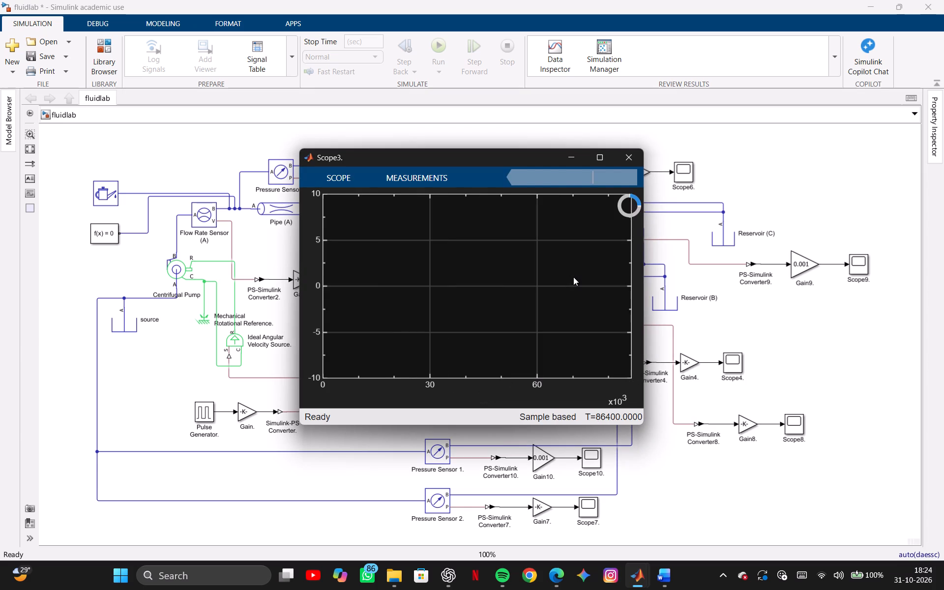
{"action": "key", "text": "Print"}
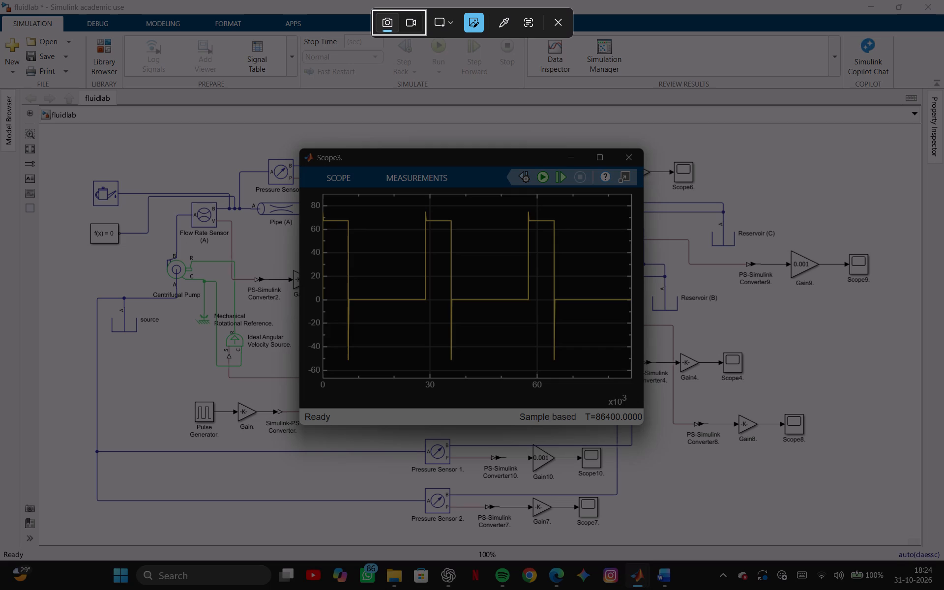
{"action": "left_click_drag", "start_coordinate": [302, 150], "coordinate": [627, 405]}
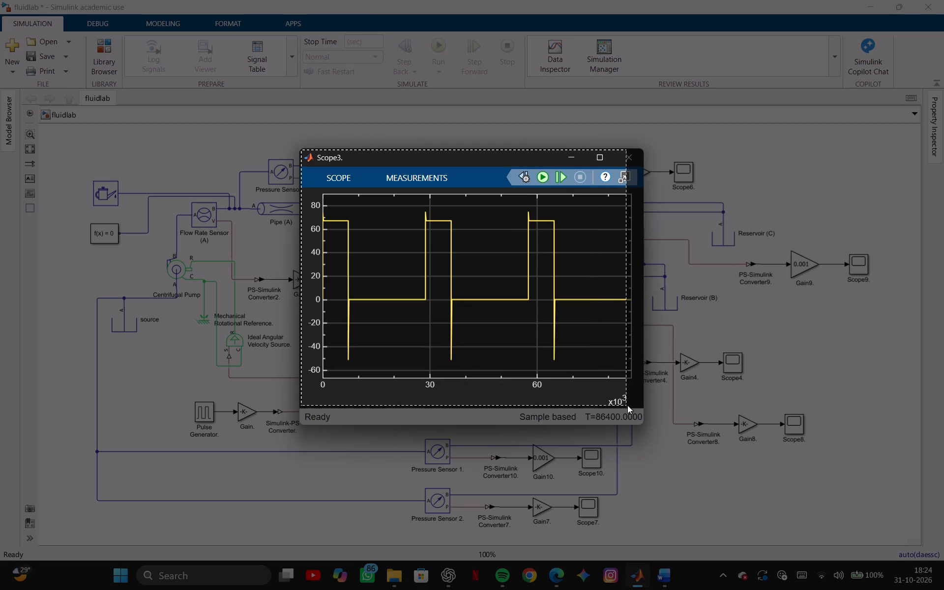
{"action": "left_click_drag", "start_coordinate": [627, 405], "coordinate": [642, 423]}
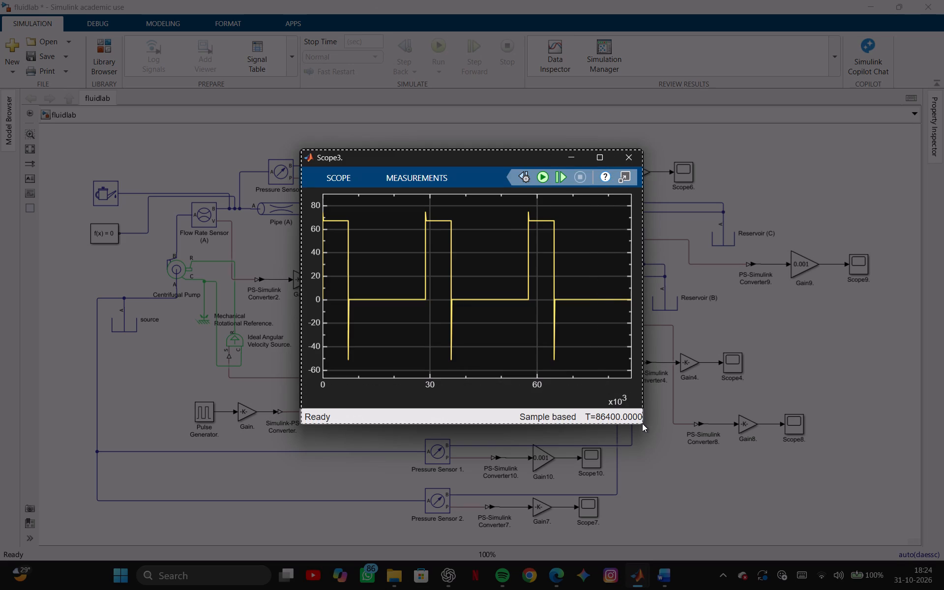
{"action": "left_click_drag", "start_coordinate": [642, 423], "coordinate": [642, 422]}
{"action": "left_click", "coordinate": [351, 452]}
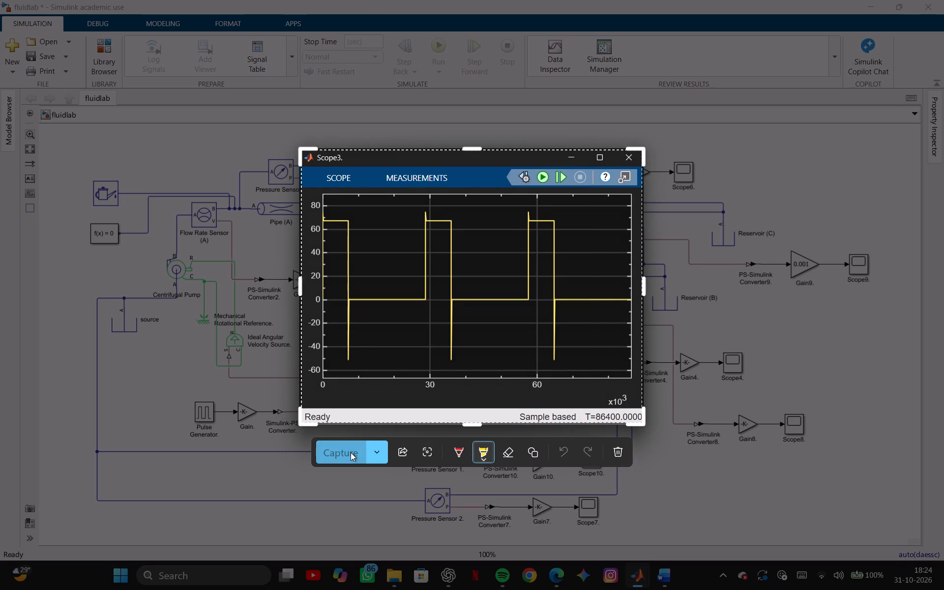
Return to the Word report and paste the Scope3 screenshot under "Flowmeter across pipe B:".
{"action": "left_click", "coordinate": [679, 576]}
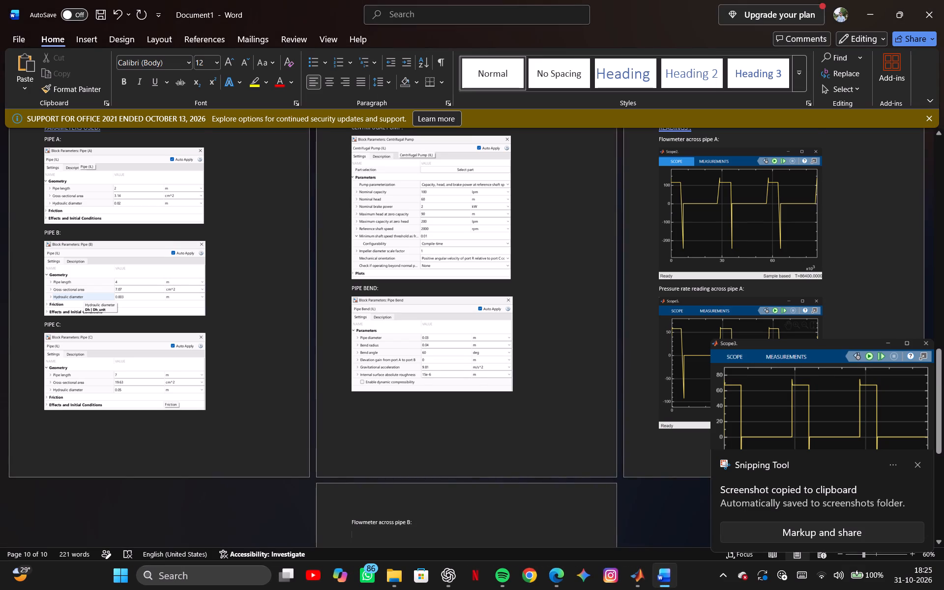
{"action": "key", "text": "ctrl+v"}
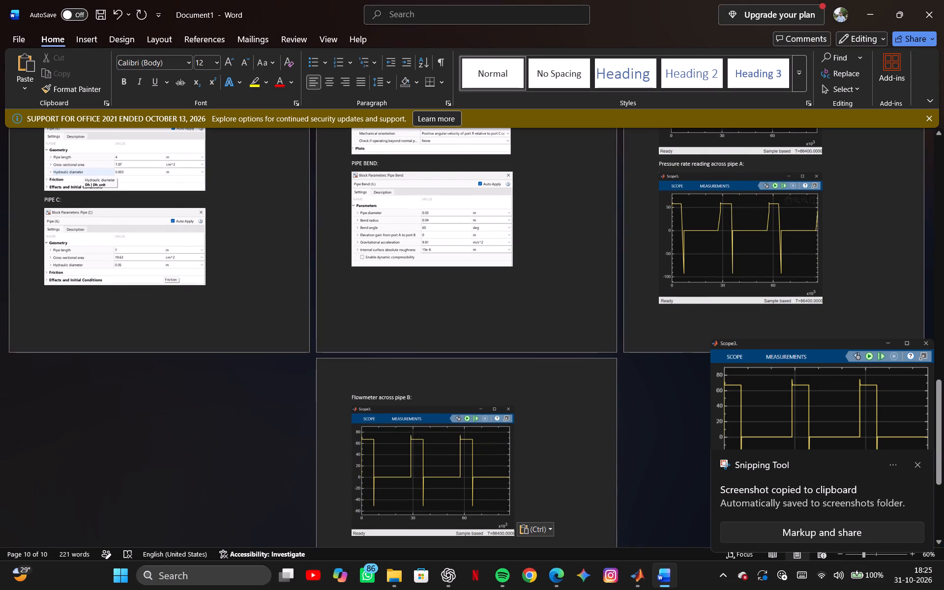
Add the label "Pressure rate reading across pipe B:" below the Scope3 screenshot, with an empty line under it.
{"action": "key", "text": "Return"}
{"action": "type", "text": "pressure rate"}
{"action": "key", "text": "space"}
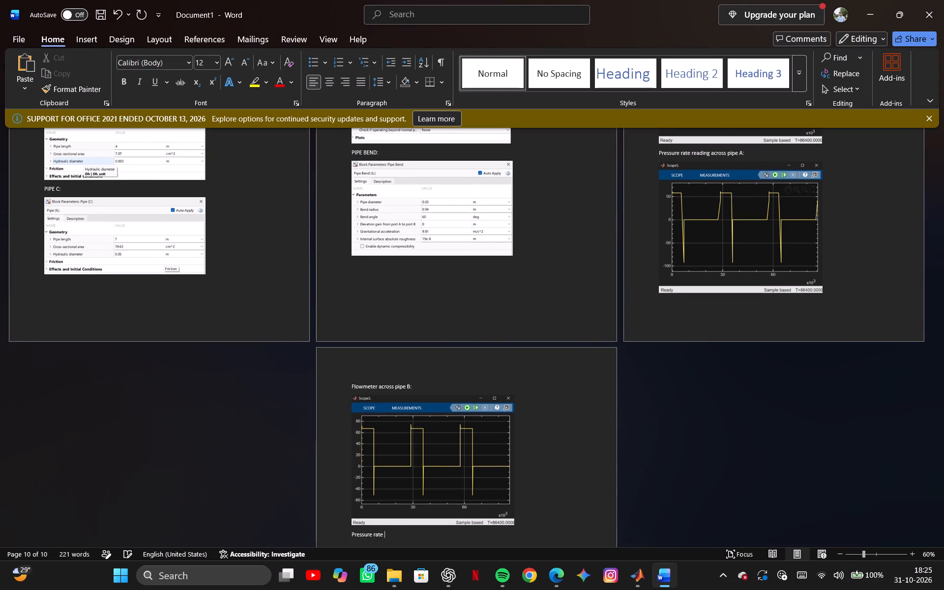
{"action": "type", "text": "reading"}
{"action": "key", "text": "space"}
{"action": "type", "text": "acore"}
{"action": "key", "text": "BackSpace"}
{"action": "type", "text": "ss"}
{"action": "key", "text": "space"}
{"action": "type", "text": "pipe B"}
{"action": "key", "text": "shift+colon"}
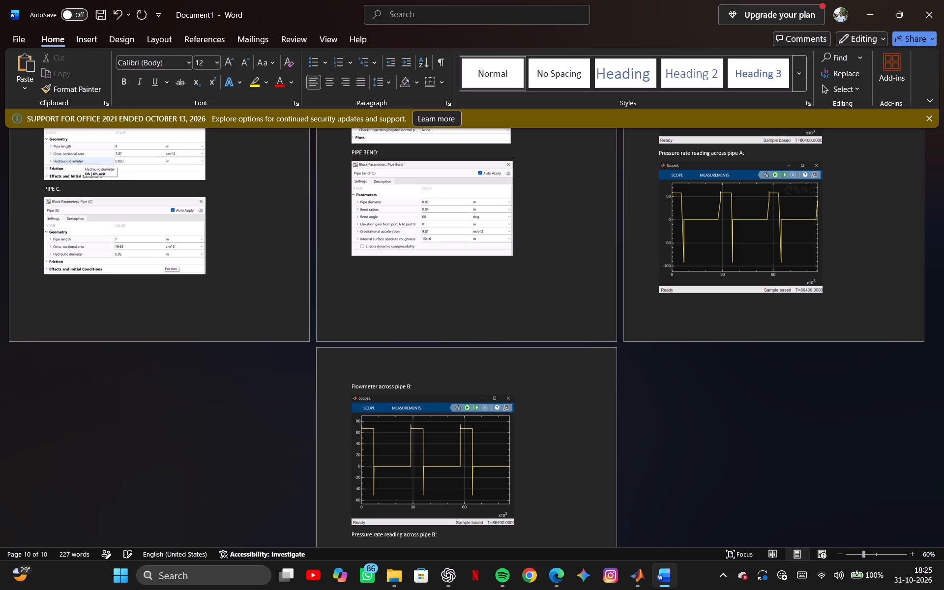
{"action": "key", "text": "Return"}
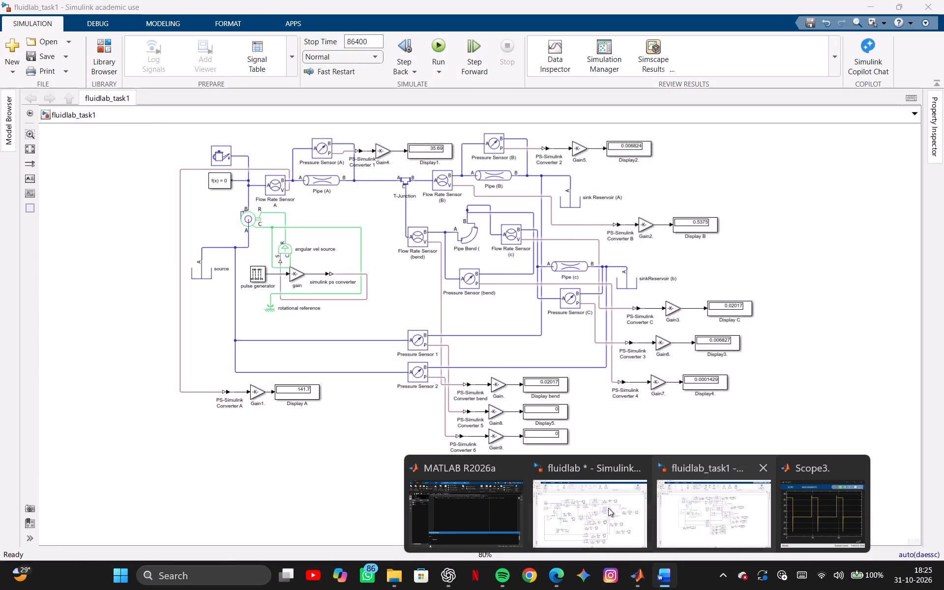
Switch to the fluidlab Simulink model, open Scope6 and capture a screenshot of its whole plot window.
{"action": "left_click", "coordinate": [602, 507]}
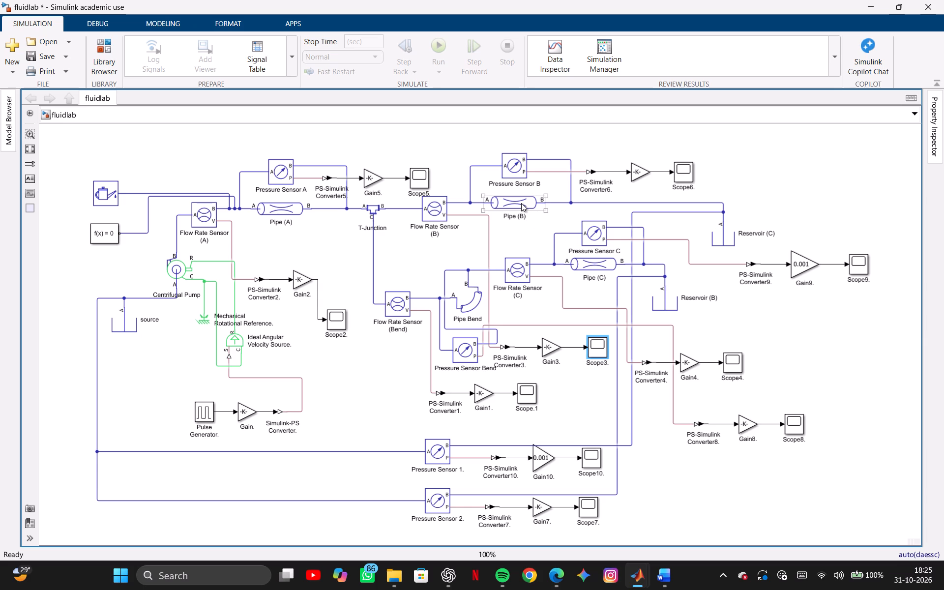
{"action": "double_click", "coordinate": [680, 167]}
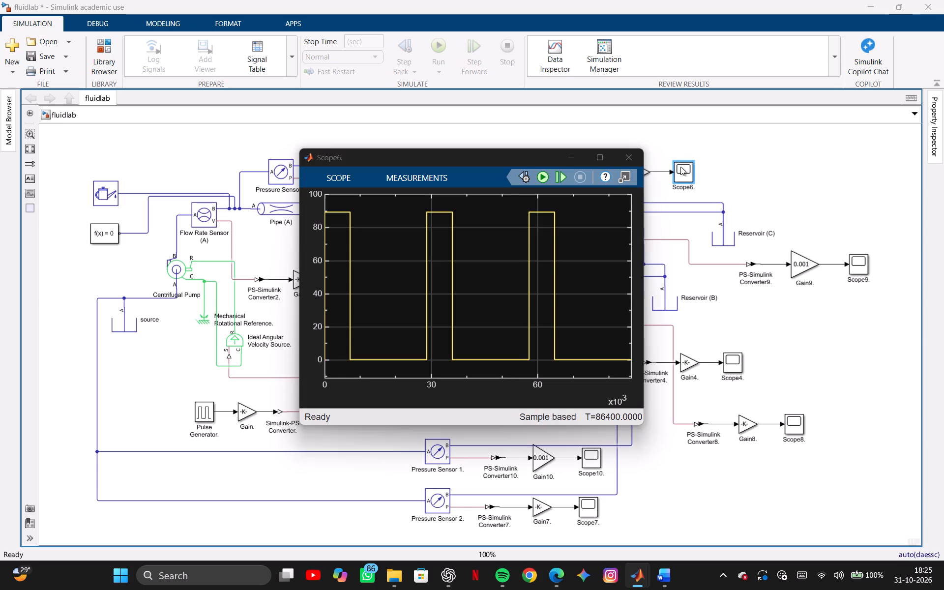
{"action": "key", "text": "Print"}
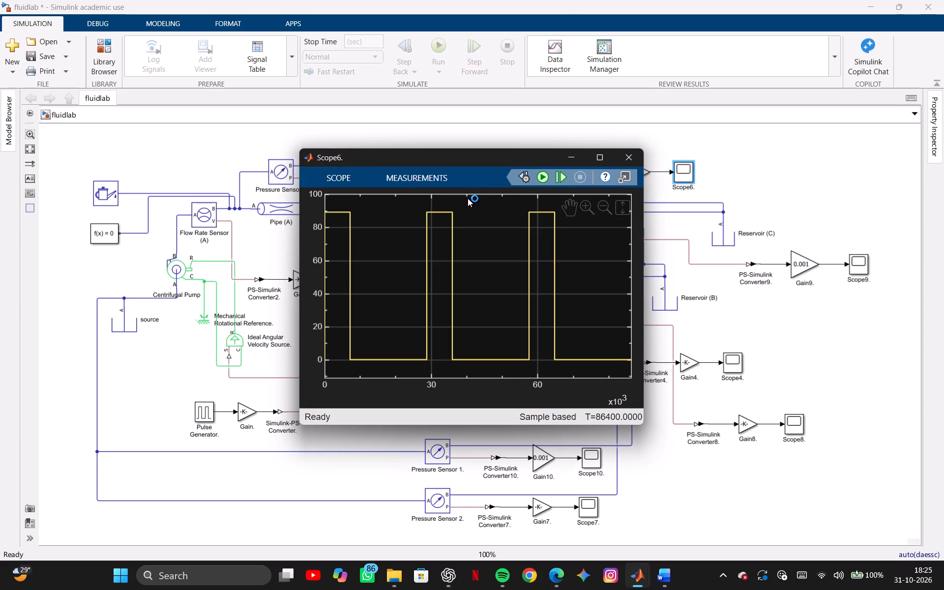
{"action": "left_click_drag", "start_coordinate": [302, 150], "coordinate": [615, 431]}
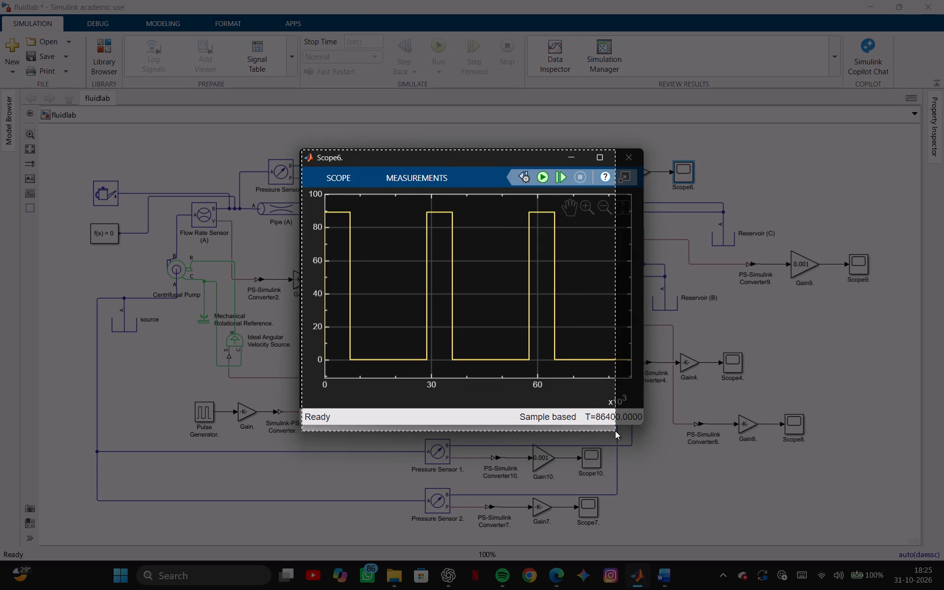
{"action": "left_click_drag", "start_coordinate": [615, 431], "coordinate": [643, 425]}
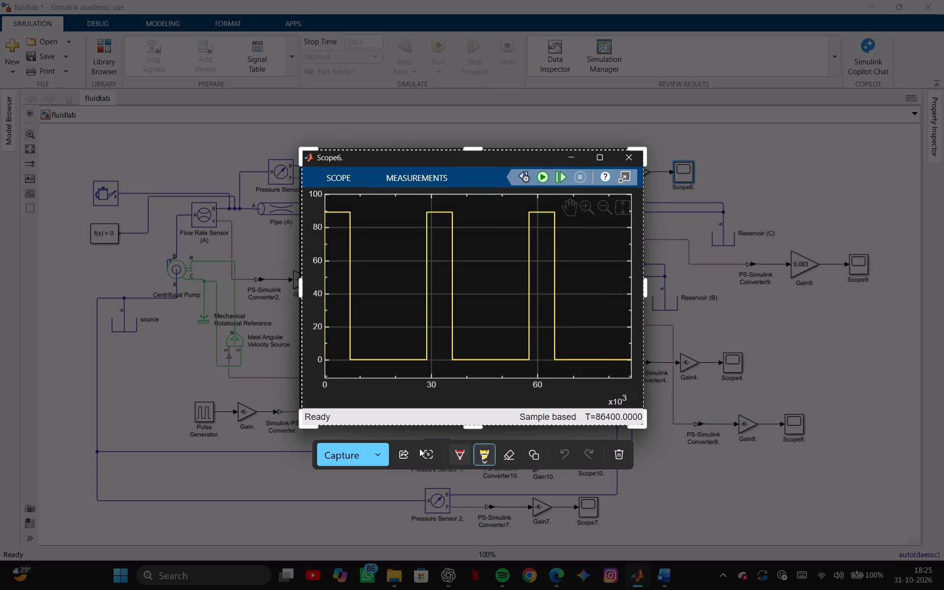
{"action": "left_click", "coordinate": [357, 455]}
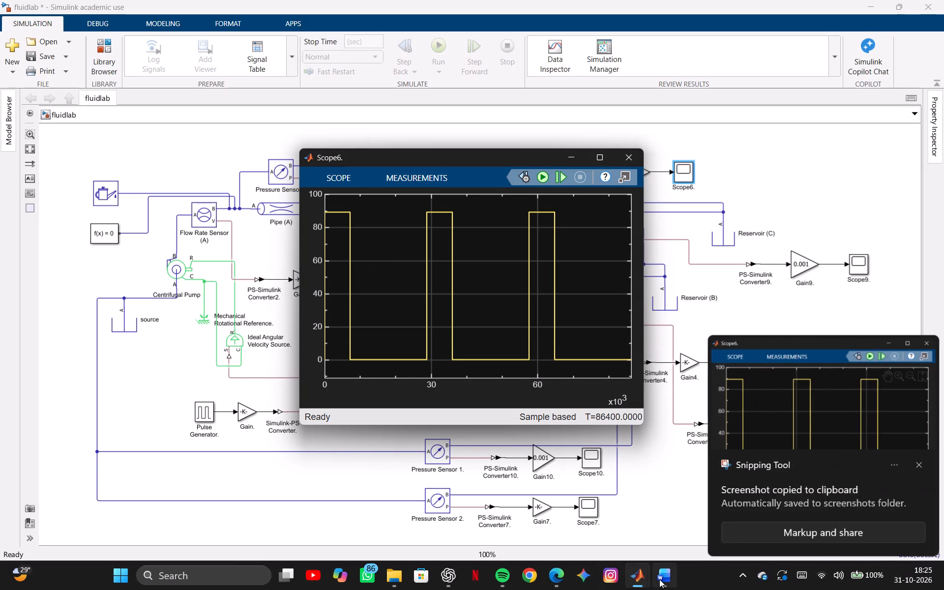
Close the Scope3 and Scope6 windows, return to the Word report and paste the Scope6 screenshot under "Pressure rate reading across pipe B:".
{"action": "left_click", "coordinate": [659, 579]}
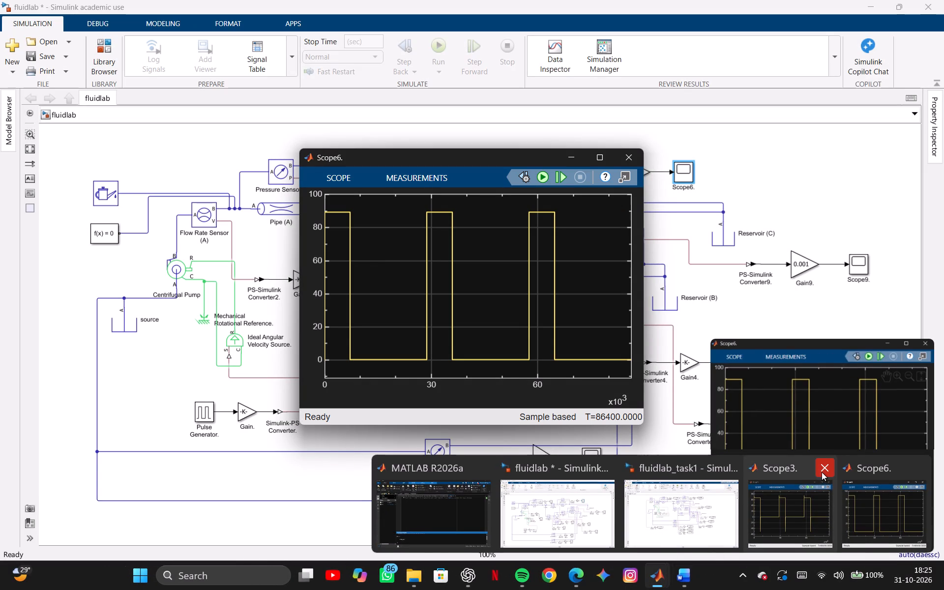
{"action": "left_click", "coordinate": [822, 472]}
{"action": "left_click", "coordinate": [881, 468]}
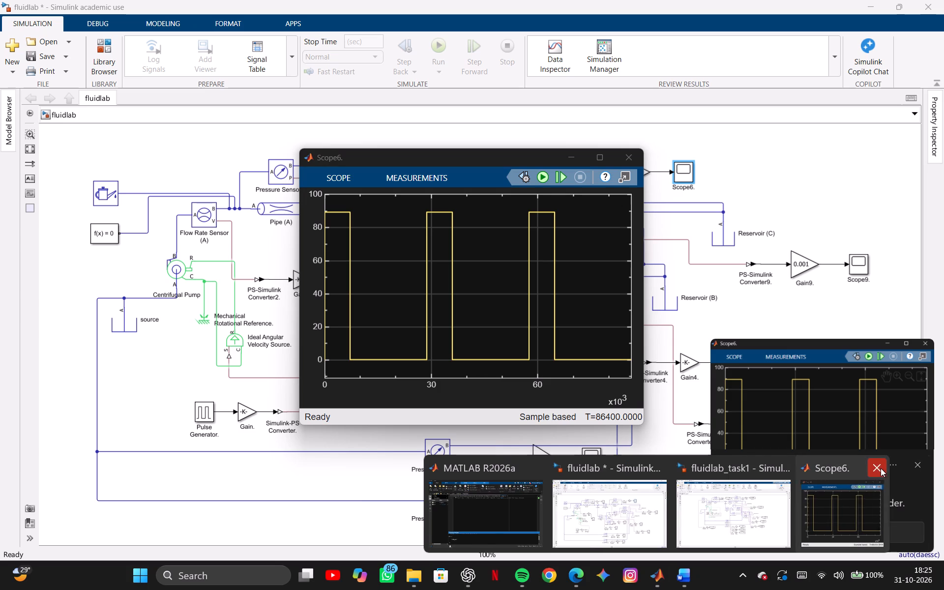
{"action": "left_click", "coordinate": [689, 577]}
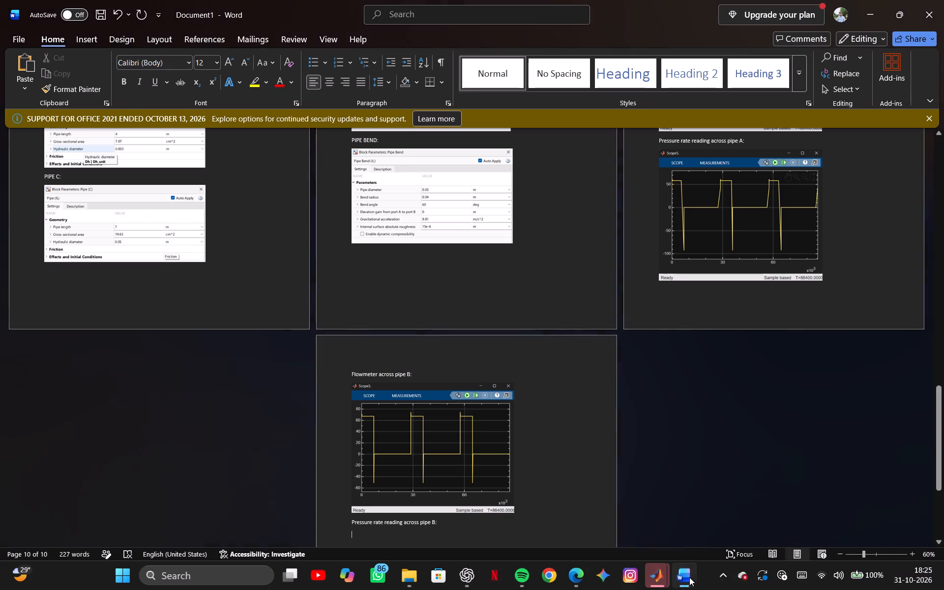
{"action": "key", "text": "ctrl+v"}
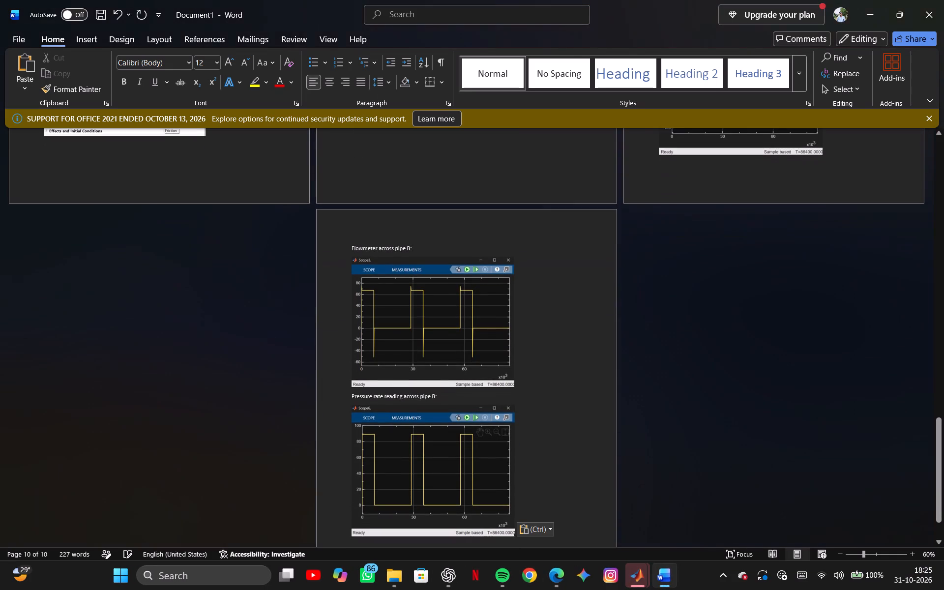
Start a new page after the Scope6 screenshot and add the label "Flowmeter across pipe C:" with an empty line under it.
{"action": "scroll", "coordinate": [547, 472], "scroll_direction": "down", "scroll_amount": 2}
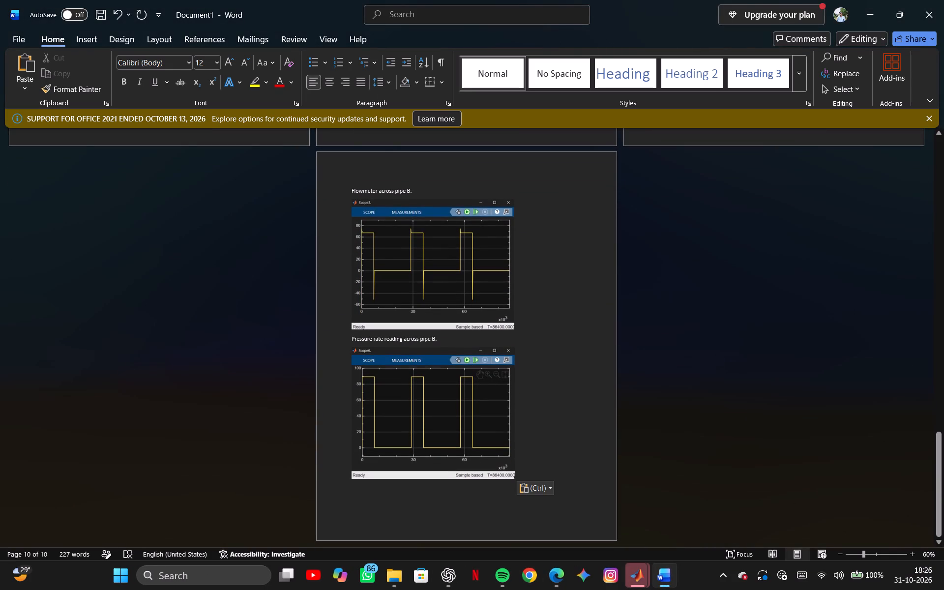
{"action": "key", "text": "ctrl+Return"}
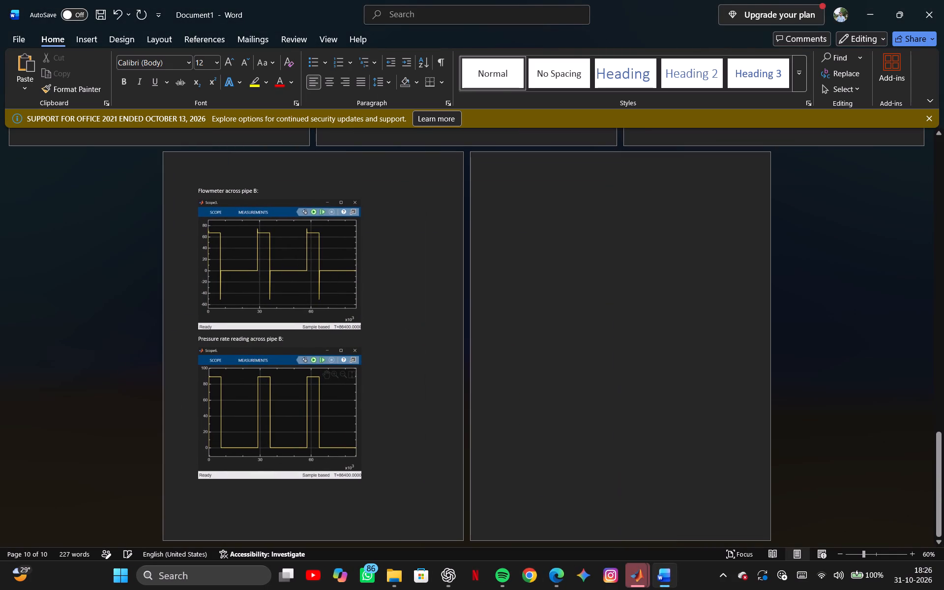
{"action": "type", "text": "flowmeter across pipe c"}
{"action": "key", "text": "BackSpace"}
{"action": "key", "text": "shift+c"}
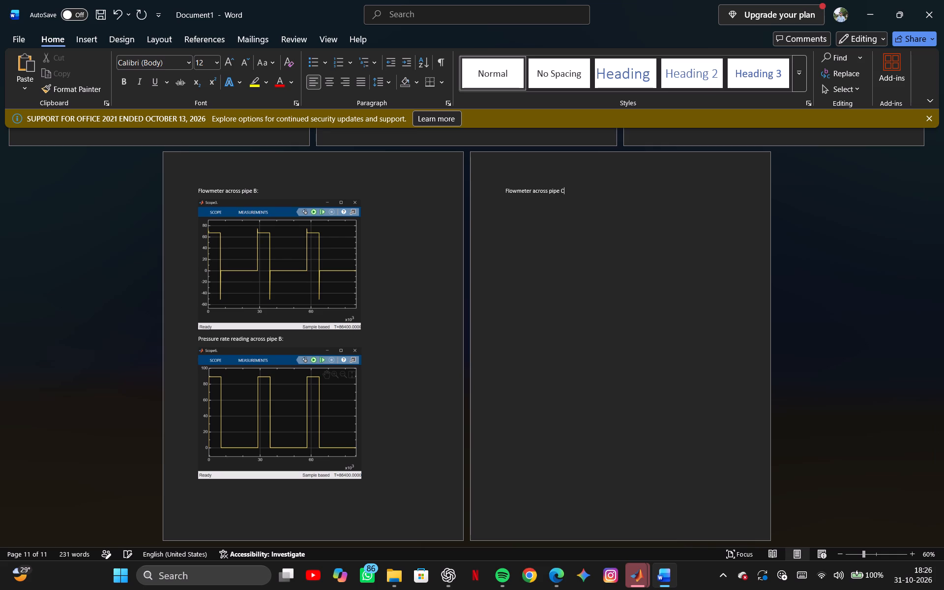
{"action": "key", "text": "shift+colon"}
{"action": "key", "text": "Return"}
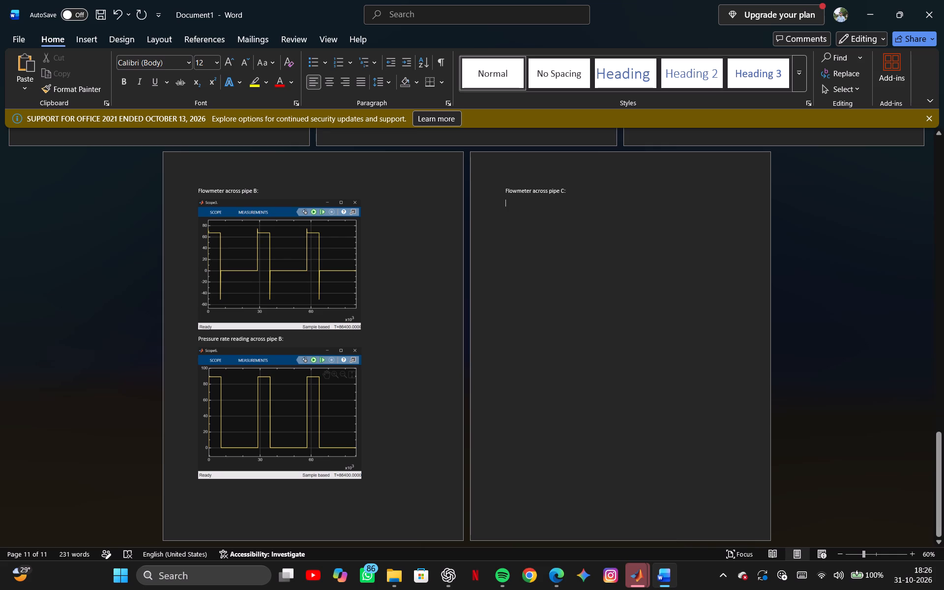
Switch to the fluidlab Simulink model, open Scope4, capture a screenshot of its whole plot window and close the scope.
{"action": "left_click", "coordinate": [655, 534]}
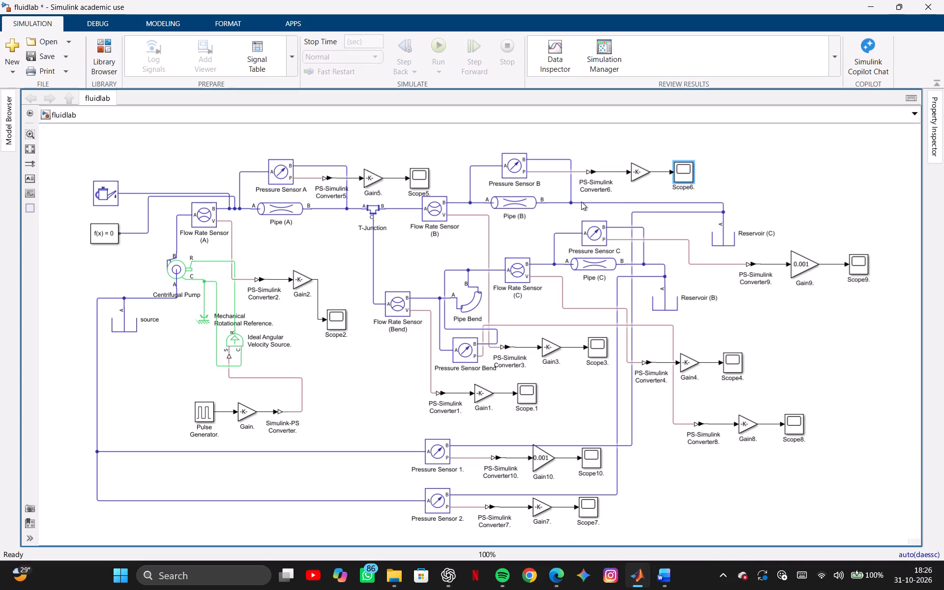
{"action": "left_click", "coordinate": [593, 263]}
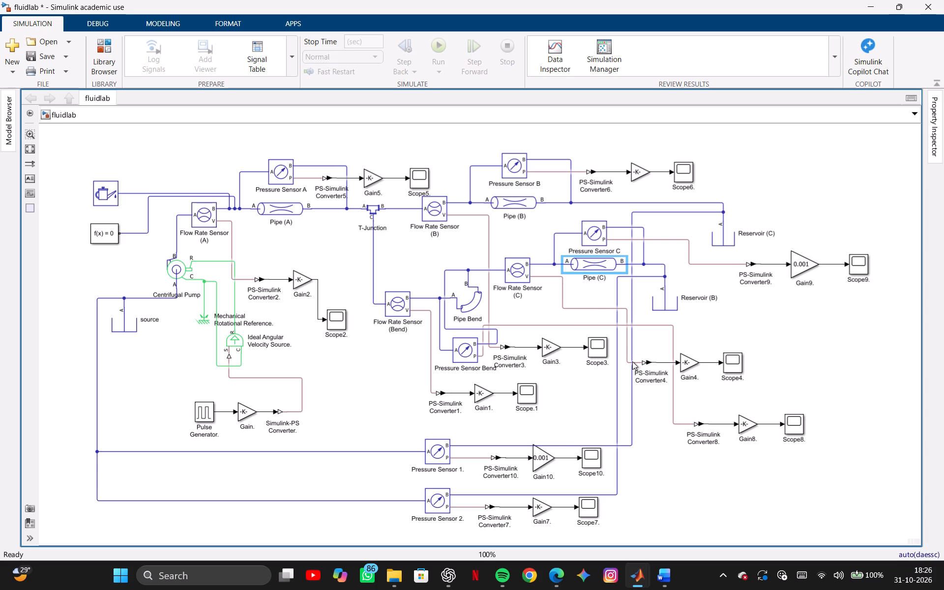
{"action": "double_click", "coordinate": [730, 360]}
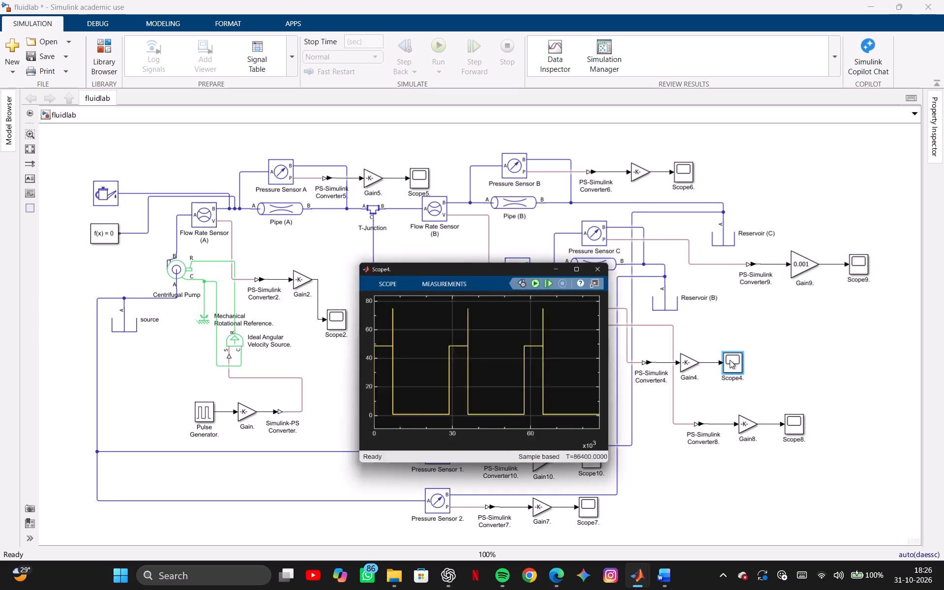
{"action": "key", "text": "Print"}
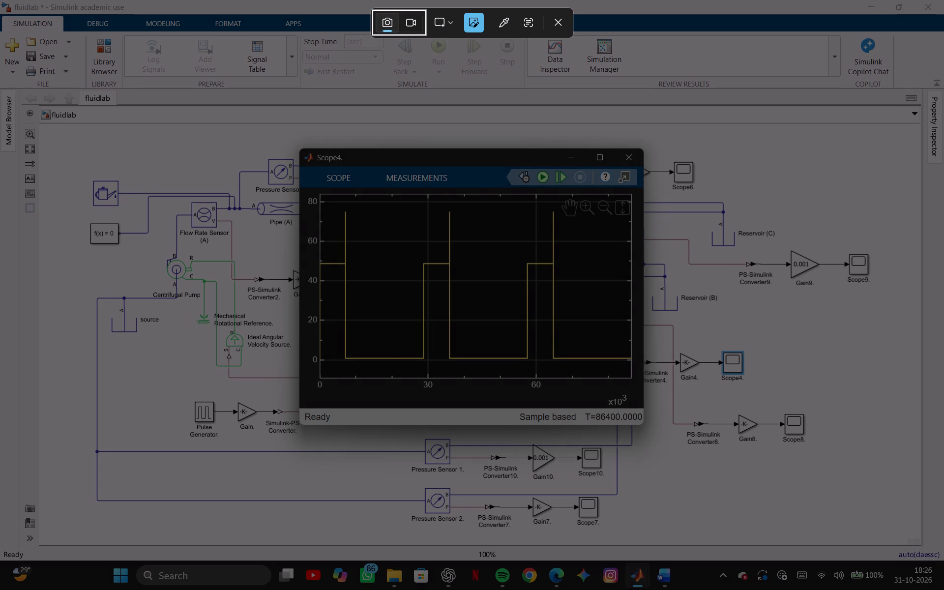
{"action": "left_click_drag", "start_coordinate": [302, 150], "coordinate": [610, 399]}
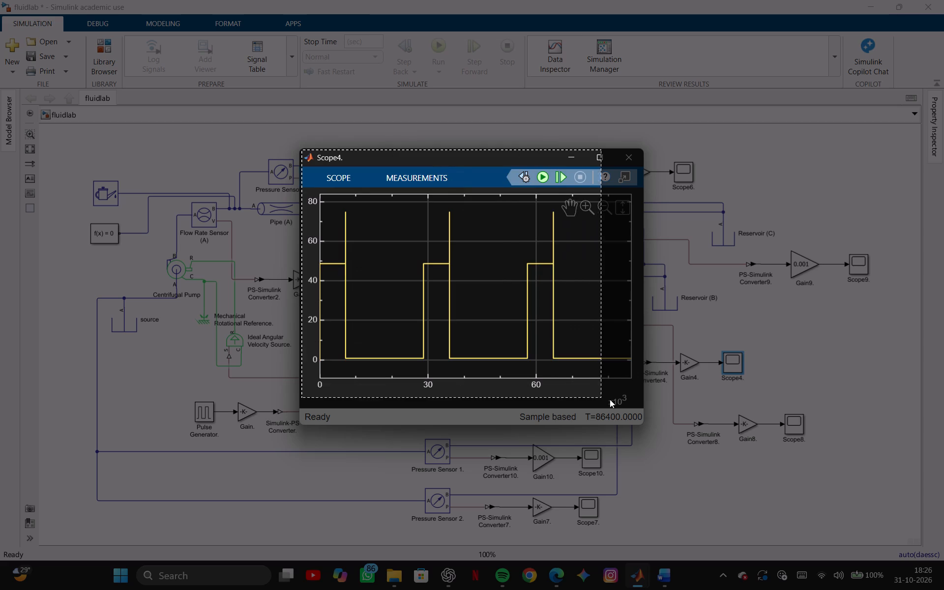
{"action": "left_click_drag", "start_coordinate": [610, 399], "coordinate": [643, 423]}
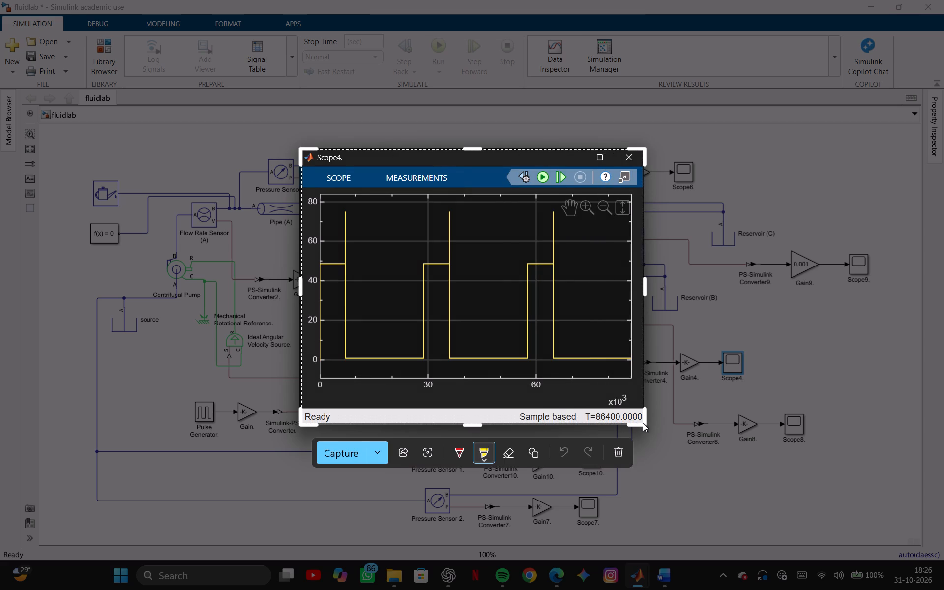
{"action": "left_click", "coordinate": [343, 452]}
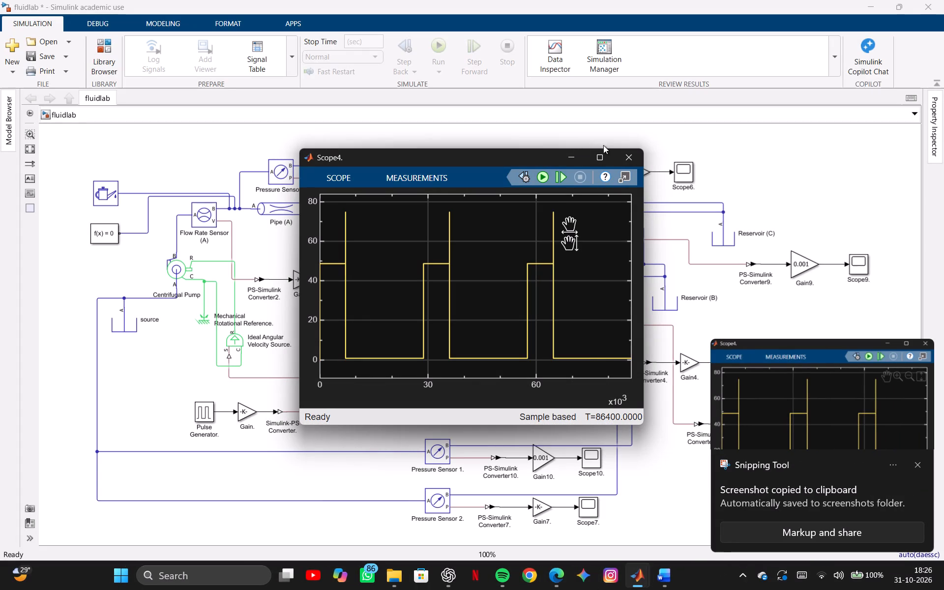
{"action": "left_click", "coordinate": [626, 157]}
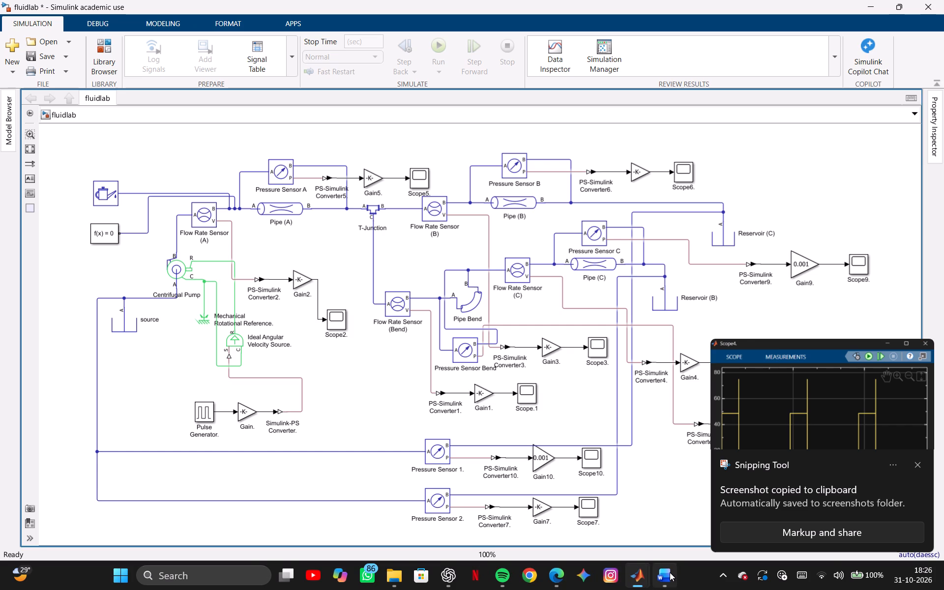
Return to the Word report and paste the Scope4 screenshot under "Flowmeter across pipe C:".
{"action": "left_click", "coordinate": [670, 572]}
{"action": "key", "text": "ctrl+v"}
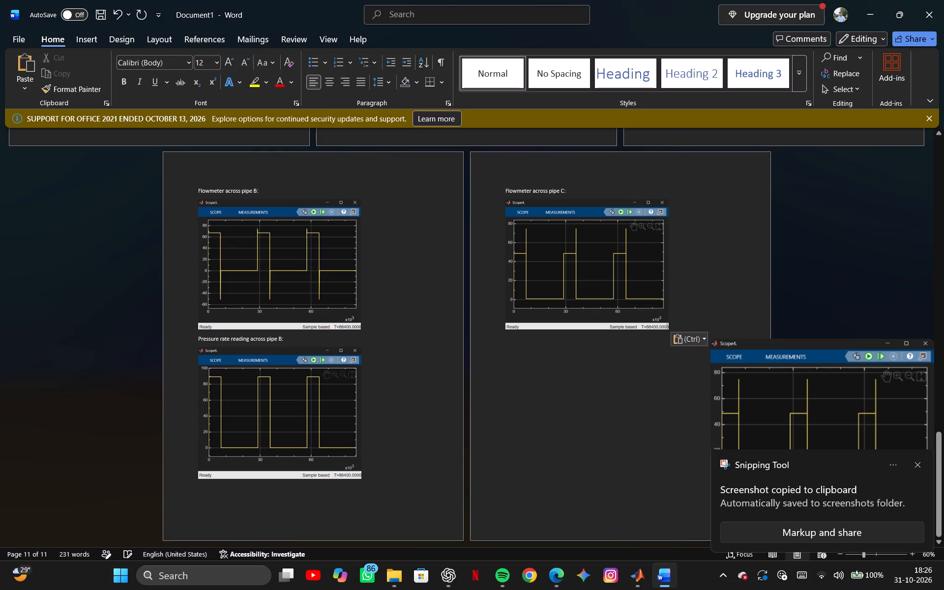
Add the label "Pressure rate reading across pipe C:" below the Scope4 screenshot, with an empty line under it.
{"action": "key", "text": "Return"}
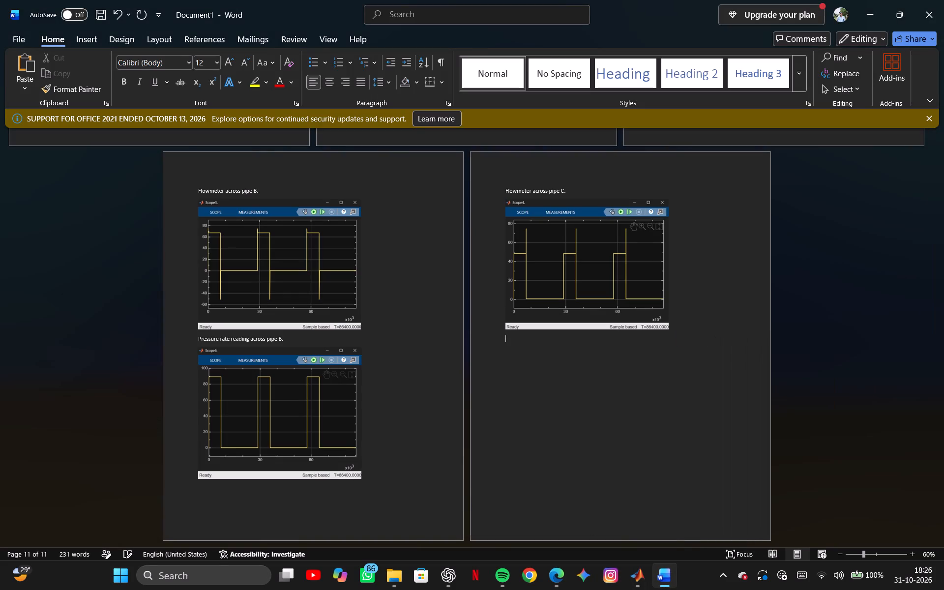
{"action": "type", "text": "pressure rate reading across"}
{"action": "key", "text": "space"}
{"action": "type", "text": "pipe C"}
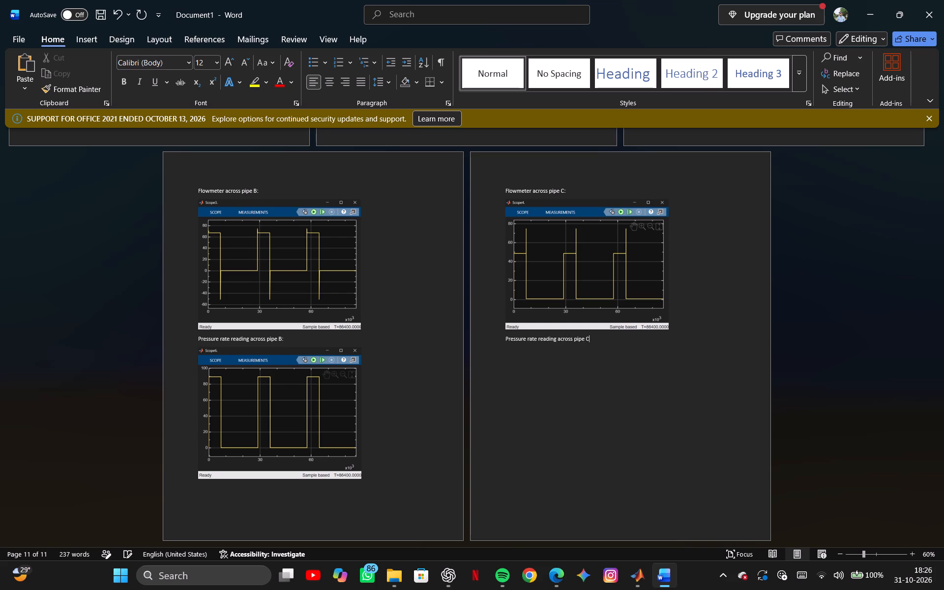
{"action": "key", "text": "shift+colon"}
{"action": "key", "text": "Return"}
Switch to the fluidlab Simulink model, open Scope9 and capture a screenshot of its whole plot window.
{"action": "left_click", "coordinate": [652, 527]}
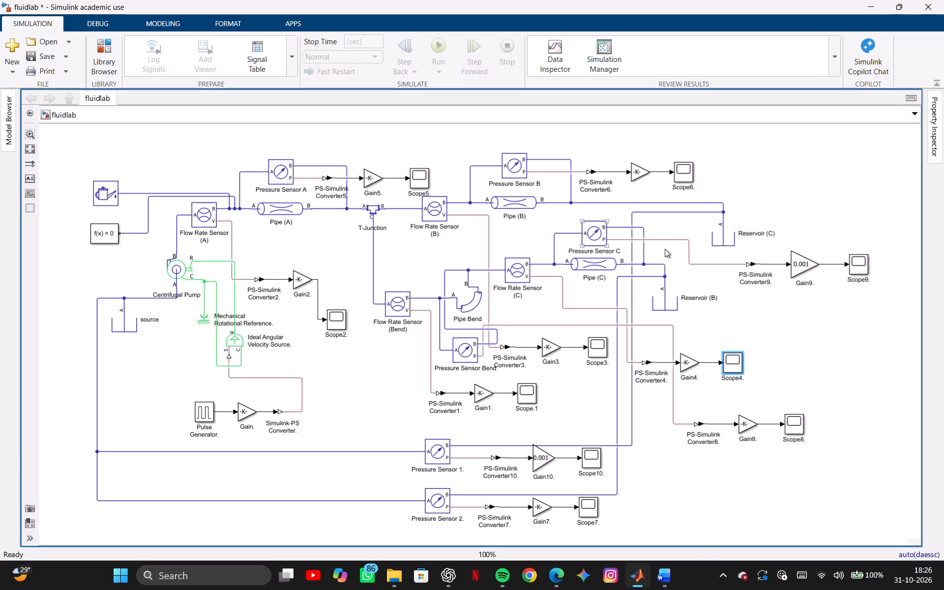
{"action": "double_click", "coordinate": [859, 266]}
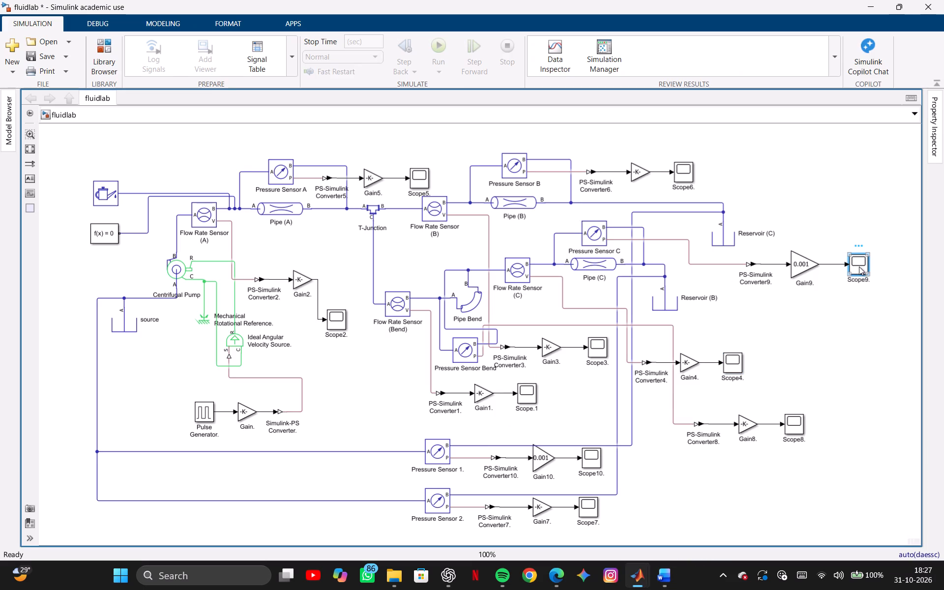
{"action": "key", "text": "Print"}
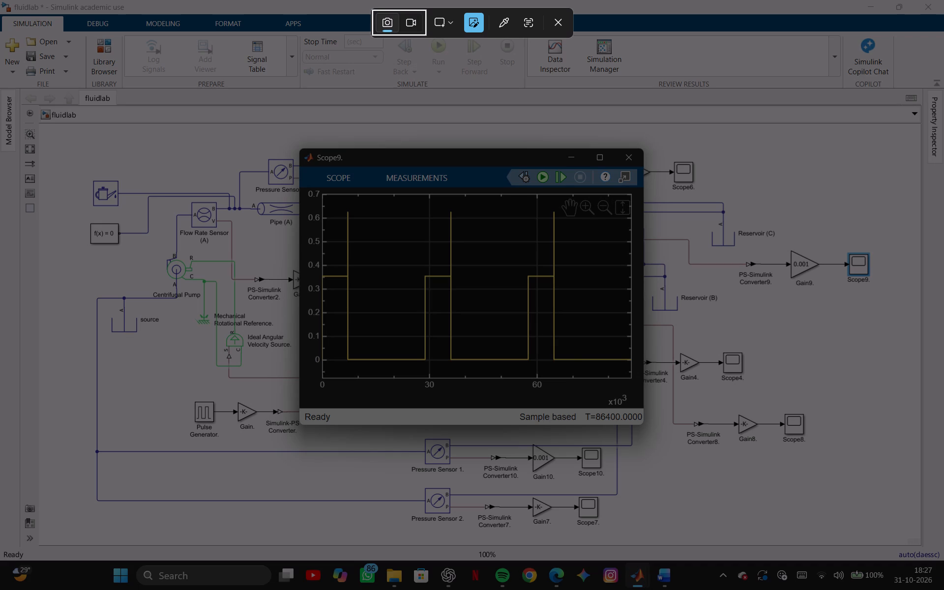
{"action": "left_click_drag", "start_coordinate": [300, 151], "coordinate": [644, 422]}
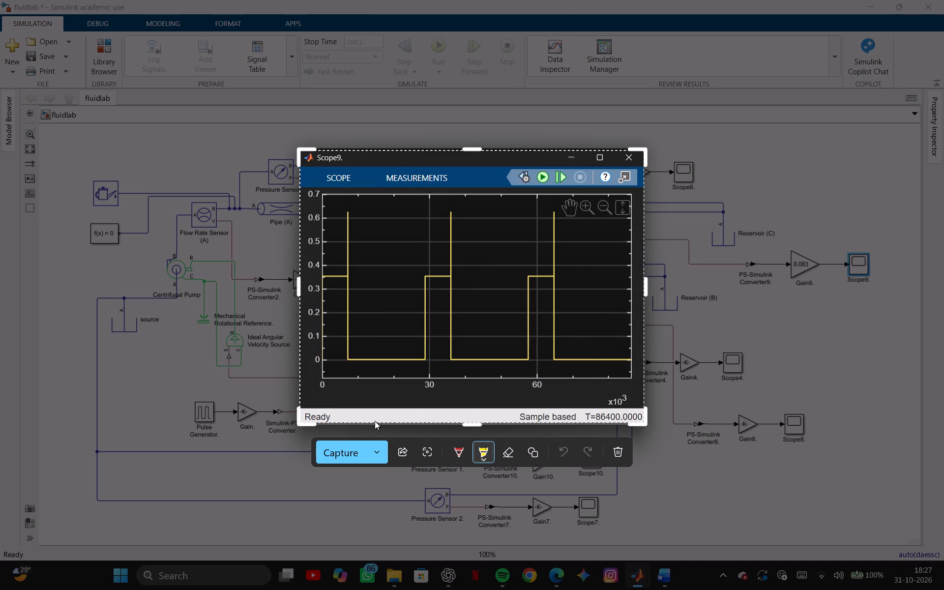
{"action": "left_click", "coordinate": [348, 453]}
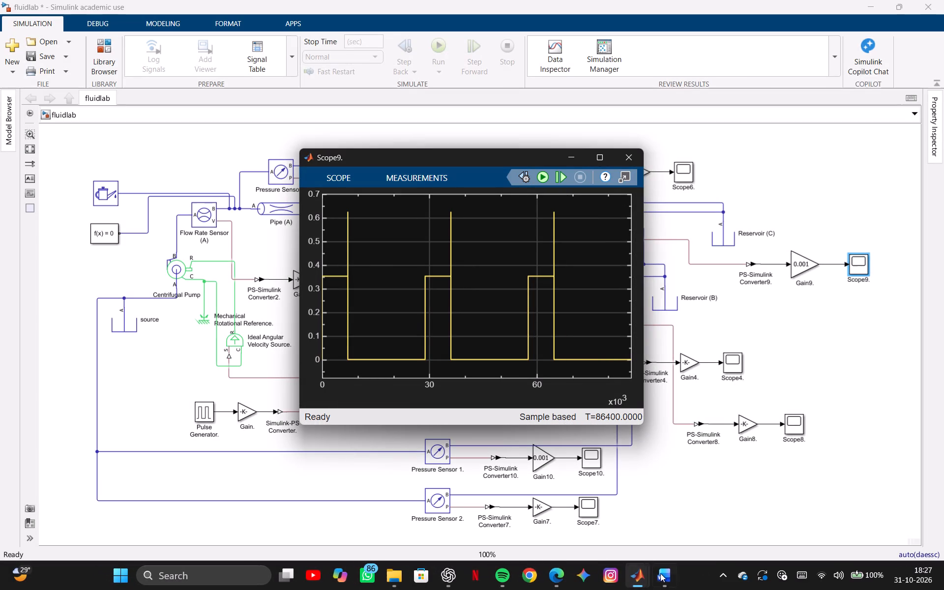
Return to the Word report and paste the Scope9 screenshot under "Pressure rate reading across pipe C:".
{"action": "left_click", "coordinate": [665, 578]}
{"action": "left_click", "coordinate": [684, 575]}
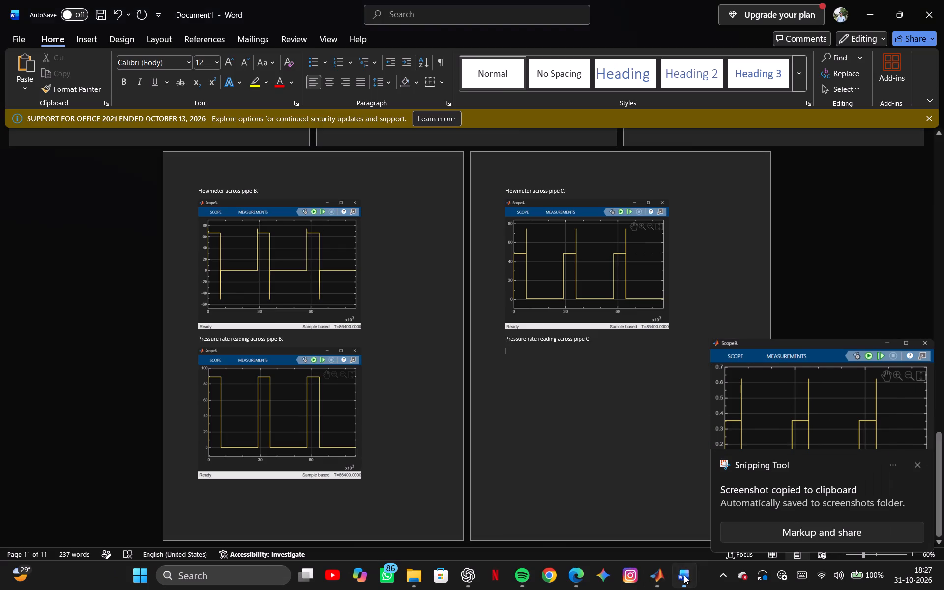
{"action": "key", "text": "ctrl+v"}
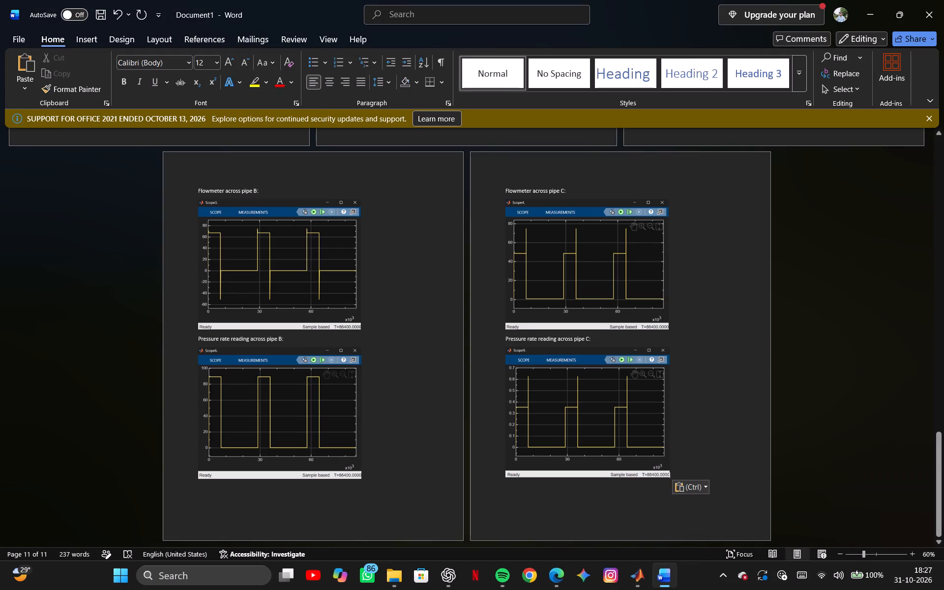
Start a new page after the Scope9 screenshot and add the label "Flowmeter across bend :" with an empty line under it.
{"action": "key", "text": "ctrl+Return"}
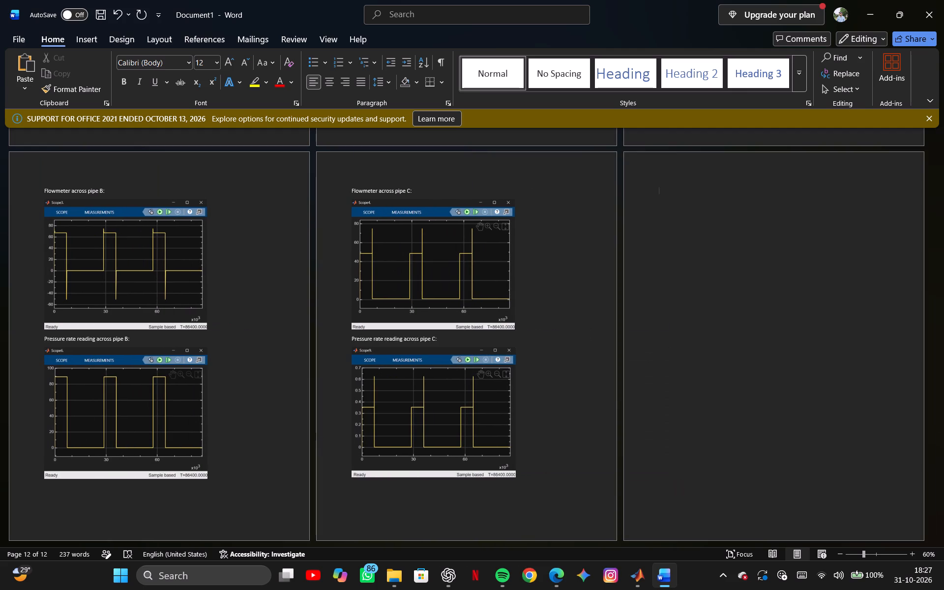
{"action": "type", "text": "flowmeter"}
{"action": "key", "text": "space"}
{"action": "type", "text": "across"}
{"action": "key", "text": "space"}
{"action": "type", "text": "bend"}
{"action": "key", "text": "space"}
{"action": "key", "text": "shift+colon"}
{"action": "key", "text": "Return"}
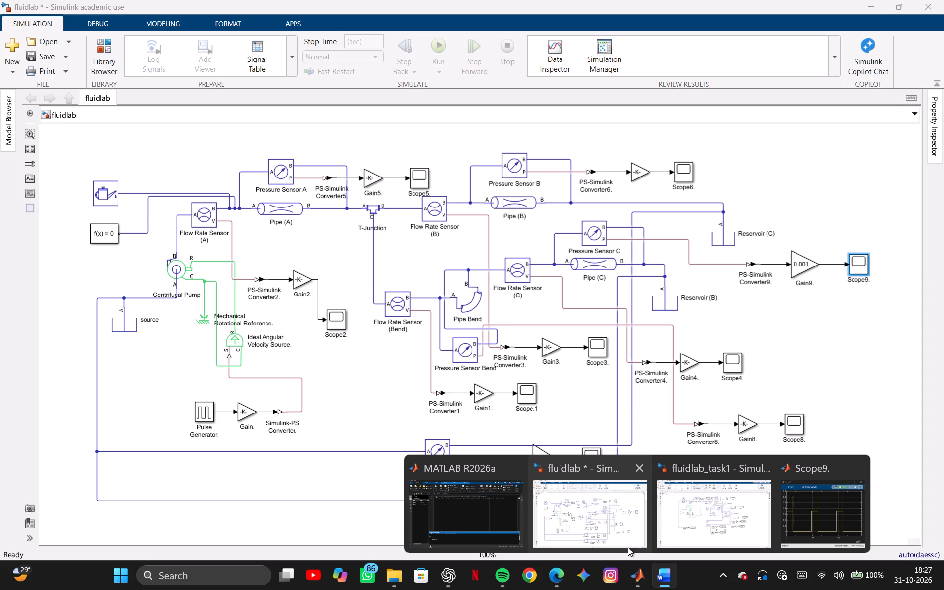
Switch to the fluidlab Simulink model, open Scope.1 and capture a screenshot of its whole plot window.
{"action": "left_click", "coordinate": [605, 528]}
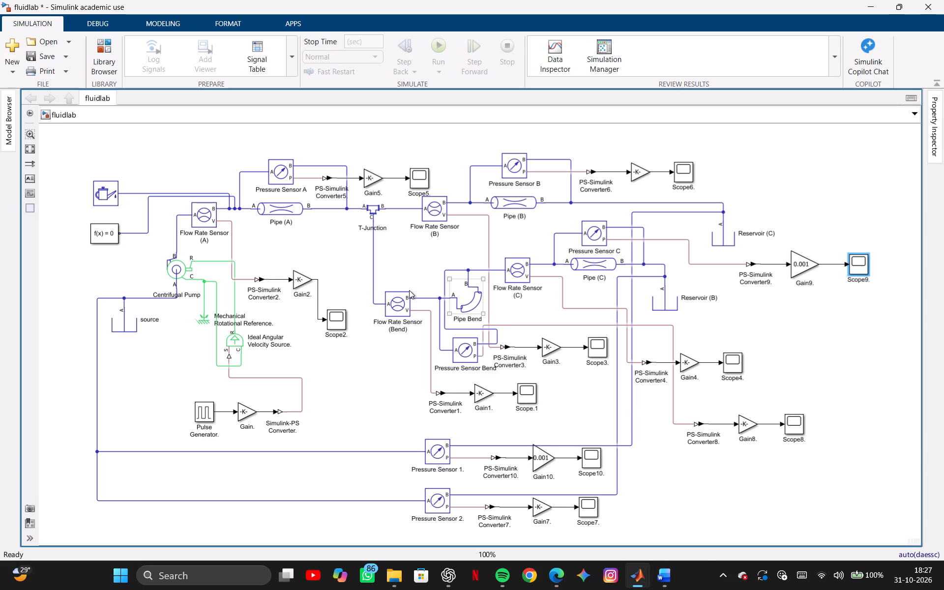
{"action": "double_click", "coordinate": [526, 394]}
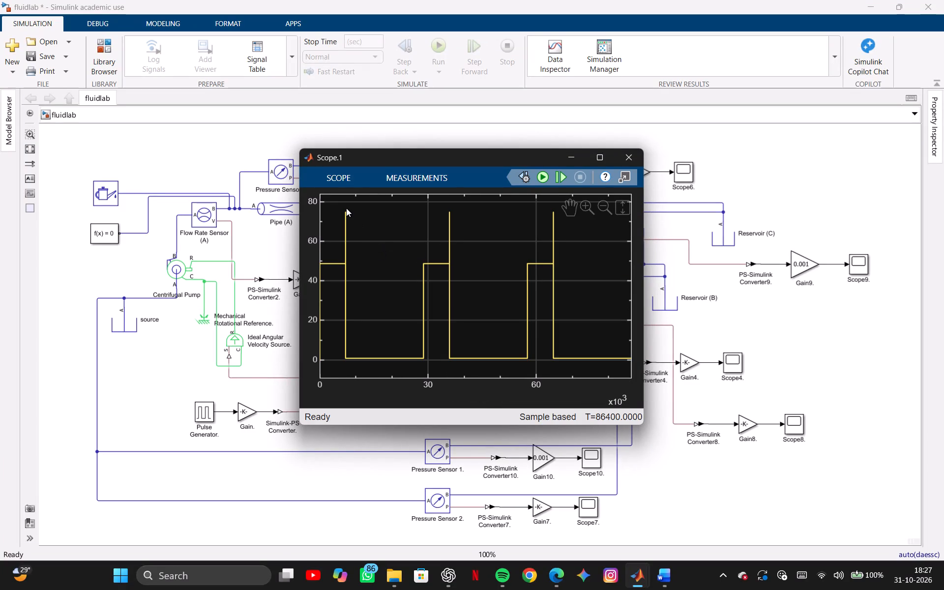
{"action": "key", "text": "Print"}
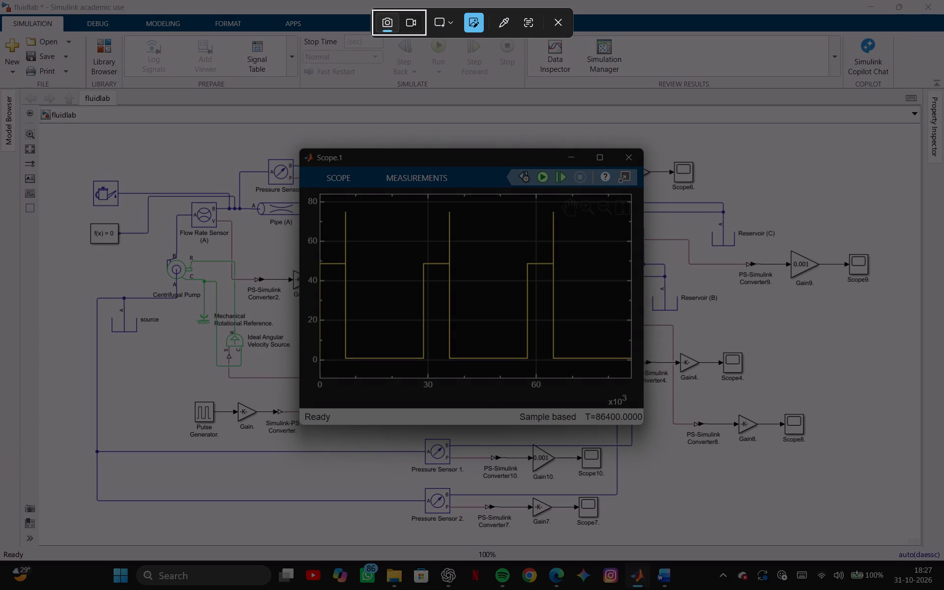
{"action": "left_click_drag", "start_coordinate": [299, 149], "coordinate": [443, 265]}
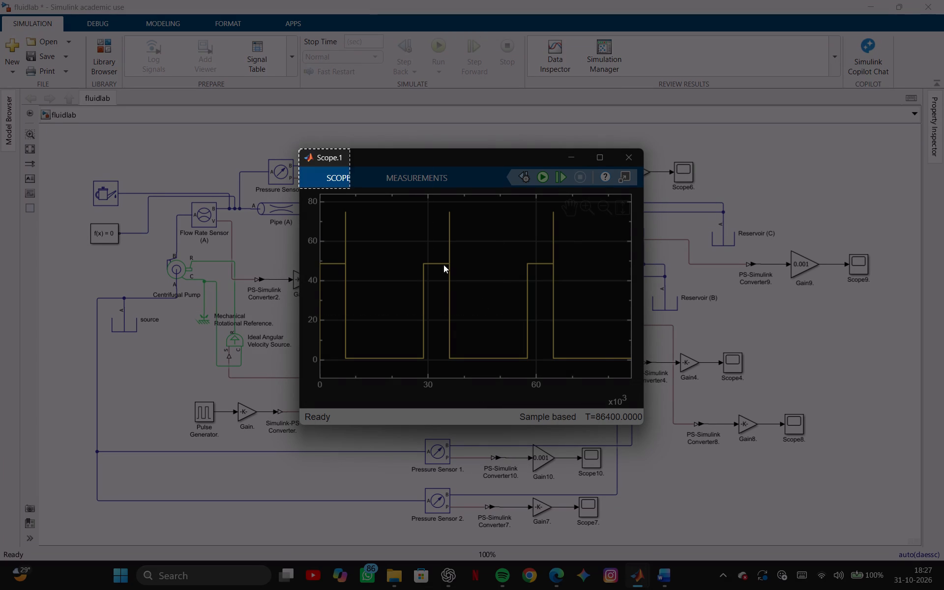
{"action": "left_click_drag", "start_coordinate": [443, 265], "coordinate": [642, 423]}
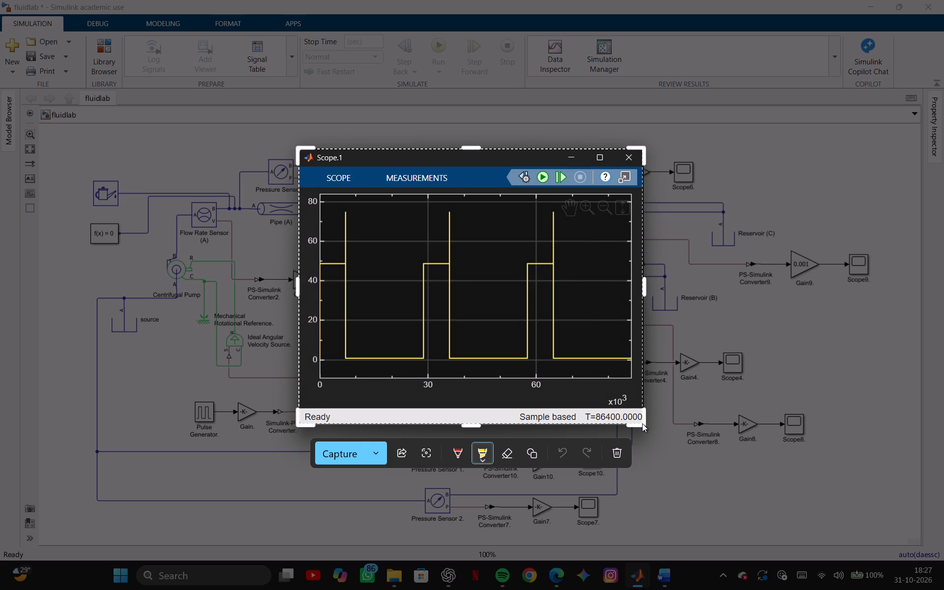
{"action": "left_click", "coordinate": [346, 457]}
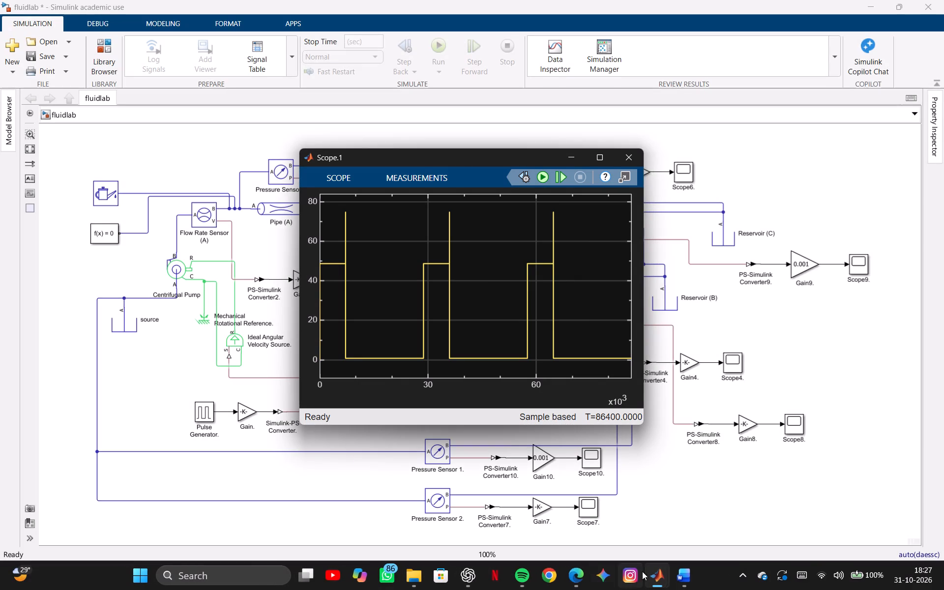
Return to the Word report and paste the Scope.1 screenshot under the "Flowmeter across bend" label.
{"action": "left_click", "coordinate": [676, 569]}
{"action": "key", "text": "ctrl+v"}
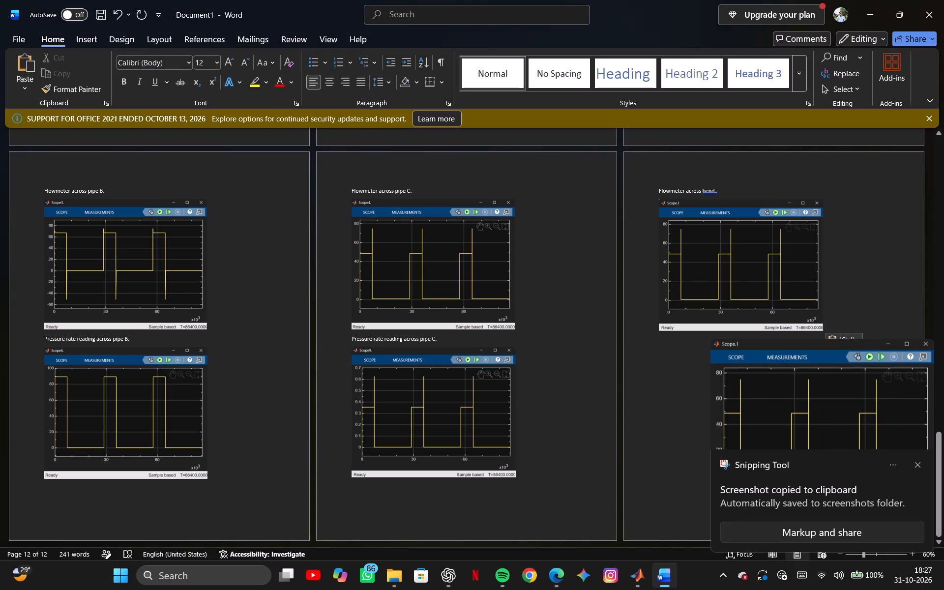
Add the label "Pressure rate reading across the bend:" below the Scope.1 screenshot, with an empty line under it.
{"action": "key", "text": "Return"}
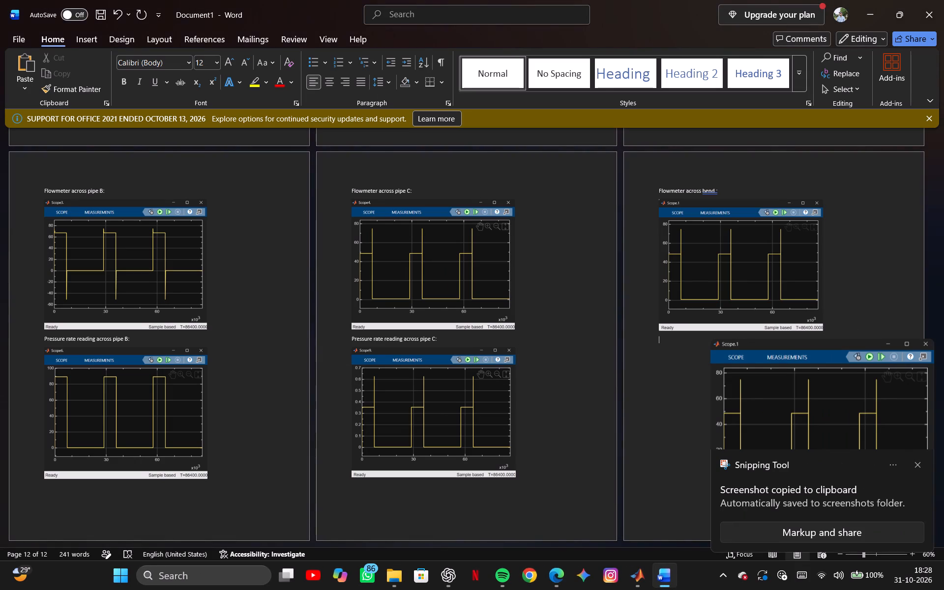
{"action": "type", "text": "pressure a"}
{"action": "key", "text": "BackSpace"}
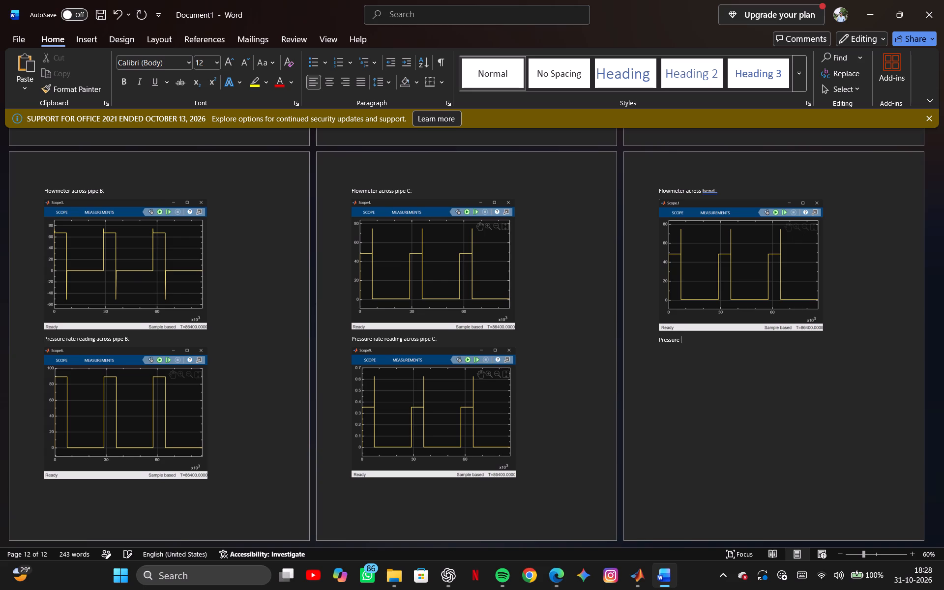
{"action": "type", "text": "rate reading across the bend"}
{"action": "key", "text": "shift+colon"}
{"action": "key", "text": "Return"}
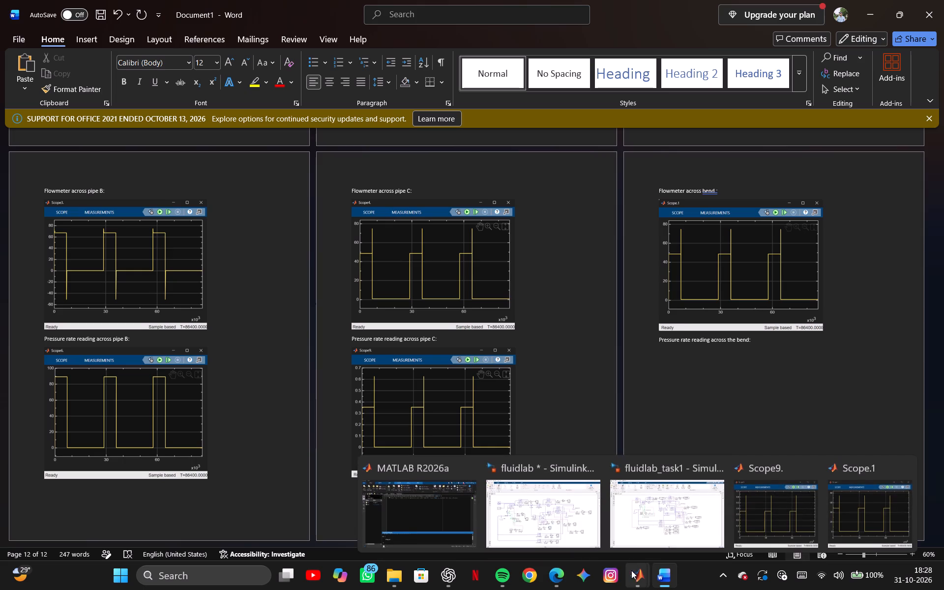
Switch to the fluidlab Simulink model, open Scope8 and capture a screenshot of its whole plot window.
{"action": "left_click", "coordinate": [538, 523]}
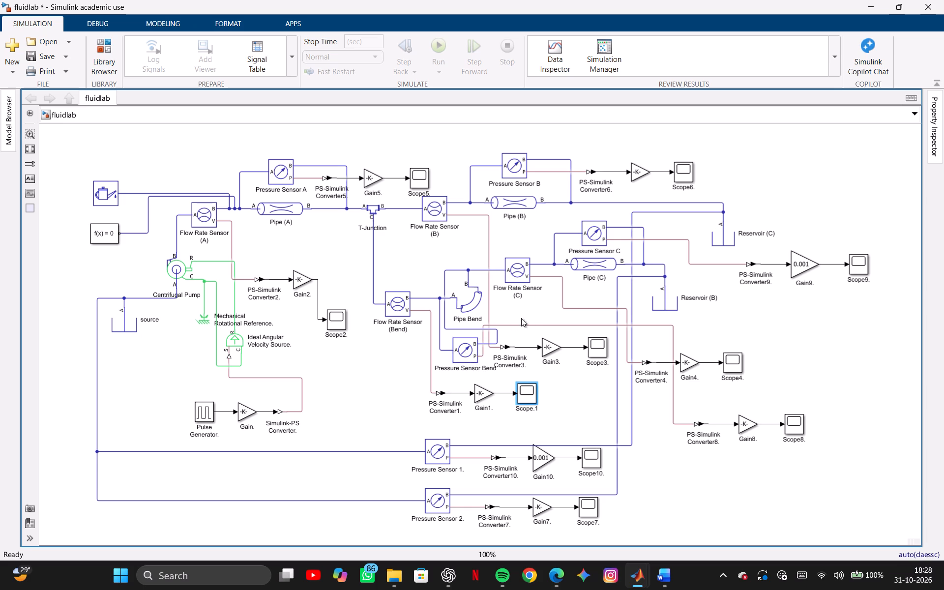
{"action": "double_click", "coordinate": [796, 425]}
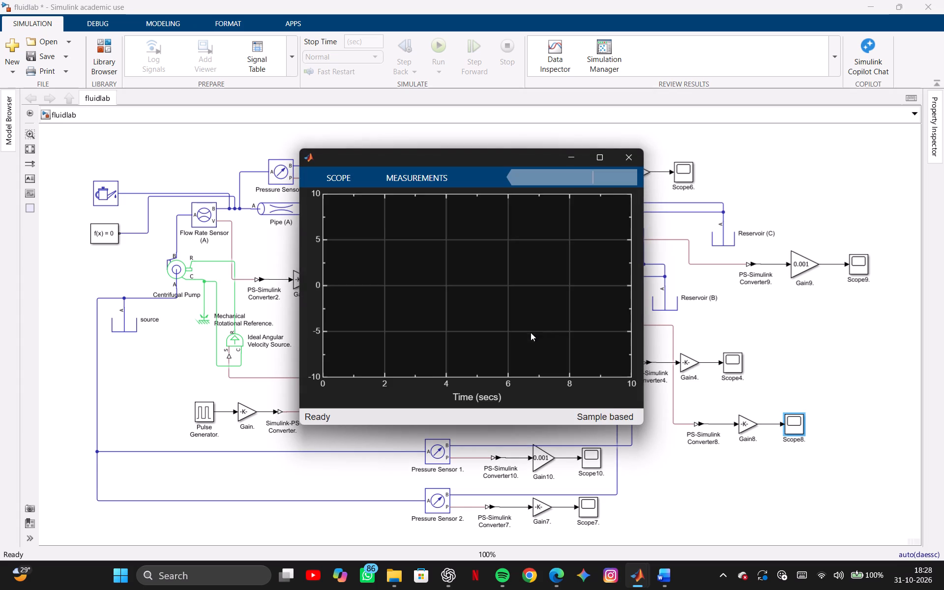
{"action": "key", "text": "Print"}
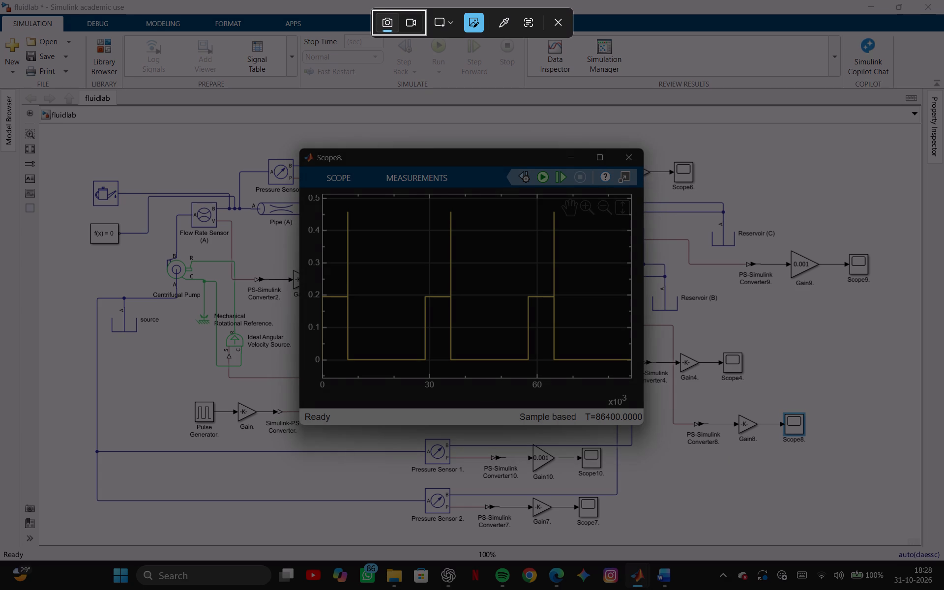
{"action": "left_click_drag", "start_coordinate": [301, 150], "coordinate": [653, 406]}
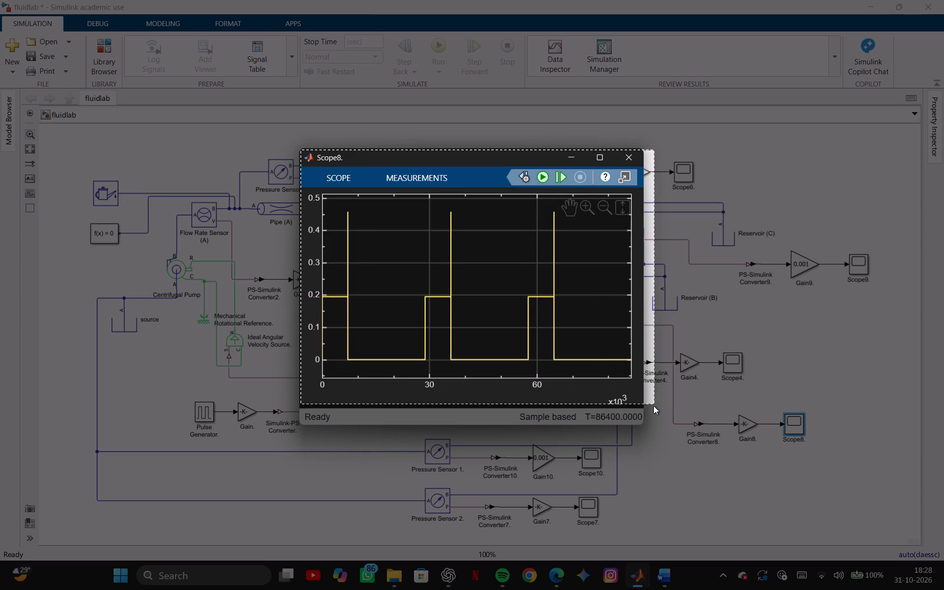
{"action": "left_click_drag", "start_coordinate": [653, 406], "coordinate": [640, 421]}
{"action": "left_click", "coordinate": [333, 458]}
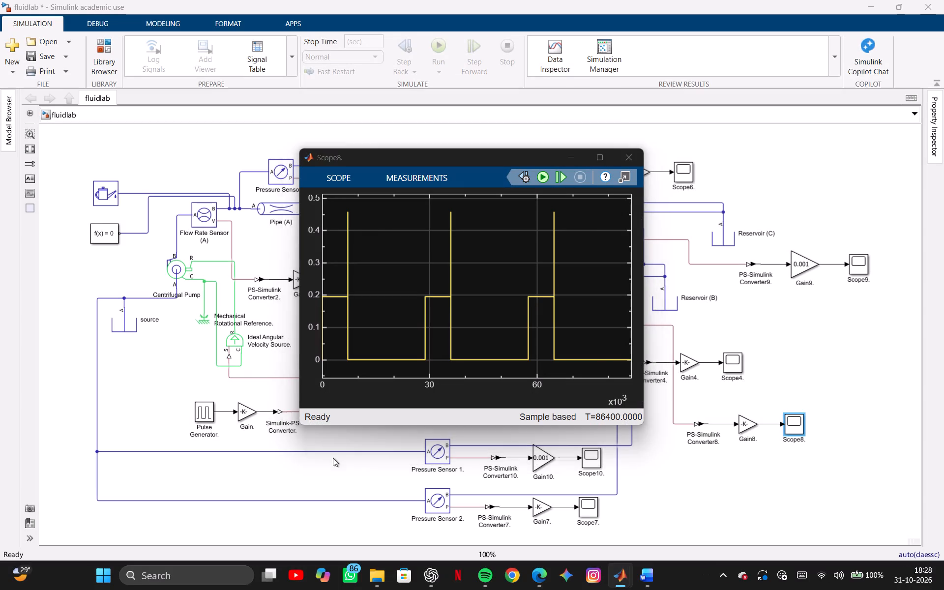
Return to the Word report and paste the Scope8 screenshot under "Pressure rate reading across the bend:".
{"action": "left_click", "coordinate": [672, 583]}
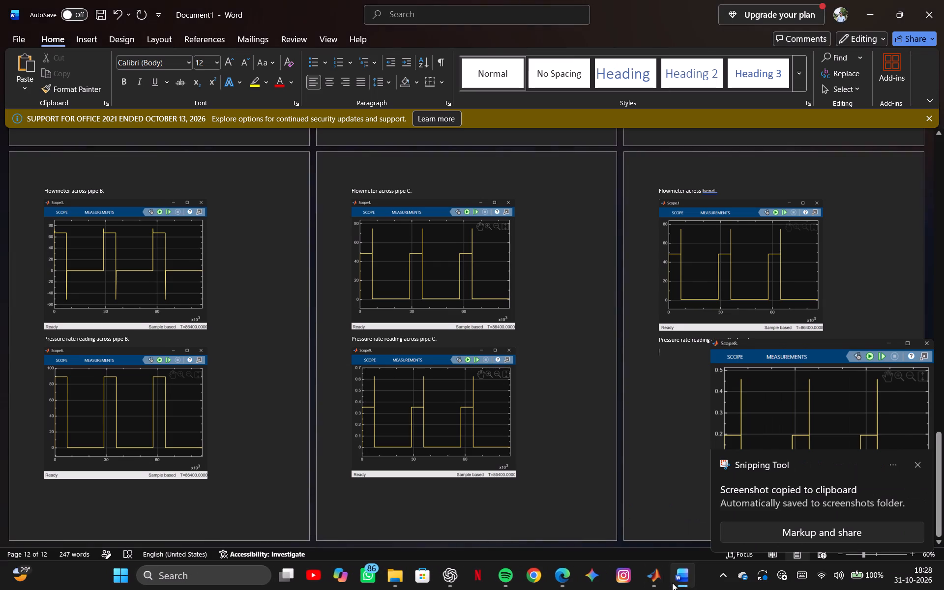
{"action": "left_click", "coordinate": [917, 464]}
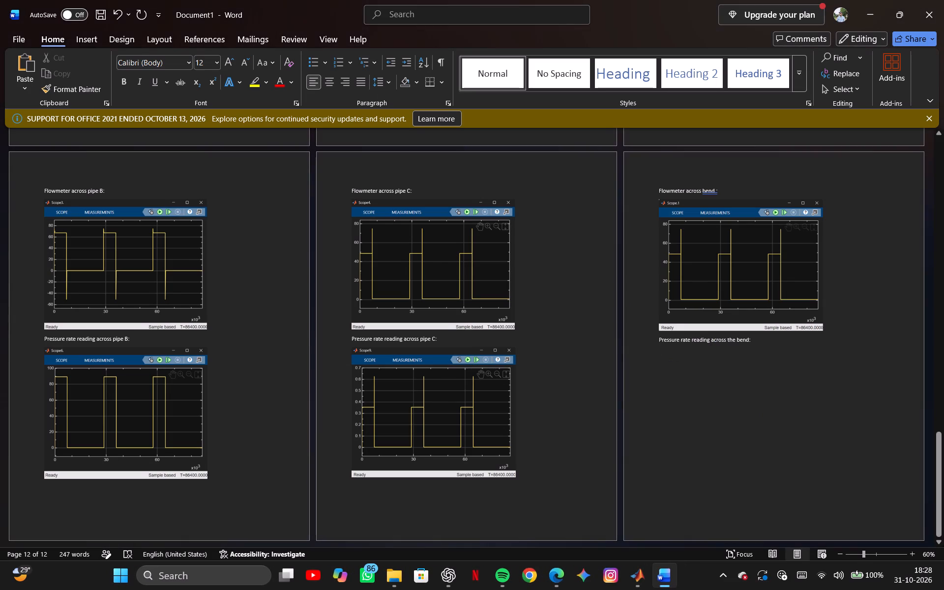
{"action": "key", "text": "ctrl+v"}
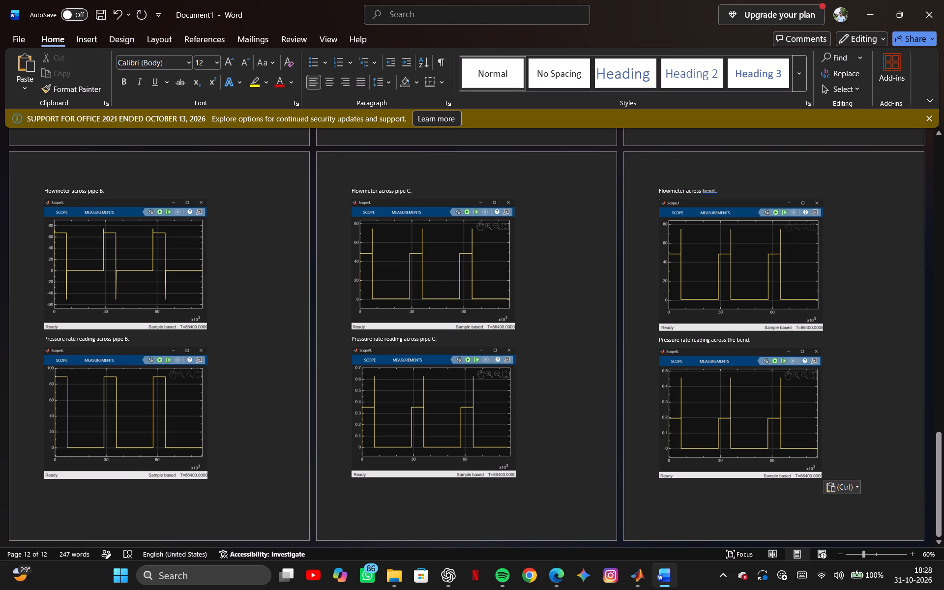
Start a new page after the Scope8 screenshot and add the label "Pressure rate across the source reservoir and sink A:" with an empty line under it.
{"action": "key", "text": "ctrl+Return"}
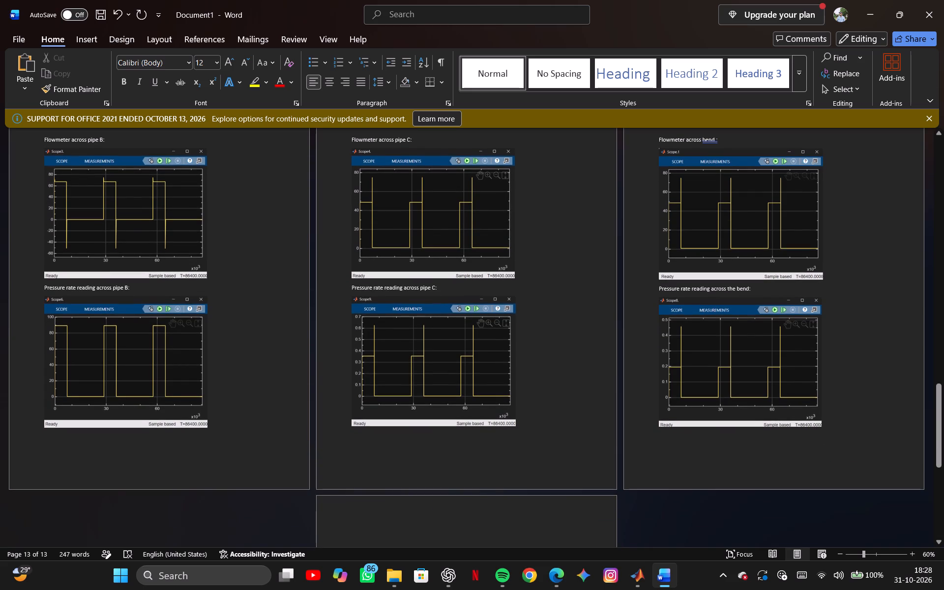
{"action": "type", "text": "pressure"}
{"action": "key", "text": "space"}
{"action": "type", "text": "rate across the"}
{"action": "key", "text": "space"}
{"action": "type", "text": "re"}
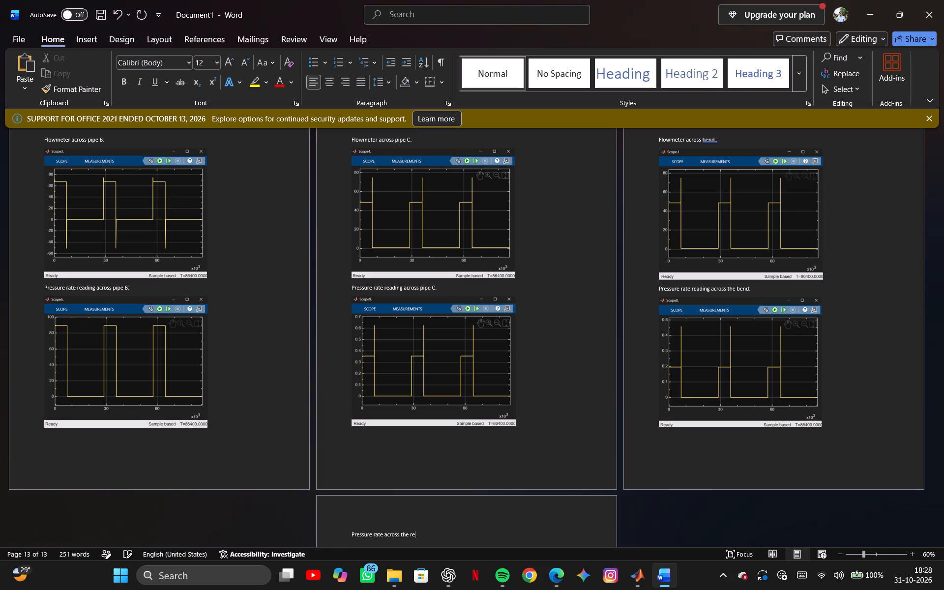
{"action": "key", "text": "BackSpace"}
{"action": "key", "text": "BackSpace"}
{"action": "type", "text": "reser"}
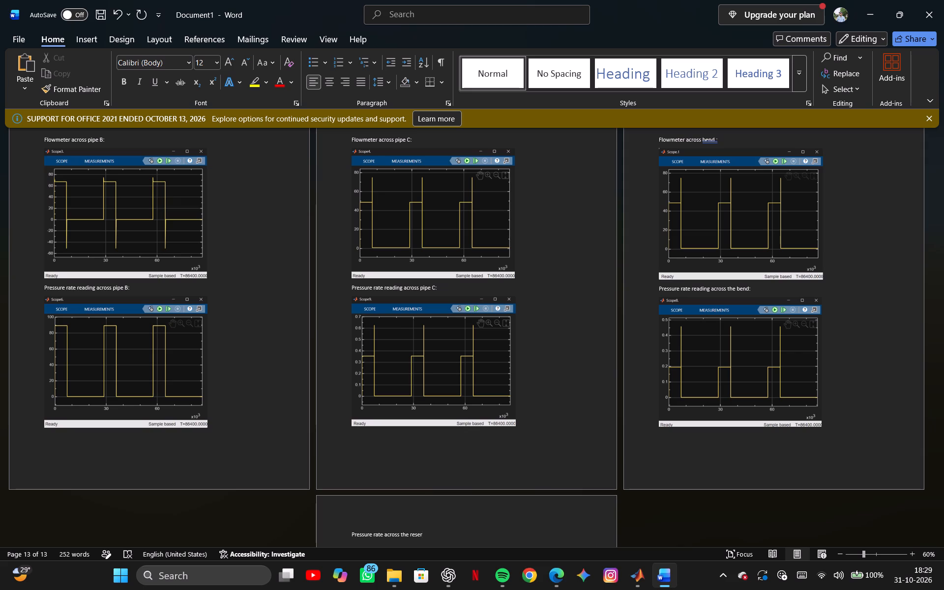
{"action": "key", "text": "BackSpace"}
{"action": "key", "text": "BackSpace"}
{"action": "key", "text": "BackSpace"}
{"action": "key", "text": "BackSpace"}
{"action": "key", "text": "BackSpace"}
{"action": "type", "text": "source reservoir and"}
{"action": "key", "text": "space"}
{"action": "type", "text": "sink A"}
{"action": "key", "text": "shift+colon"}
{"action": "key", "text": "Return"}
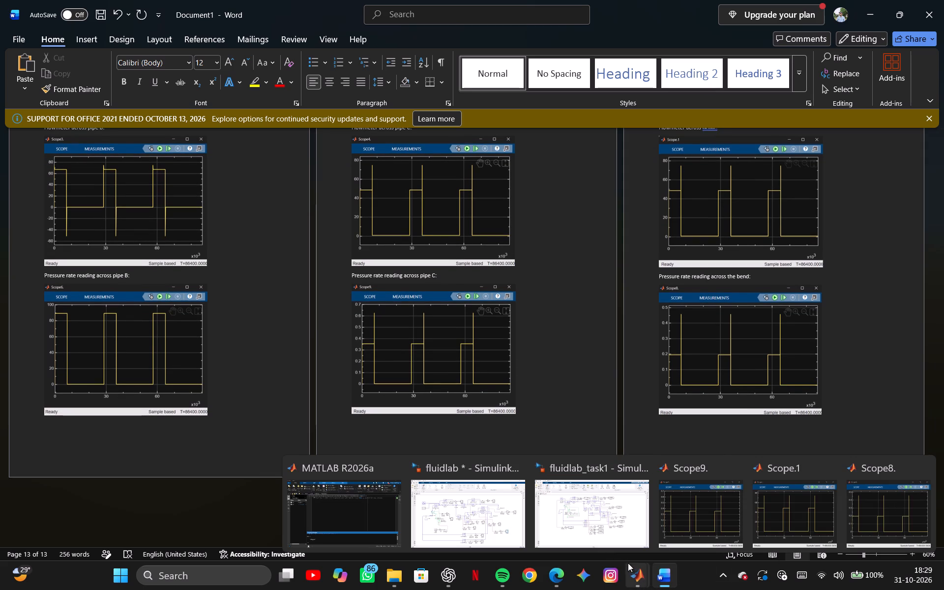
Switch to the fluidlab Simulink model, open Scope10 and capture a screenshot of its whole plot window.
{"action": "left_click", "coordinate": [514, 519]}
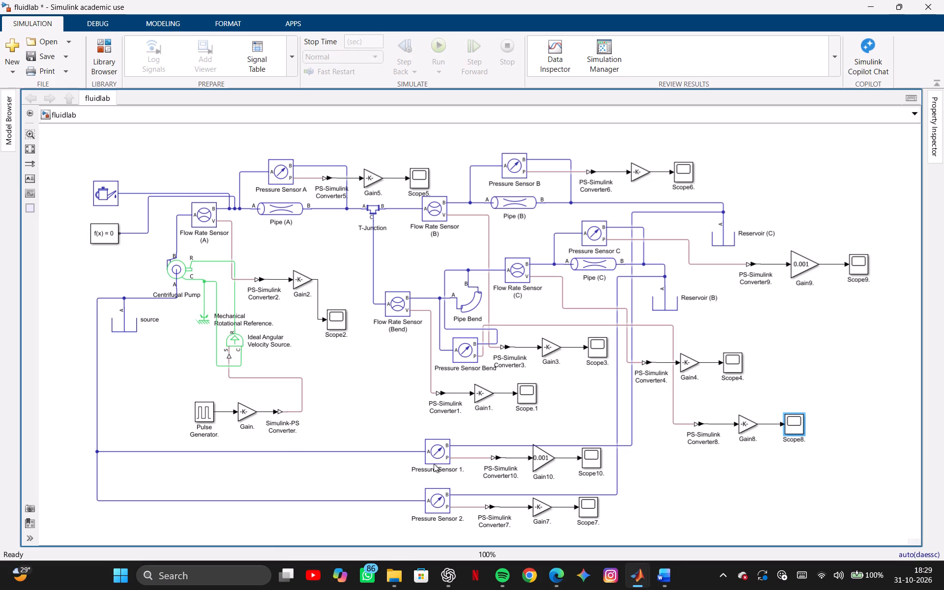
{"action": "double_click", "coordinate": [593, 452]}
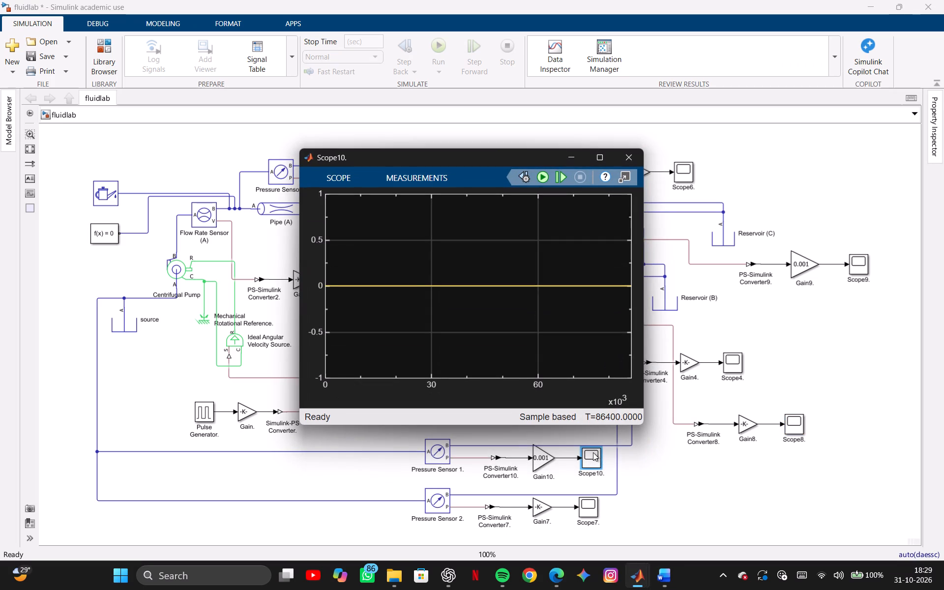
{"action": "key", "text": "Print"}
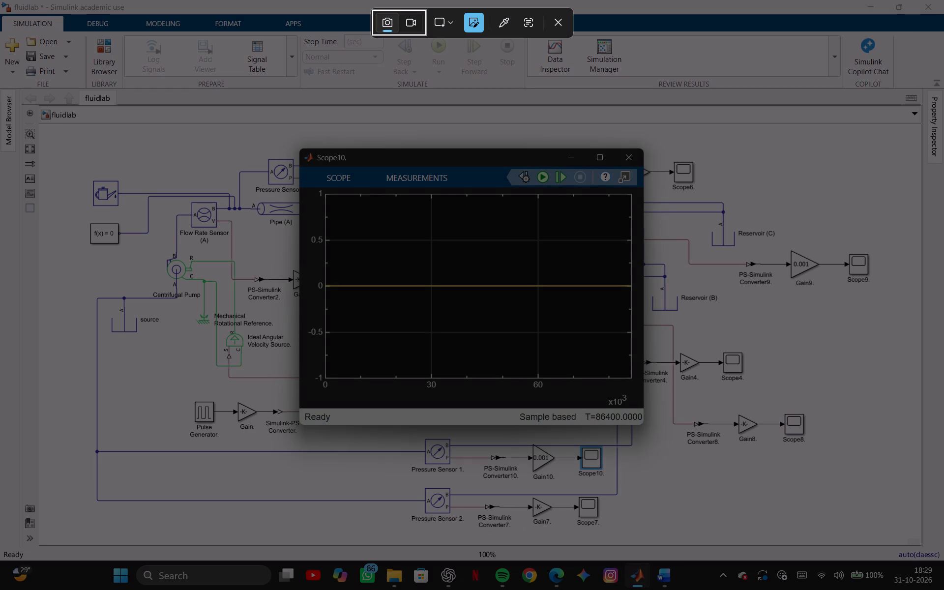
{"action": "left_click_drag", "start_coordinate": [301, 149], "coordinate": [645, 425]}
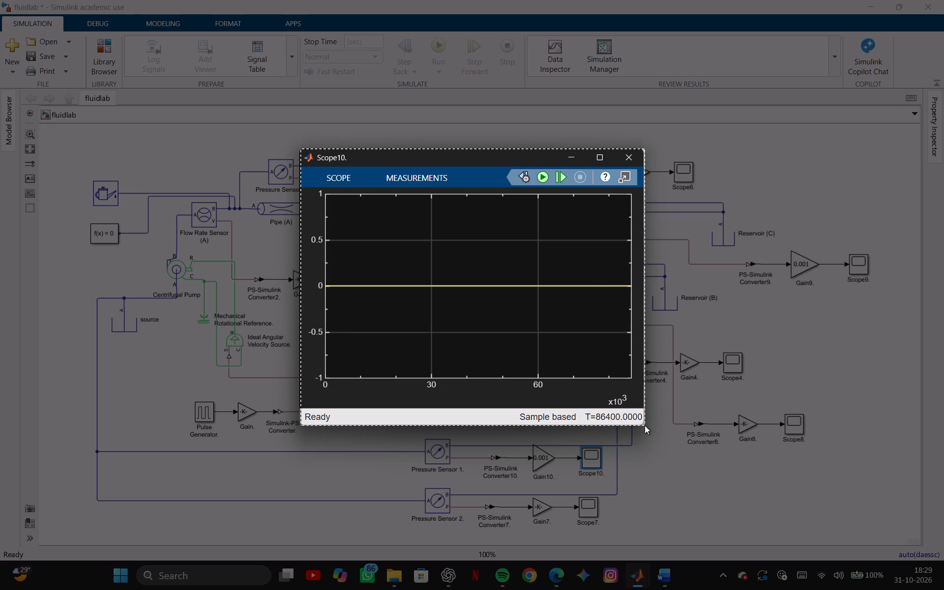
{"action": "left_click_drag", "start_coordinate": [645, 425], "coordinate": [644, 422]}
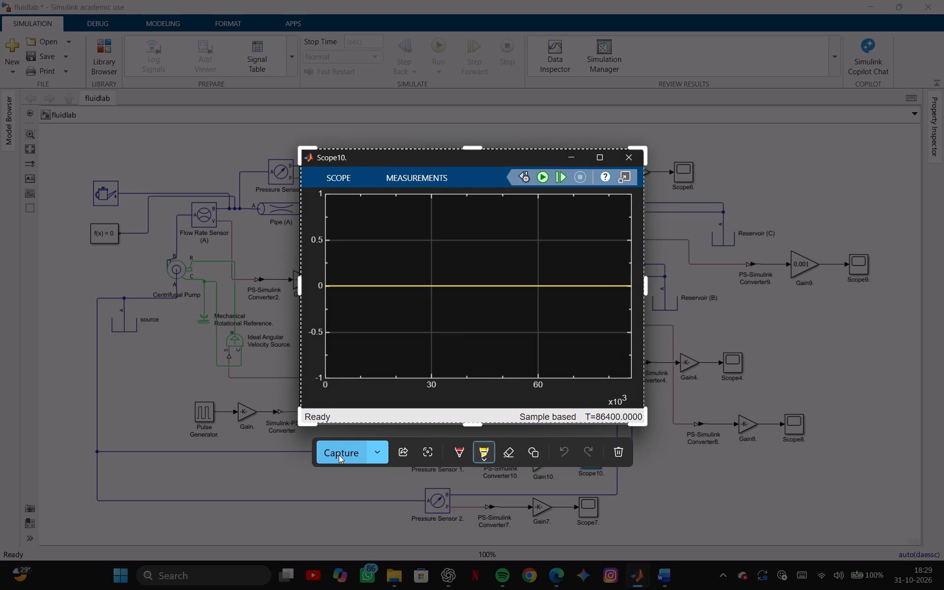
{"action": "left_click", "coordinate": [339, 456]}
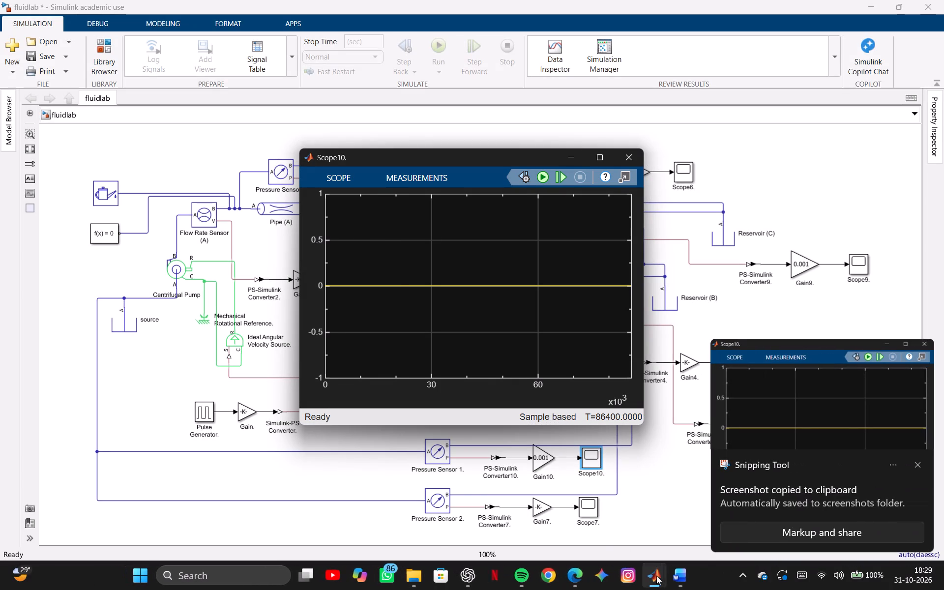
Return to the Word report and paste the Scope10 screenshot under "Pressure rate across the source reservoir and sink A:".
{"action": "left_click", "coordinate": [656, 576]}
{"action": "left_click", "coordinate": [690, 573]}
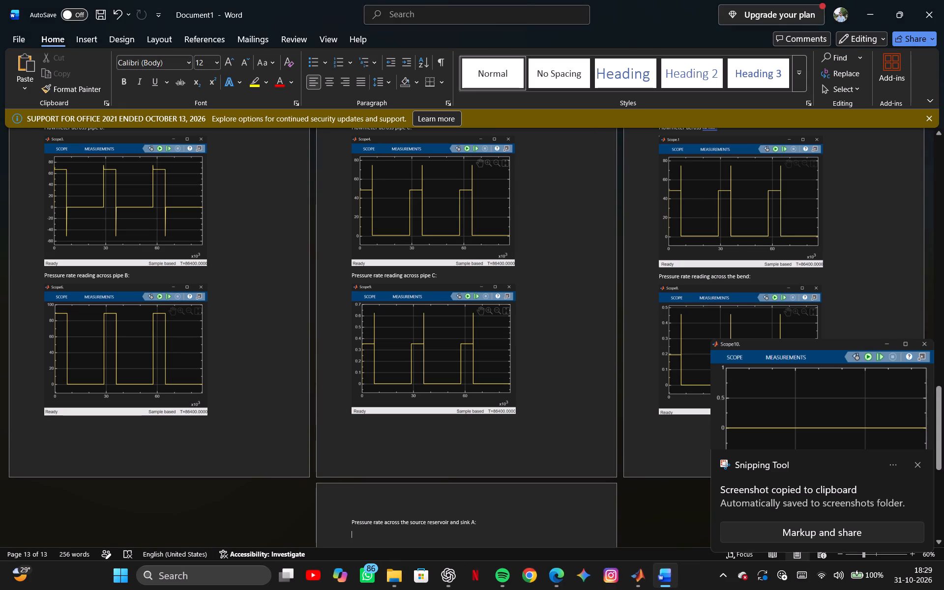
{"action": "key", "text": "ctrl+v"}
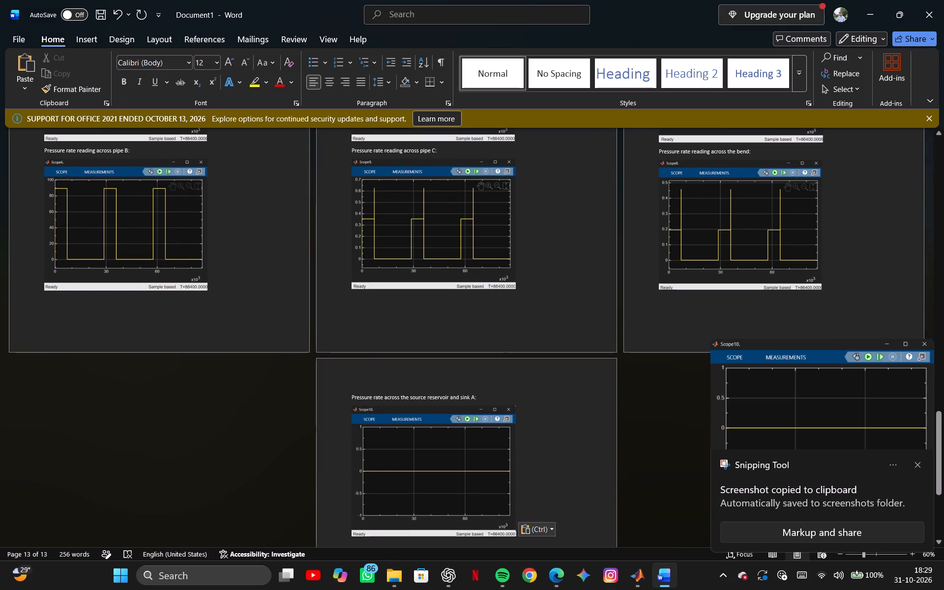
Below the Scope10 screenshot, add the label "Pressure rate across the source reservoir and sink B:" with an empty line under it.
{"action": "scroll", "coordinate": [535, 506], "scroll_direction": "down", "scroll_amount": 1}
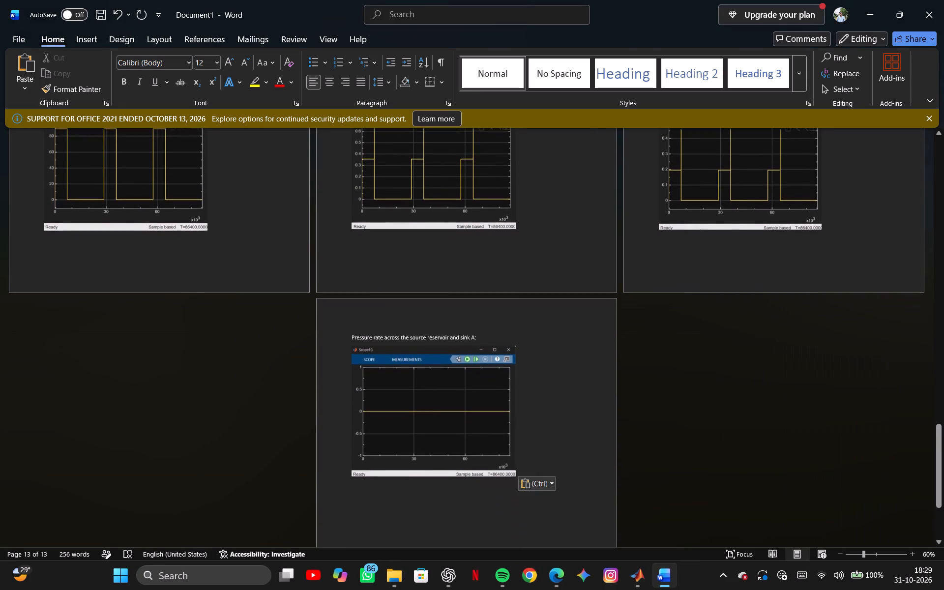
{"action": "left_click", "coordinate": [530, 468]}
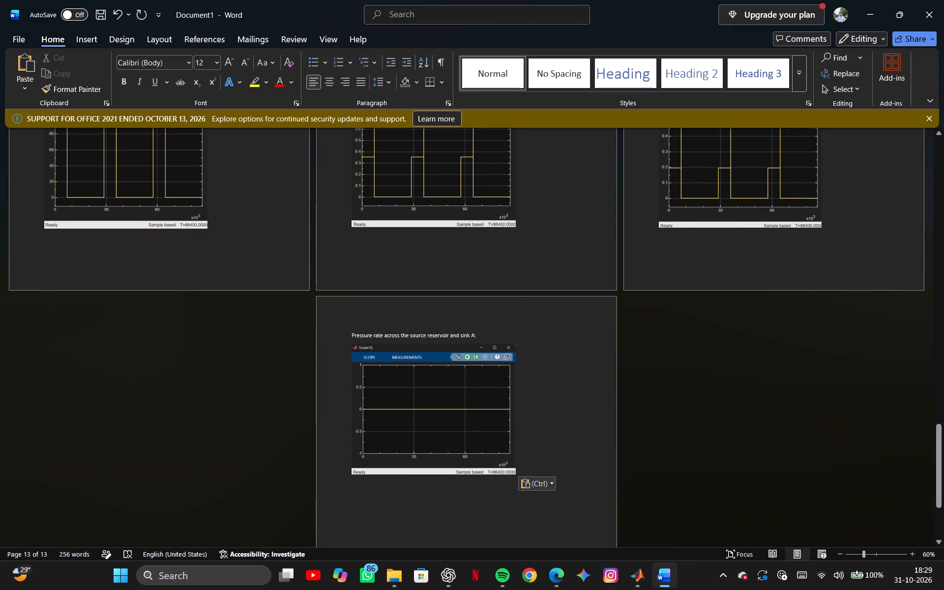
{"action": "key", "text": "Return"}
{"action": "left_click_drag", "start_coordinate": [350, 336], "coordinate": [486, 338]}
{"action": "key", "text": "ctrl+c"}
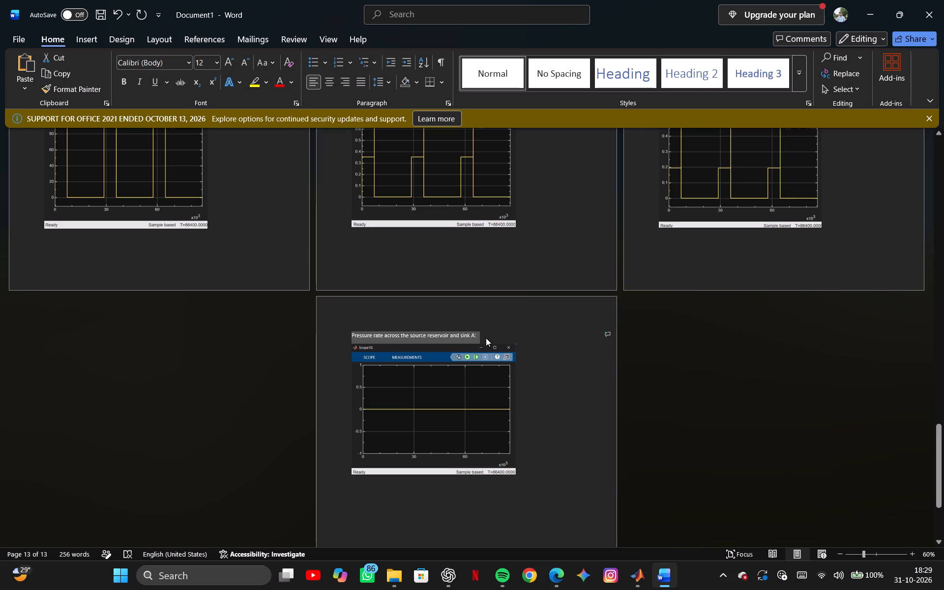
{"action": "left_click", "coordinate": [352, 484]}
{"action": "key", "text": "ctrl+v"}
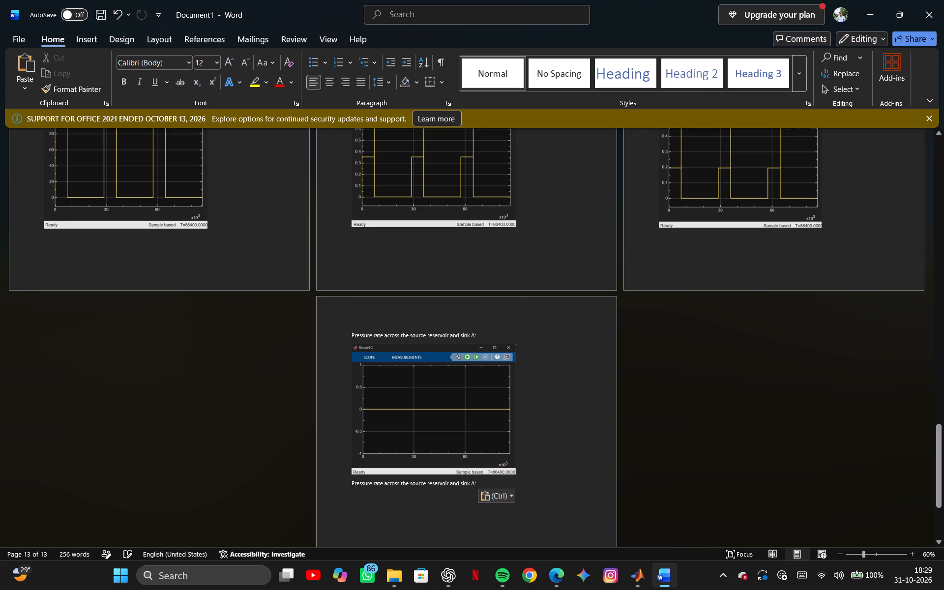
{"action": "left_click", "coordinate": [474, 483]}
{"action": "key", "text": "BackSpace"}
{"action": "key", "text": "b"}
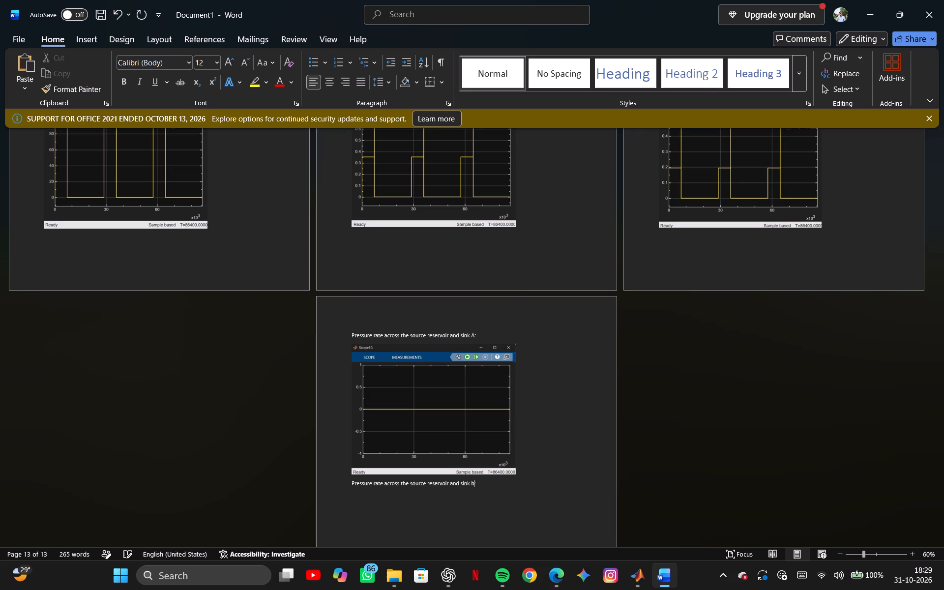
{"action": "key", "text": "BackSpace"}
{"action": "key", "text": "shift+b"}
{"action": "left_click", "coordinate": [496, 485]}
{"action": "key", "text": "Return"}
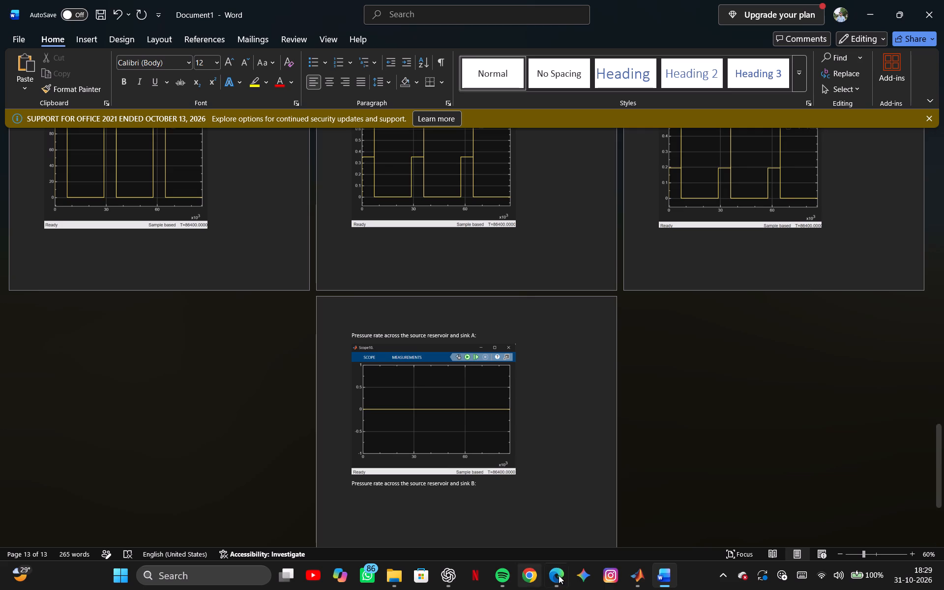
Switch to the fluidlab Simulink model, open Scope7 and capture a screenshot of its whole plot window.
{"action": "left_click", "coordinate": [374, 512]}
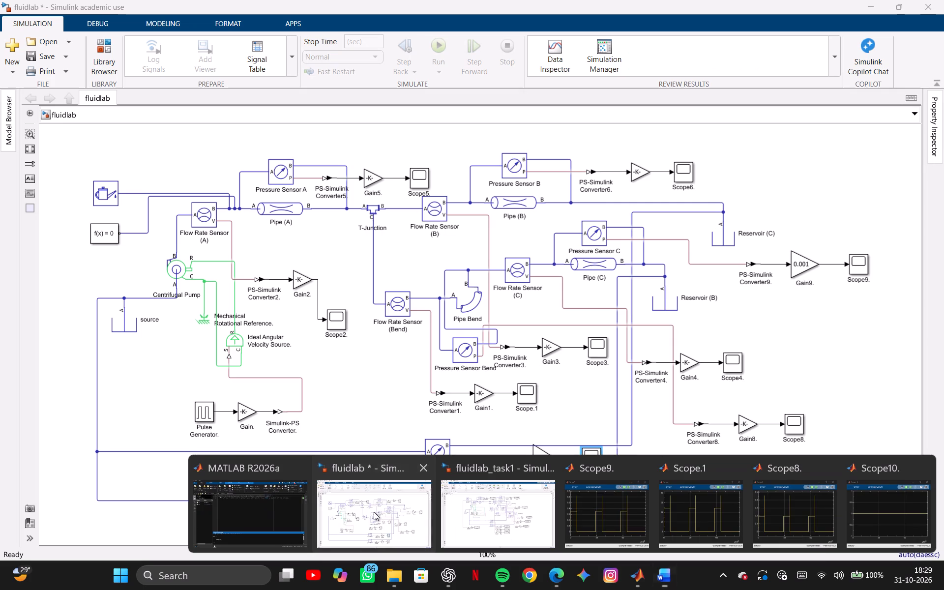
{"action": "double_click", "coordinate": [585, 508]}
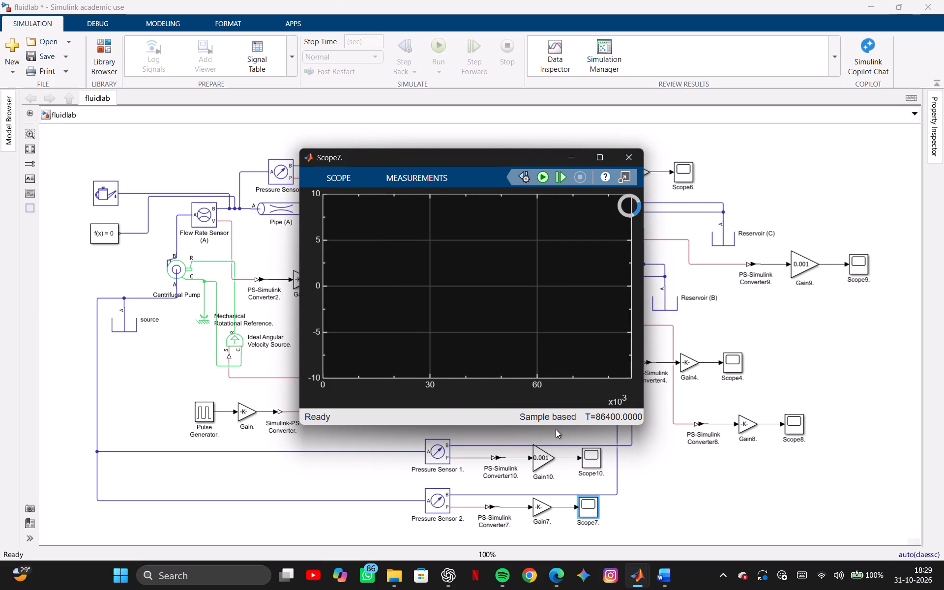
{"action": "key", "text": "Print"}
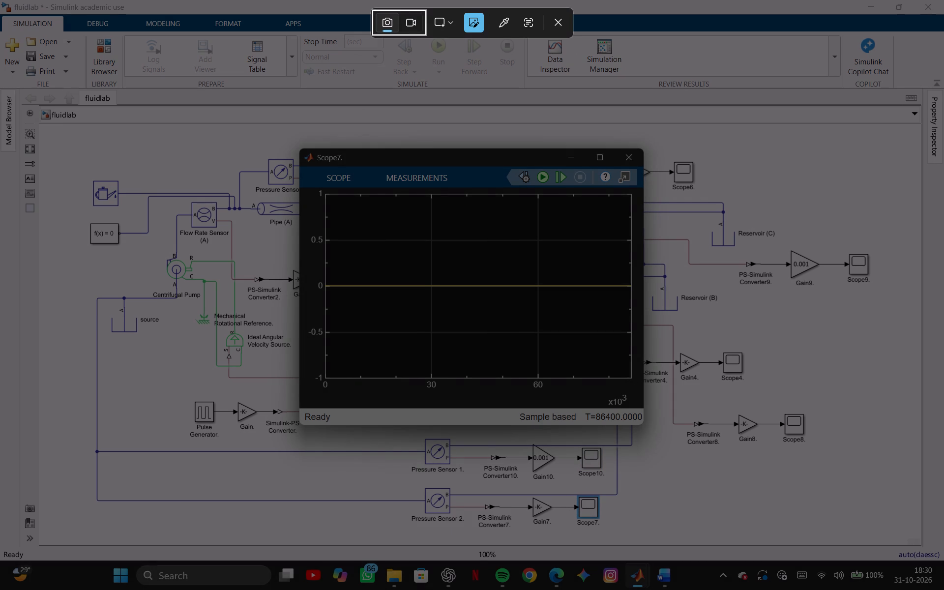
{"action": "left_click_drag", "start_coordinate": [300, 150], "coordinate": [646, 426]}
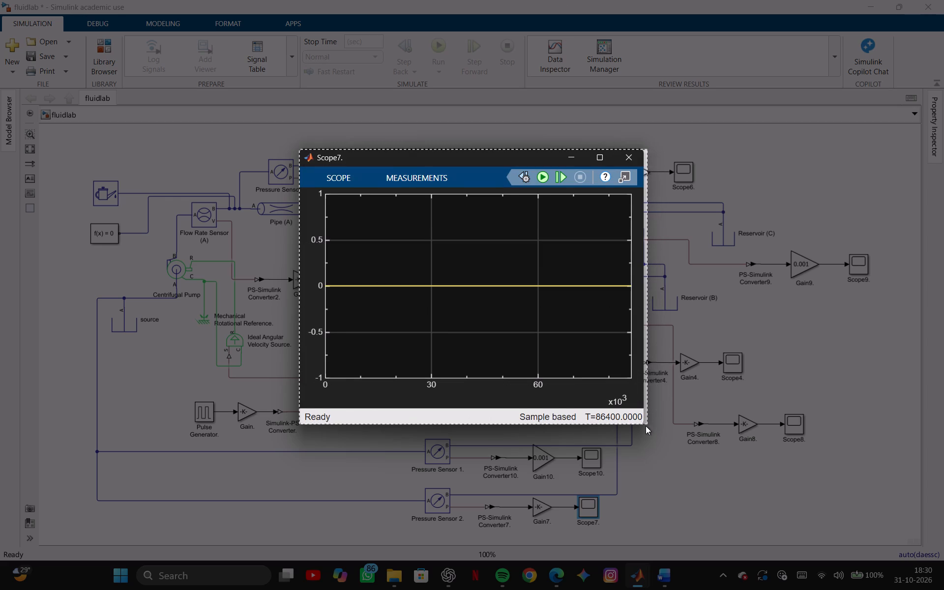
{"action": "left_click_drag", "start_coordinate": [646, 426], "coordinate": [643, 425]}
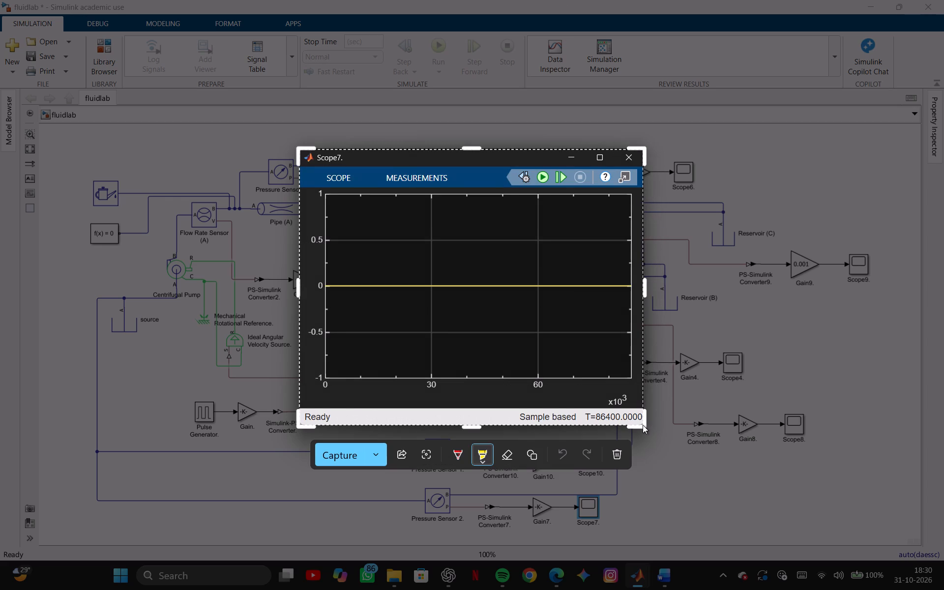
{"action": "left_click", "coordinate": [355, 459]}
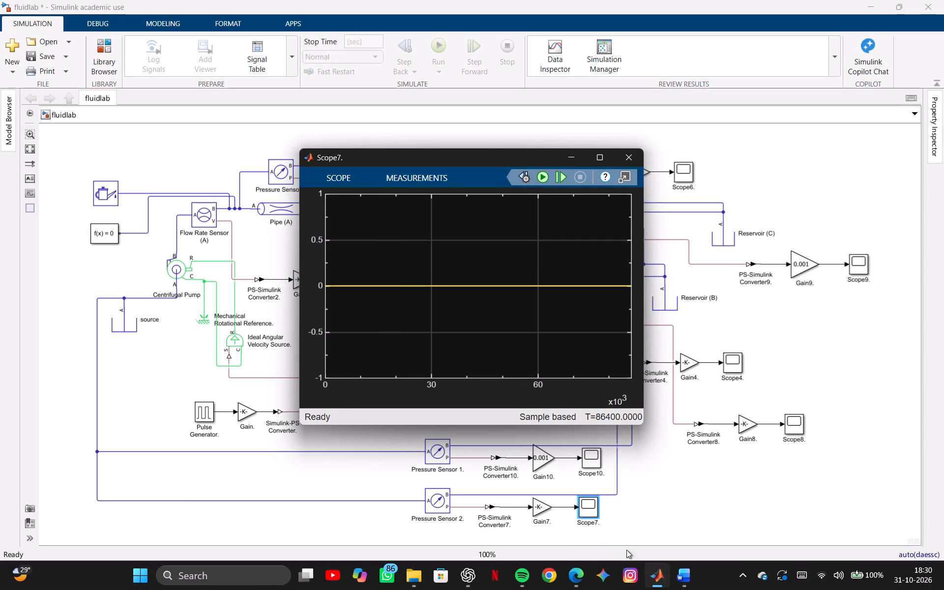
Return to the Word report and paste the Scope7 screenshot under "Pressure rate across the source reservoir and sink B:".
{"action": "left_click", "coordinate": [681, 574]}
{"action": "key", "text": "ctrl+v"}
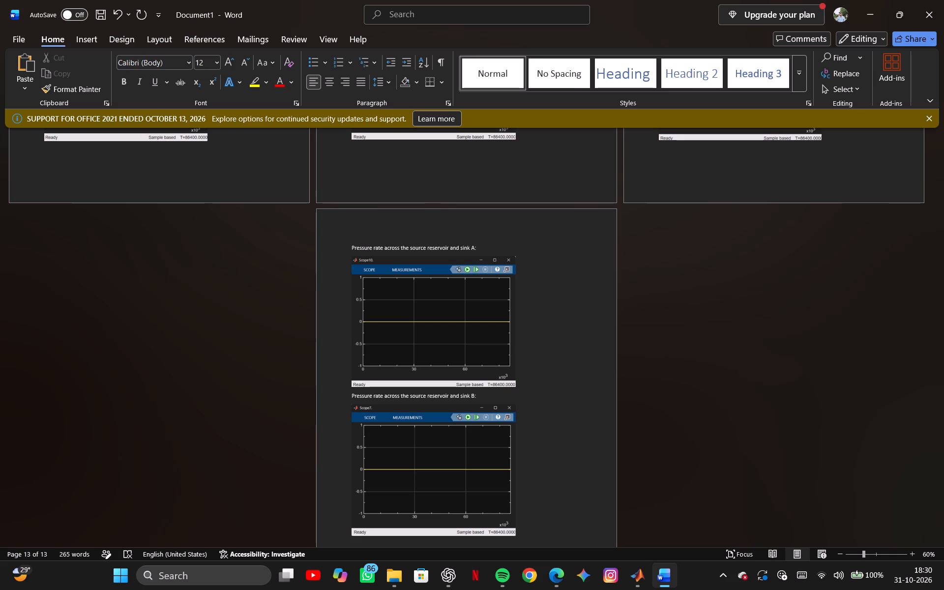
Start a closing note on a new line below the Scope7 screenshot with "I have used the displays for the task".
{"action": "scroll", "coordinate": [635, 360], "scroll_direction": "down", "scroll_amount": 4}
{"action": "scroll", "coordinate": [635, 360], "scroll_direction": "up", "scroll_amount": 9}
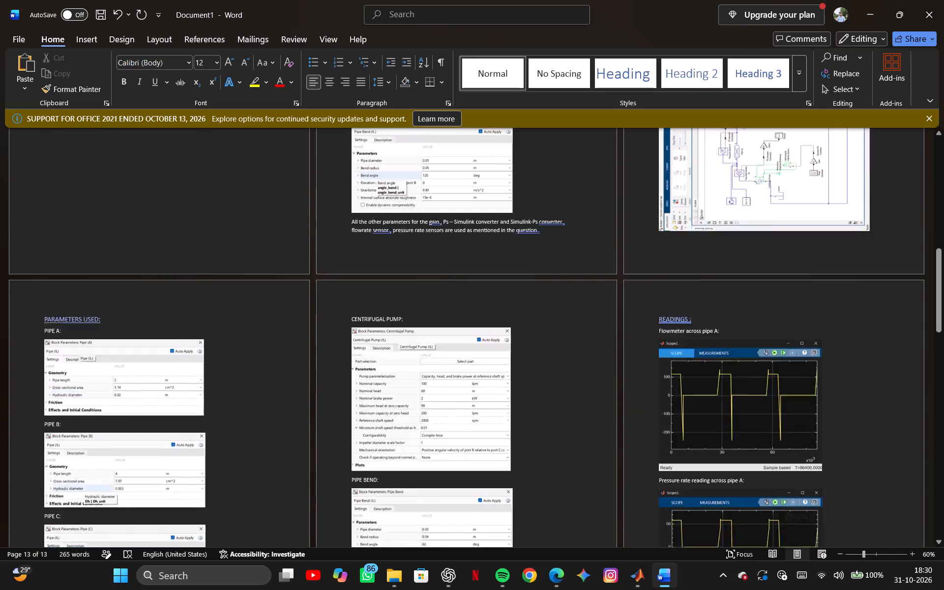
{"action": "scroll", "coordinate": [635, 360], "scroll_direction": "up", "scroll_amount": 4}
{"action": "scroll", "coordinate": [635, 360], "scroll_direction": "down", "scroll_amount": 3}
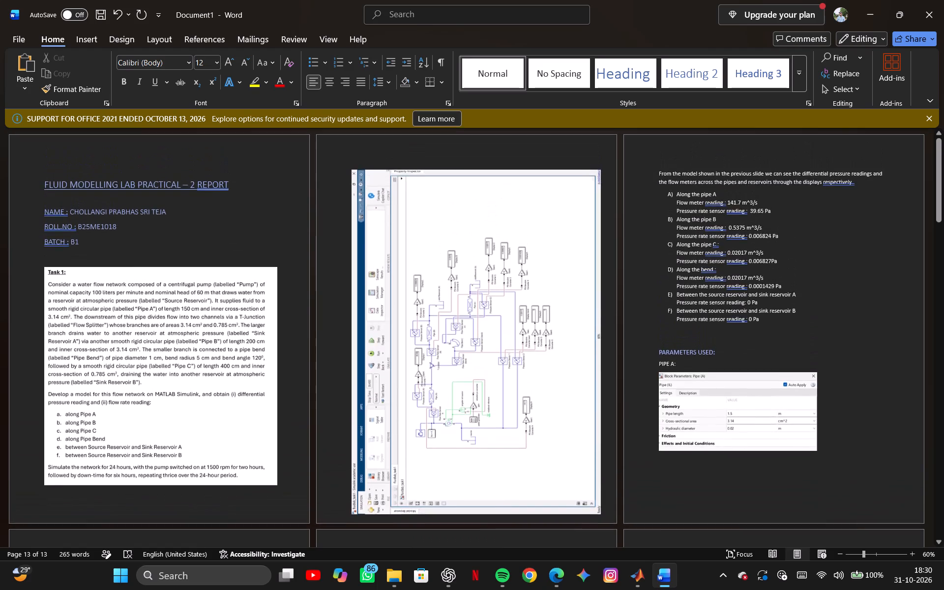
{"action": "scroll", "coordinate": [635, 360], "scroll_direction": "down", "scroll_amount": 4}
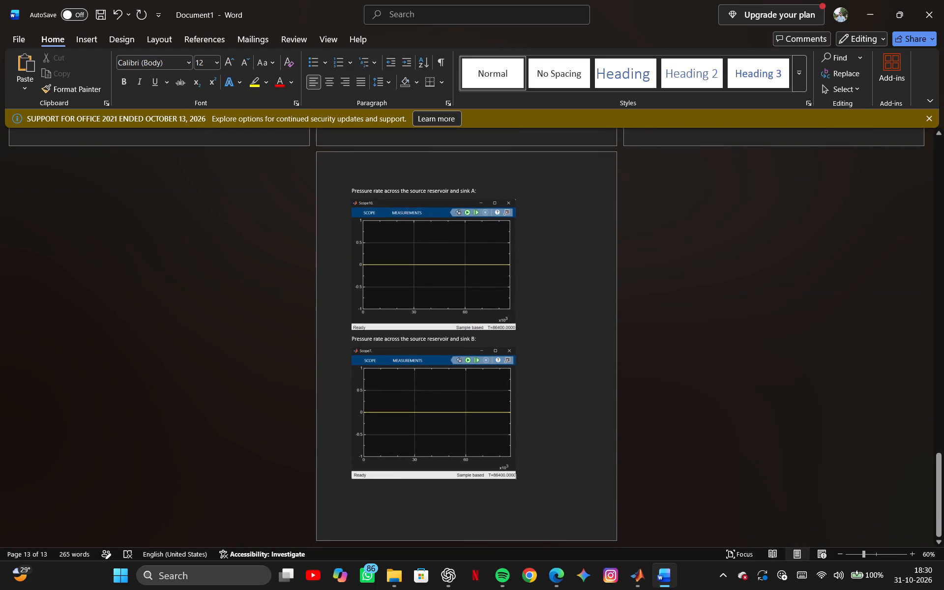
{"action": "key", "text": "Return"}
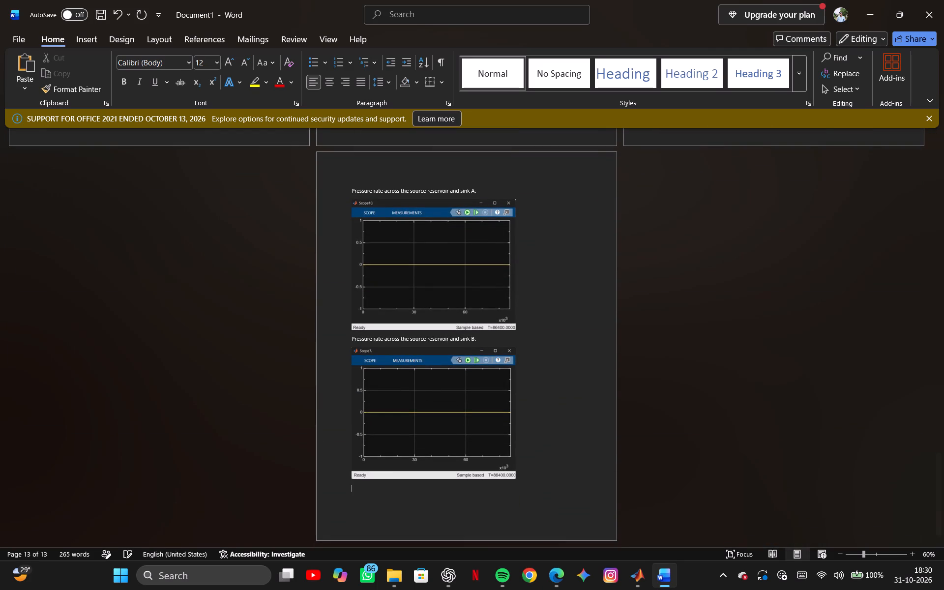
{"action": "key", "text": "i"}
{"action": "key", "text": "BackSpace"}
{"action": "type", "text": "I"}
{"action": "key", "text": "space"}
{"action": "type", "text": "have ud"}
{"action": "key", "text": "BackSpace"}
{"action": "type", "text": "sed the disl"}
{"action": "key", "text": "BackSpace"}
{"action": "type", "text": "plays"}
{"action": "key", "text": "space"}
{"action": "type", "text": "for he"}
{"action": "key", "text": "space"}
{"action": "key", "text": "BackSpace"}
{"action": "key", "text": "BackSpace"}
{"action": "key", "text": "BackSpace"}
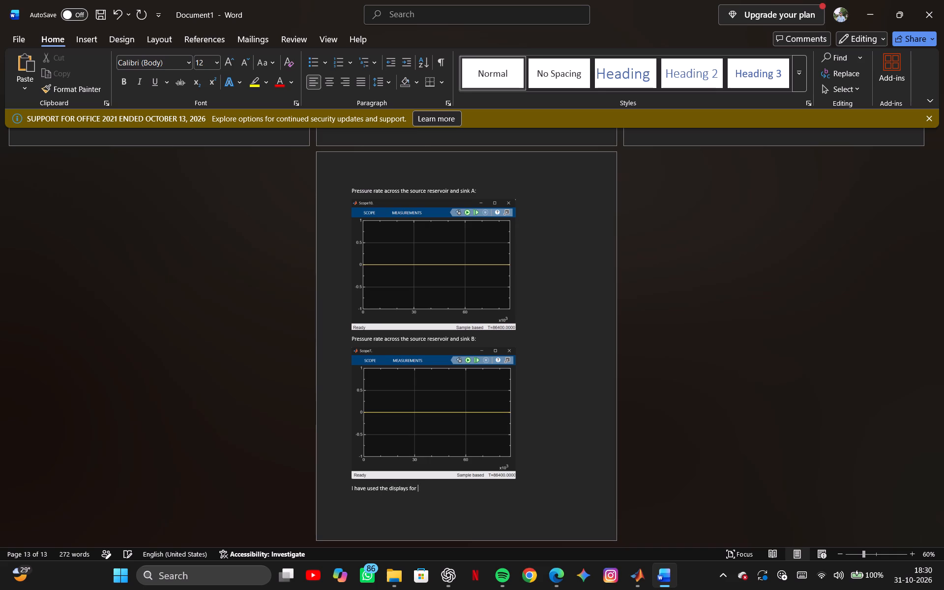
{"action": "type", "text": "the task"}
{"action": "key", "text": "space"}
Remove the word "the" before "displays" in the closing note.
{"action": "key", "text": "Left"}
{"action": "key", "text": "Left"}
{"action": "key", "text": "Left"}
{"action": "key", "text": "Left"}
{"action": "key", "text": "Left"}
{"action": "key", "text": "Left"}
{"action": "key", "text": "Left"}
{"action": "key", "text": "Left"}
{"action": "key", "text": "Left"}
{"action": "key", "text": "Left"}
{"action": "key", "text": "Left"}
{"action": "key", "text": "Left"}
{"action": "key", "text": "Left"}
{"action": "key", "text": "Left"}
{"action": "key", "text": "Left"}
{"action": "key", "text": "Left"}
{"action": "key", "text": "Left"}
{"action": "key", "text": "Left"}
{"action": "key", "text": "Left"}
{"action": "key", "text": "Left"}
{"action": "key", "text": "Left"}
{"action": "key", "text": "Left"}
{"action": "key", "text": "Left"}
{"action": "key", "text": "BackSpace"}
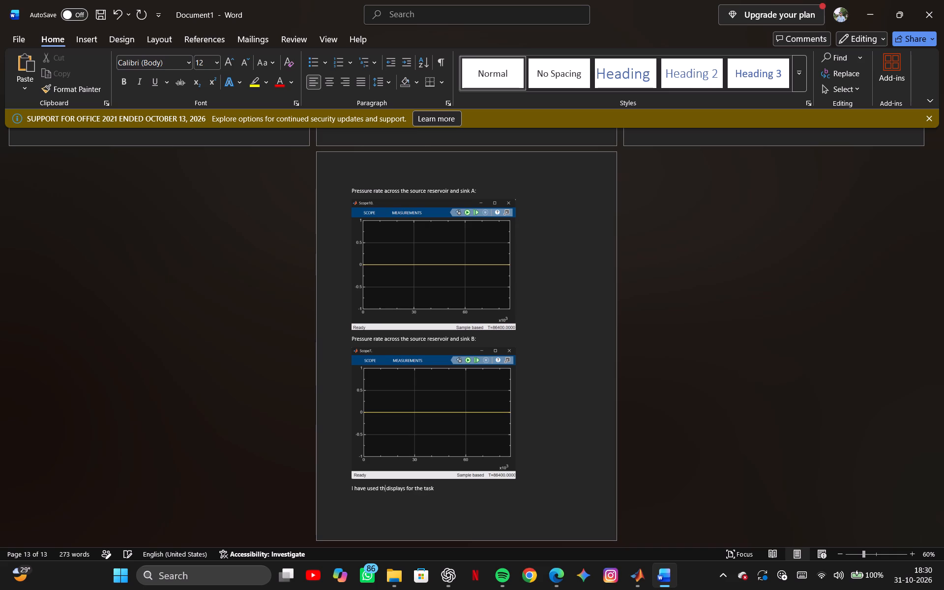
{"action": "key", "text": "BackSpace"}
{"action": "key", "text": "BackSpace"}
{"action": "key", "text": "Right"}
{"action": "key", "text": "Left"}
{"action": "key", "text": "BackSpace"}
Complete the closing note's first sentence by adding "1 and scopes for the task 2 ." after "task".
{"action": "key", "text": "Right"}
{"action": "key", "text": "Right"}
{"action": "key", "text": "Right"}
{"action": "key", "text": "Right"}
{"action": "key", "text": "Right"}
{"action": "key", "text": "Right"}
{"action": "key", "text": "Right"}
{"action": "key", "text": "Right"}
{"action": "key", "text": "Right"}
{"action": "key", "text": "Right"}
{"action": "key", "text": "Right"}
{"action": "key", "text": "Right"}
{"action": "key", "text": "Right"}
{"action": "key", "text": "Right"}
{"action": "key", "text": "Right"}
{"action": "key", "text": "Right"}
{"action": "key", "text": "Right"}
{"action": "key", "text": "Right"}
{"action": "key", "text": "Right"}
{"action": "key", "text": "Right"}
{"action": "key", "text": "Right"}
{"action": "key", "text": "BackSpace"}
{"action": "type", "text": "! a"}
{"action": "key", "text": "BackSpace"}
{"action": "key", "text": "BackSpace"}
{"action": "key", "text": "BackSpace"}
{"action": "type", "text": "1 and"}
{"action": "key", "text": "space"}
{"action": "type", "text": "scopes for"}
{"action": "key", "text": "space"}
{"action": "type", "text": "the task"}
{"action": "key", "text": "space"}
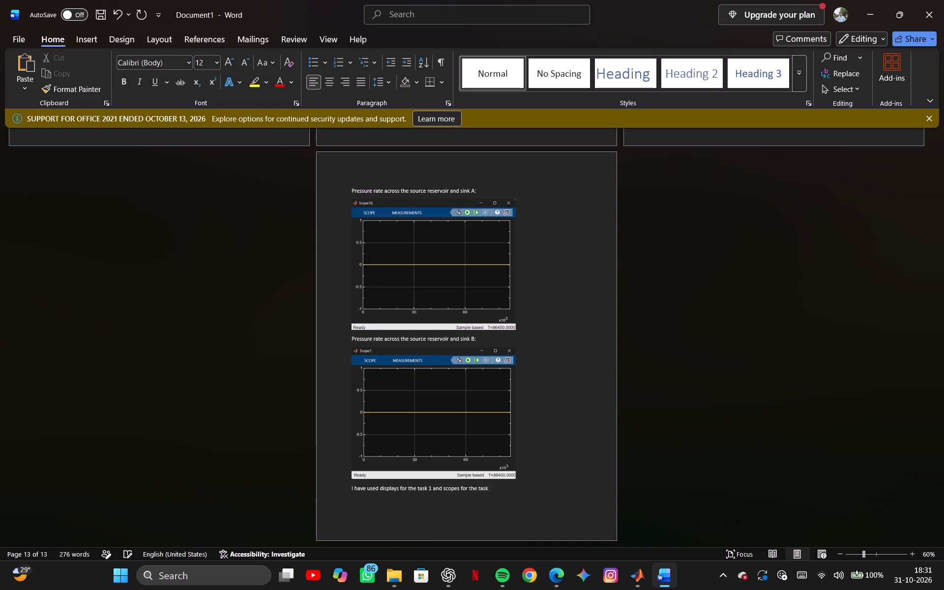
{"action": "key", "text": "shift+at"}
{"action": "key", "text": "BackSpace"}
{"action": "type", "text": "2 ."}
Continue the closing note after "task 2 ." with "So I got direct values in the first task and".
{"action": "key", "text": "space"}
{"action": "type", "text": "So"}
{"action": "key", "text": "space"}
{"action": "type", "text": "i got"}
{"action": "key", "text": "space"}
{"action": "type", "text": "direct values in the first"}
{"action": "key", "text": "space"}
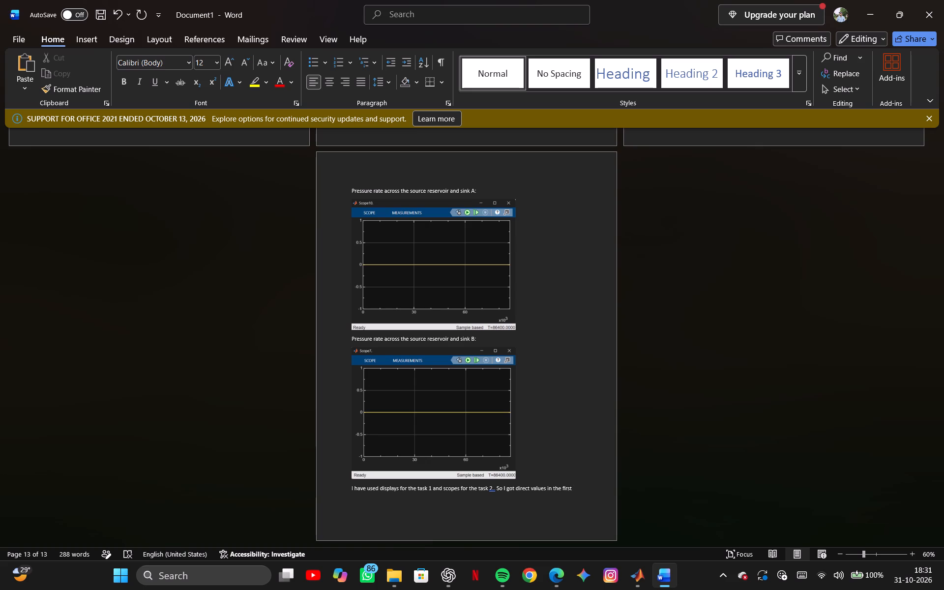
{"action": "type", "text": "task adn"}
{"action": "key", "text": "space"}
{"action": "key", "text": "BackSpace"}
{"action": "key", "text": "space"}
Finish the closing note's second sentence with "graphical analysis in the second task .".
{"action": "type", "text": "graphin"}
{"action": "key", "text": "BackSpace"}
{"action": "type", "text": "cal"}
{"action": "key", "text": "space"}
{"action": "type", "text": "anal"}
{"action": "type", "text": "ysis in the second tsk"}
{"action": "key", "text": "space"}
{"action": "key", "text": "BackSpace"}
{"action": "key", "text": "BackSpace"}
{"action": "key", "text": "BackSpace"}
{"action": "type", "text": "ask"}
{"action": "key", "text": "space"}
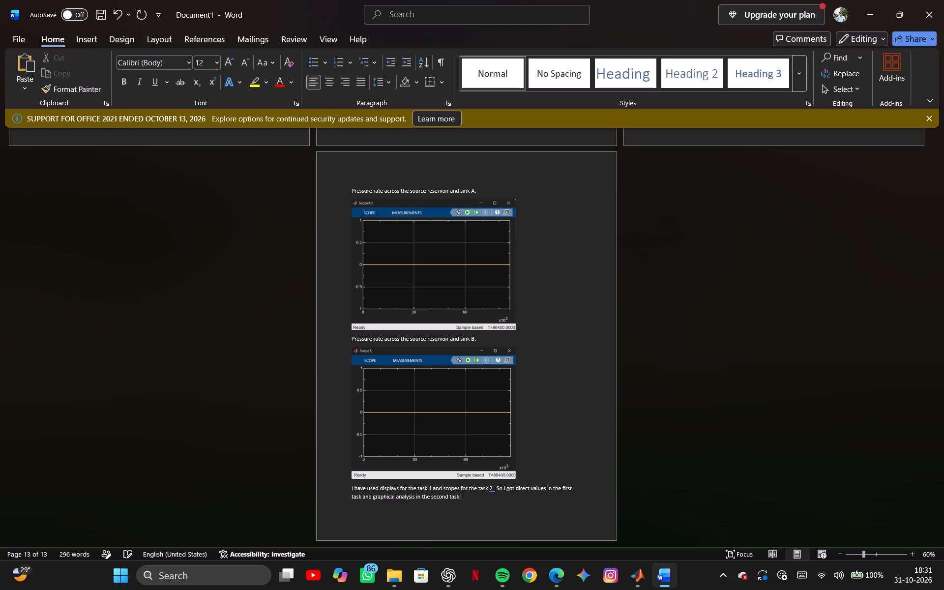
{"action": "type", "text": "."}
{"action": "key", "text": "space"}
Add a third sentence to the closing note: "I hope that wouldn't cause mistake .".
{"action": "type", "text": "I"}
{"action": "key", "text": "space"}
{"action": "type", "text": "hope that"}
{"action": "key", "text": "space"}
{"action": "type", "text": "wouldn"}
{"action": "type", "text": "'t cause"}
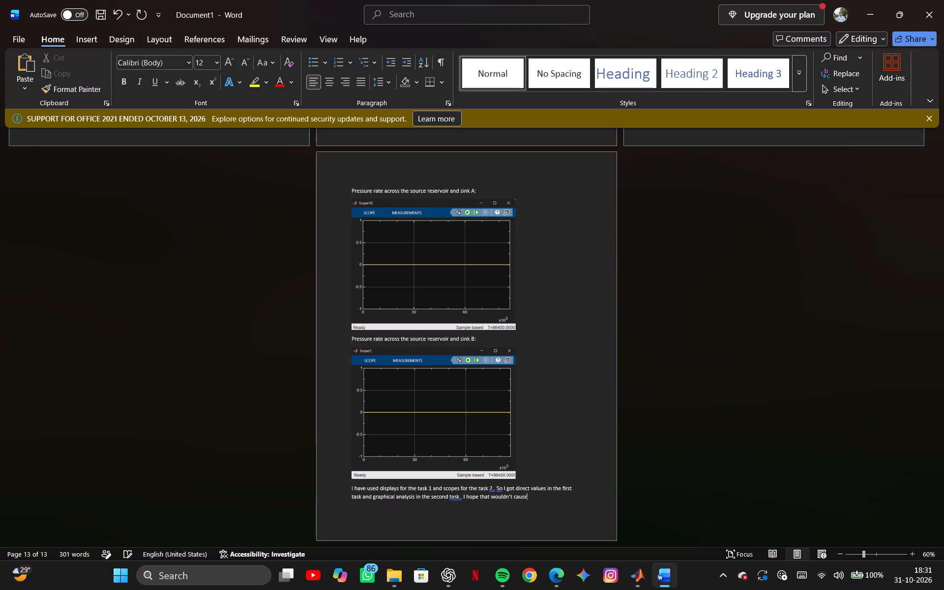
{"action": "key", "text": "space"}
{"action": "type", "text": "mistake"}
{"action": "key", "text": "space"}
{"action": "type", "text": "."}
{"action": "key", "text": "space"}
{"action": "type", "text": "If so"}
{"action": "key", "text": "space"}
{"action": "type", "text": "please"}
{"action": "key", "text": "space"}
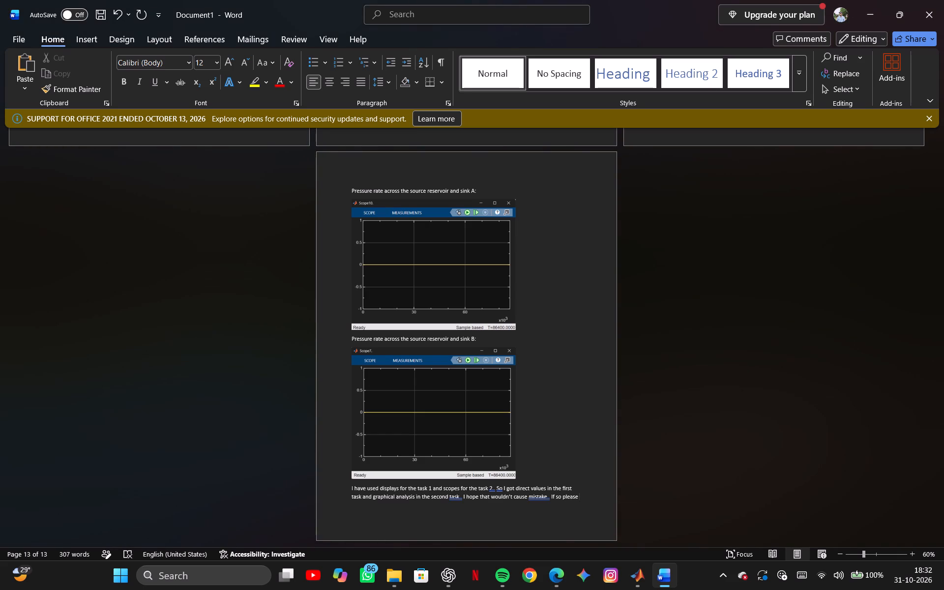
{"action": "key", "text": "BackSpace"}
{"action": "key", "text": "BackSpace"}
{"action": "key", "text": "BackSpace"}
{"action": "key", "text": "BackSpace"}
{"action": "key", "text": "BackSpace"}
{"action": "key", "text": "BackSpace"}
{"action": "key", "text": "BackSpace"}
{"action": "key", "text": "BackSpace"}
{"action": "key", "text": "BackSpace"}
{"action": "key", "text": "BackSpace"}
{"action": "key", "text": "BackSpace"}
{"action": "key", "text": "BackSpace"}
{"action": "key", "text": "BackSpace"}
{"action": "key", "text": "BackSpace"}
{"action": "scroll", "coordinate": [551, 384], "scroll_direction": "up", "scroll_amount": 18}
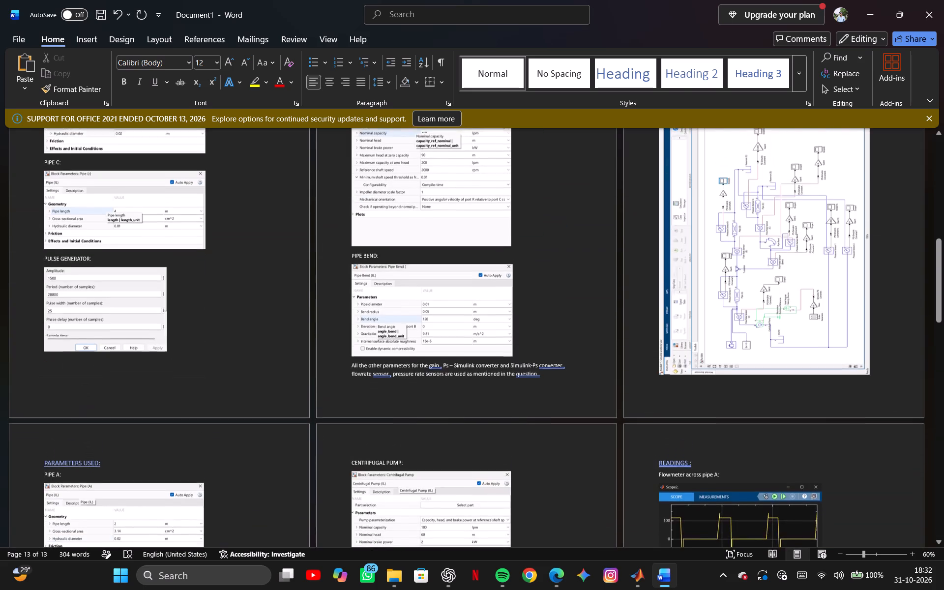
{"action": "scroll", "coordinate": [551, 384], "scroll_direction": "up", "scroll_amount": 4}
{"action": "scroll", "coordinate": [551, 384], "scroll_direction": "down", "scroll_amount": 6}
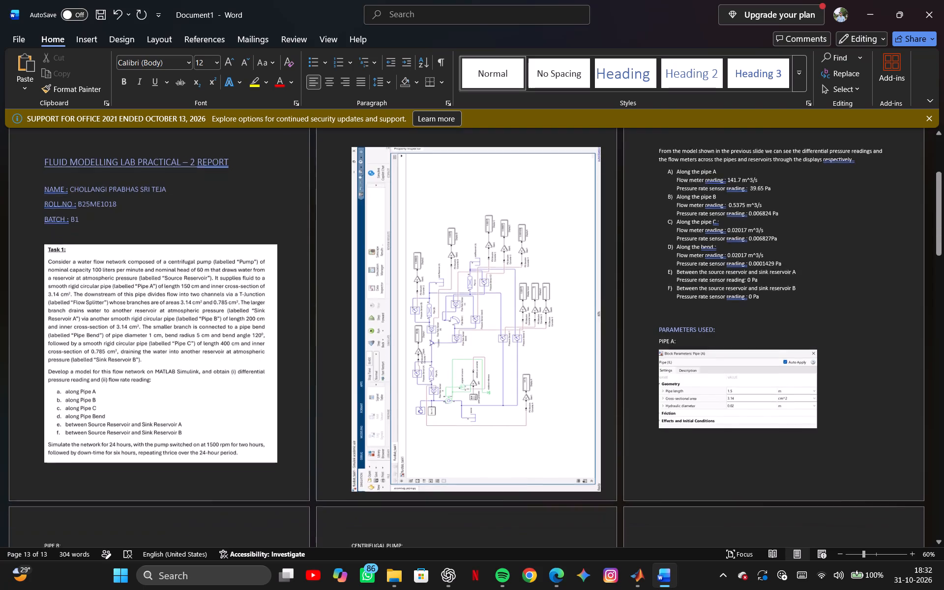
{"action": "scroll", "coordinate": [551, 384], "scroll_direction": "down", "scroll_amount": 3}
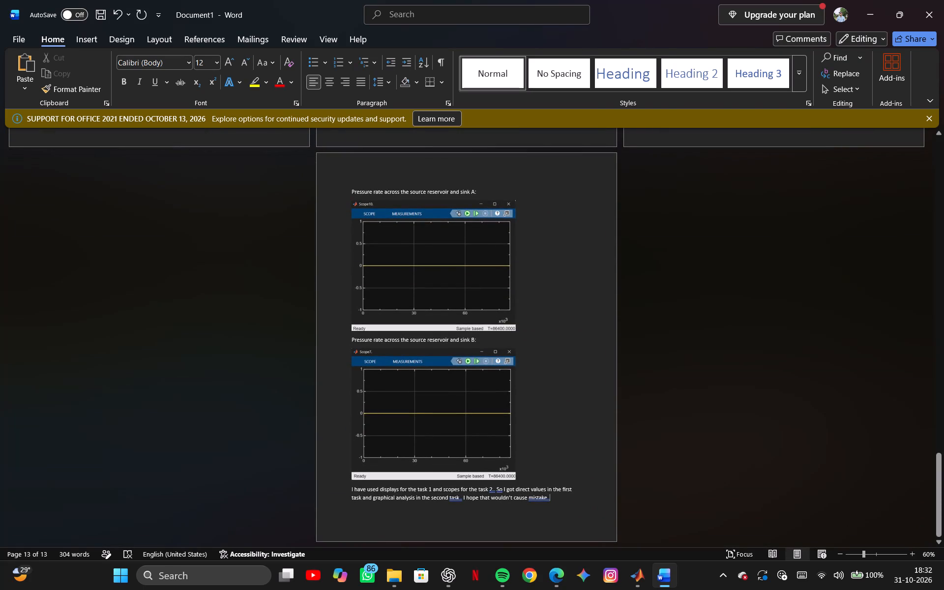
Save the report in the Downloads folder as "FLUID MODELLING LAB PRACTICAL_" followed by the student's roll number.
{"action": "key", "text": "ctrl+s"}
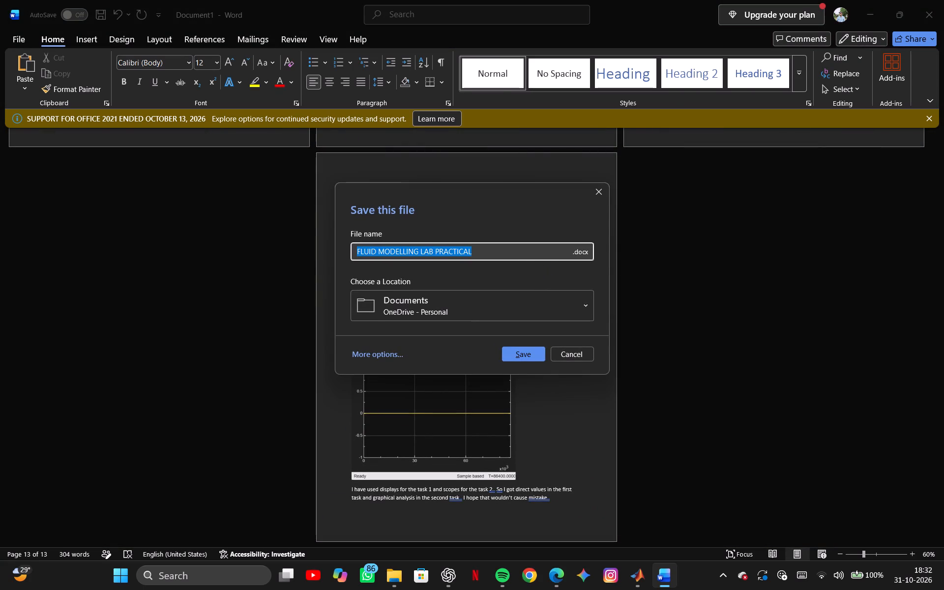
{"action": "left_click", "coordinate": [488, 255]}
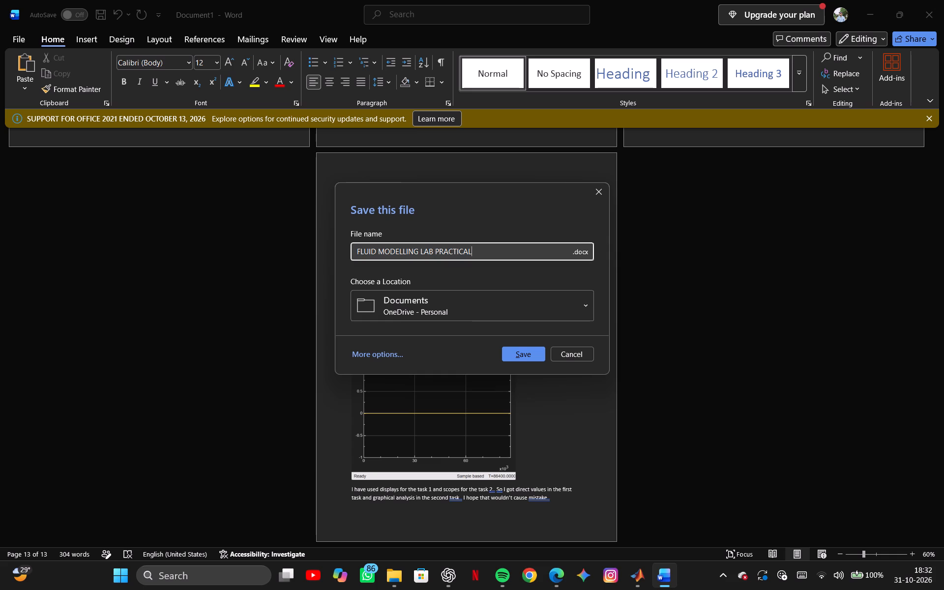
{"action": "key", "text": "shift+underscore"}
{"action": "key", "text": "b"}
{"action": "key", "text": "BackSpace"}
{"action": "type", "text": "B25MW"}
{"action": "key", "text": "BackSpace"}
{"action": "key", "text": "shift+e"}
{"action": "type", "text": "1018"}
{"action": "left_click", "coordinate": [580, 306]}
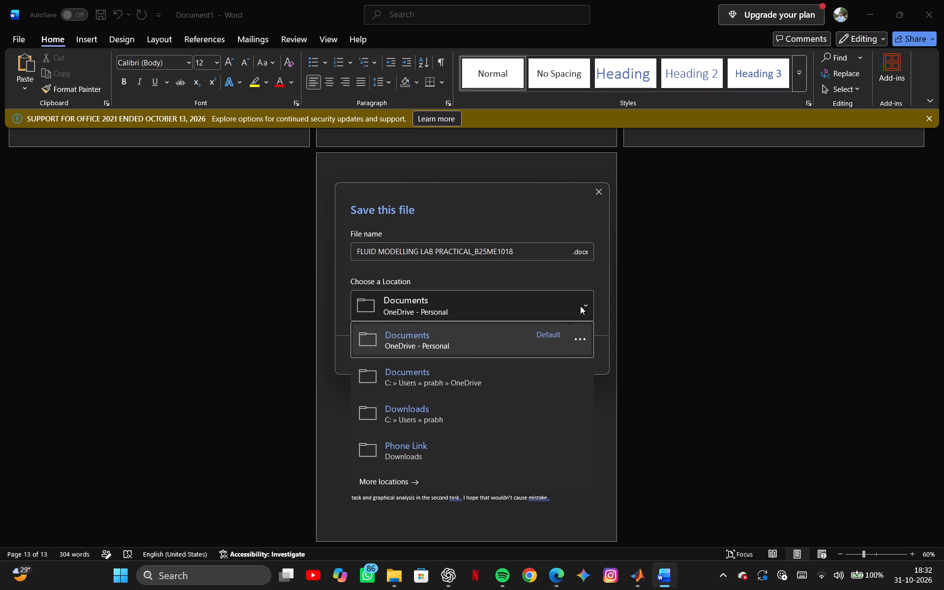
{"action": "left_click", "coordinate": [478, 423]}
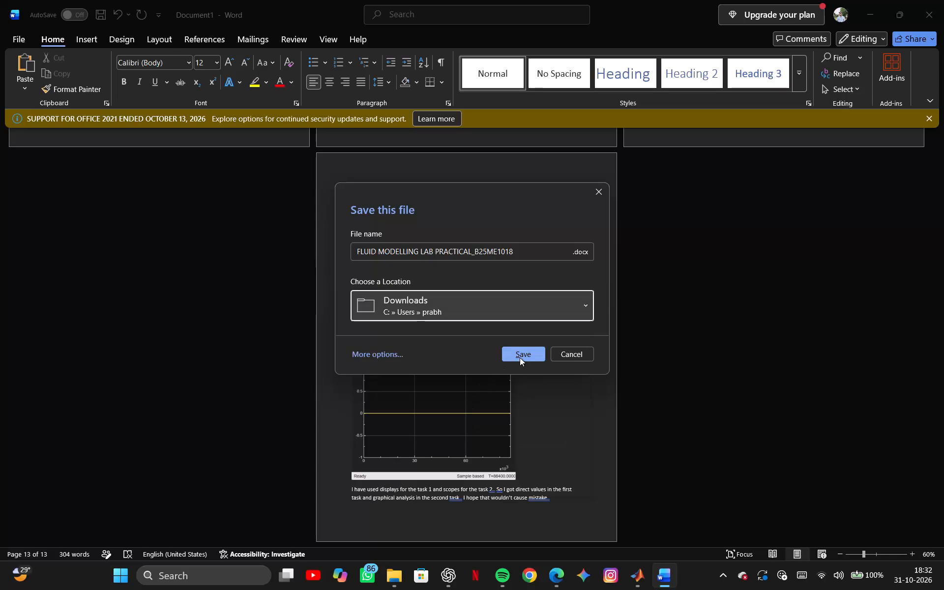
{"action": "left_click", "coordinate": [520, 357]}
Close the saved report document.
{"action": "scroll", "coordinate": [520, 357], "scroll_direction": "up", "scroll_amount": 17}
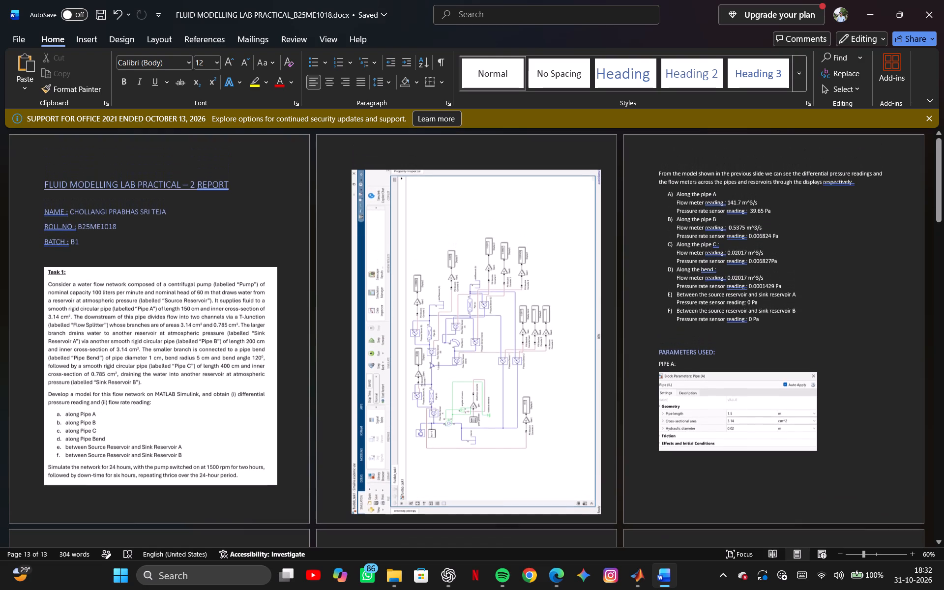
{"action": "left_click", "coordinate": [923, 25]}
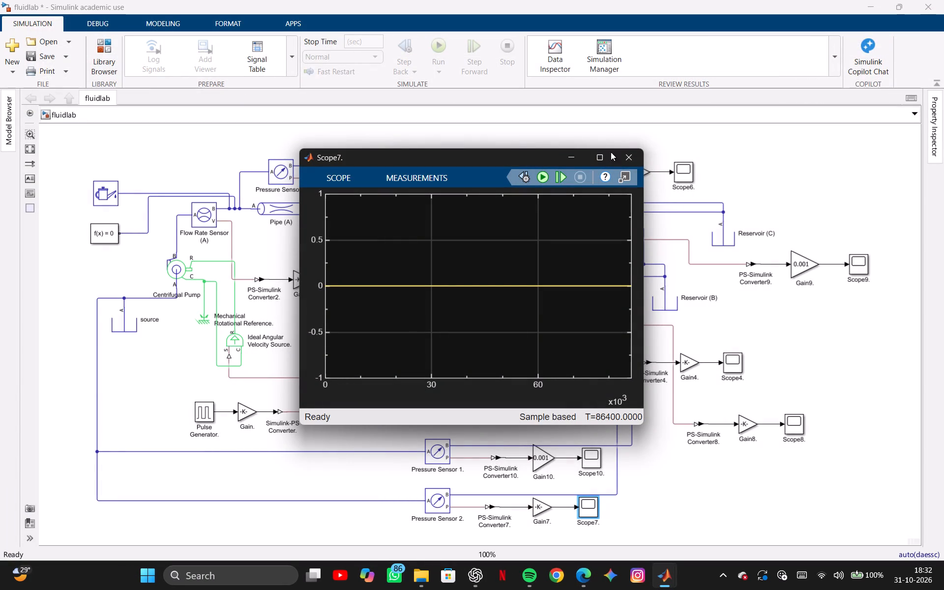
Close the open Simulink scope windows Scope7, Scope10, Scope8, Scope.1 and Scope9.
{"action": "left_click", "coordinate": [631, 158]}
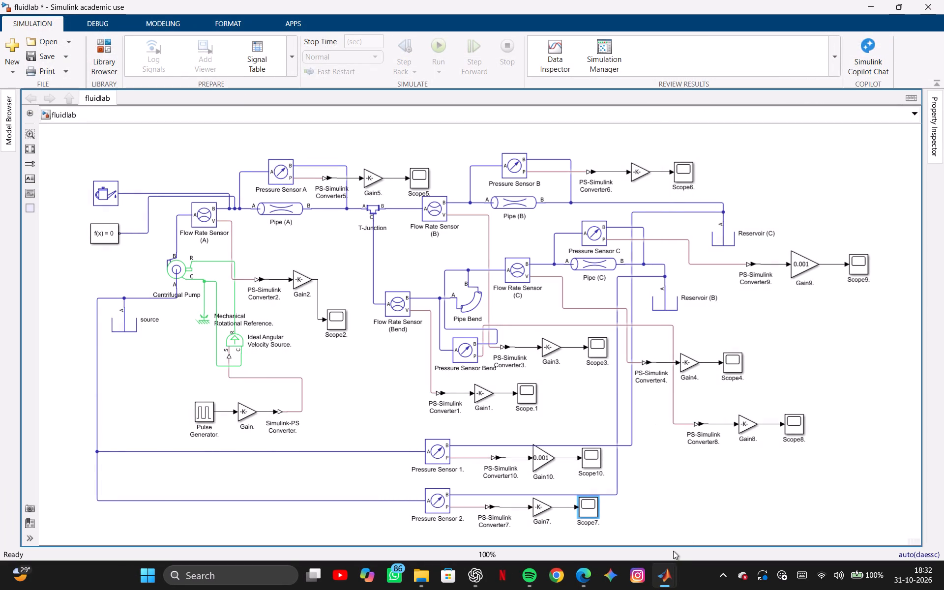
{"action": "left_click", "coordinate": [922, 467]}
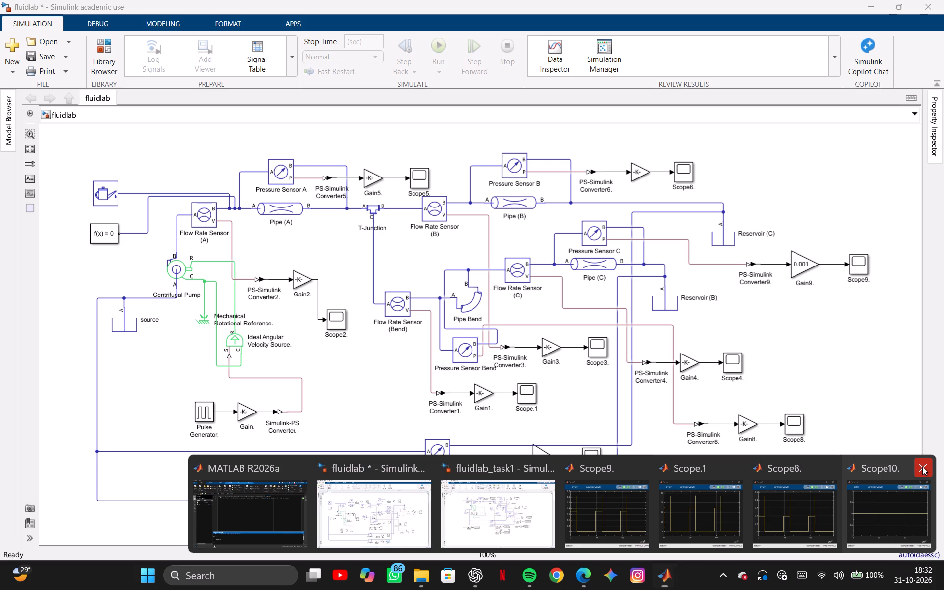
{"action": "left_click", "coordinate": [924, 469]}
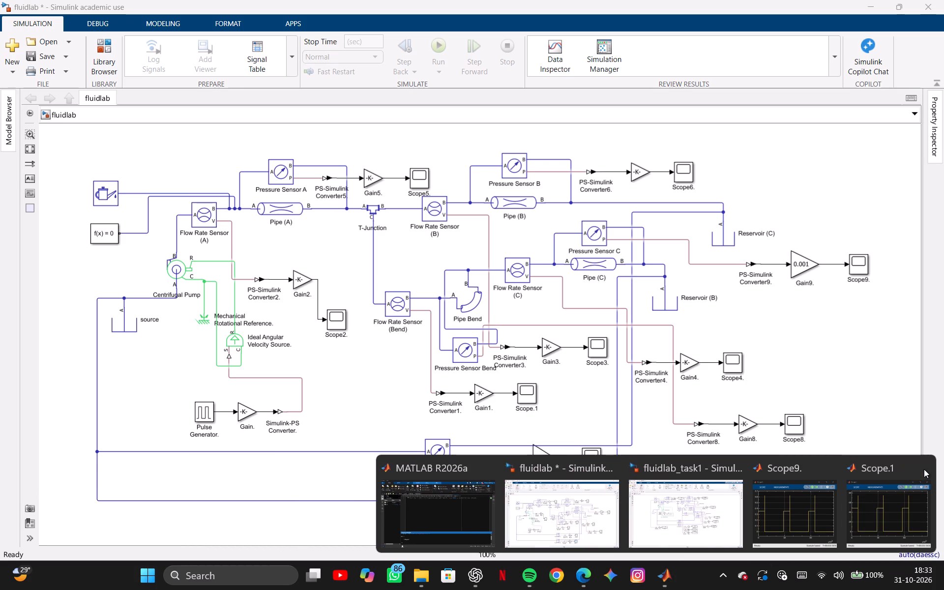
{"action": "left_click", "coordinate": [920, 472]}
{"action": "left_click", "coordinate": [882, 471]}
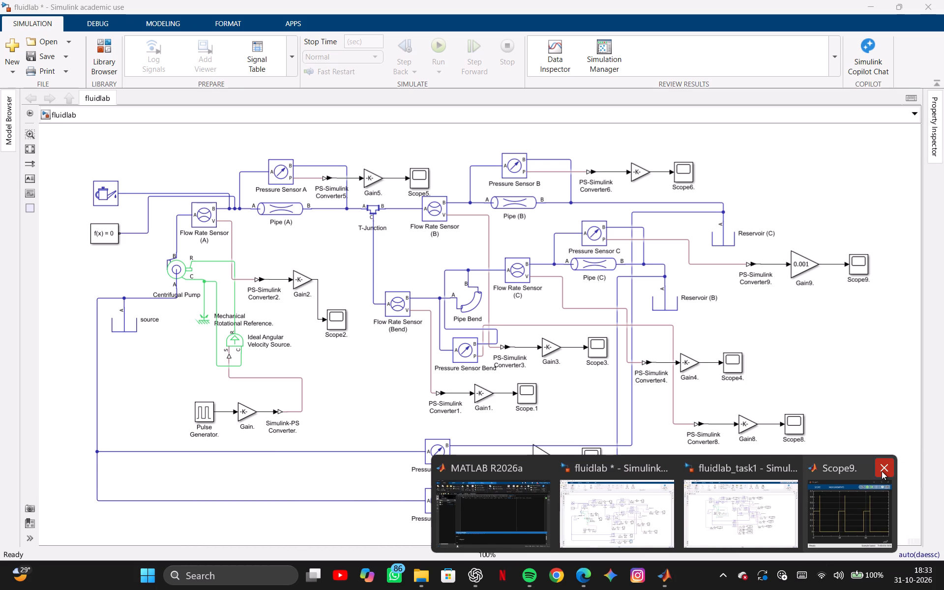
Close the fluidlab_task1 and fluidlab Simulink models, saving the changes to fluidlab.
{"action": "left_click", "coordinate": [842, 468]}
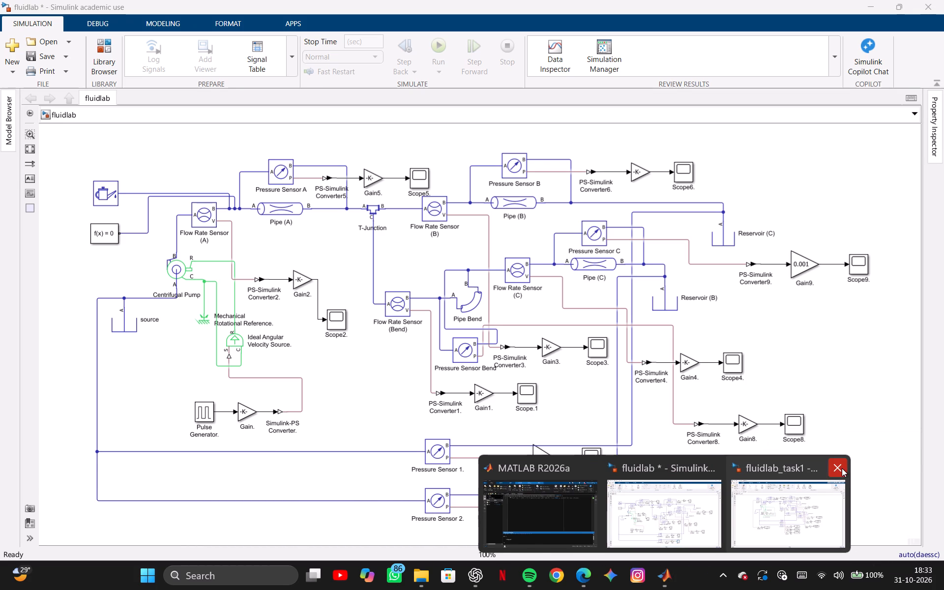
{"action": "left_click", "coordinate": [769, 468]}
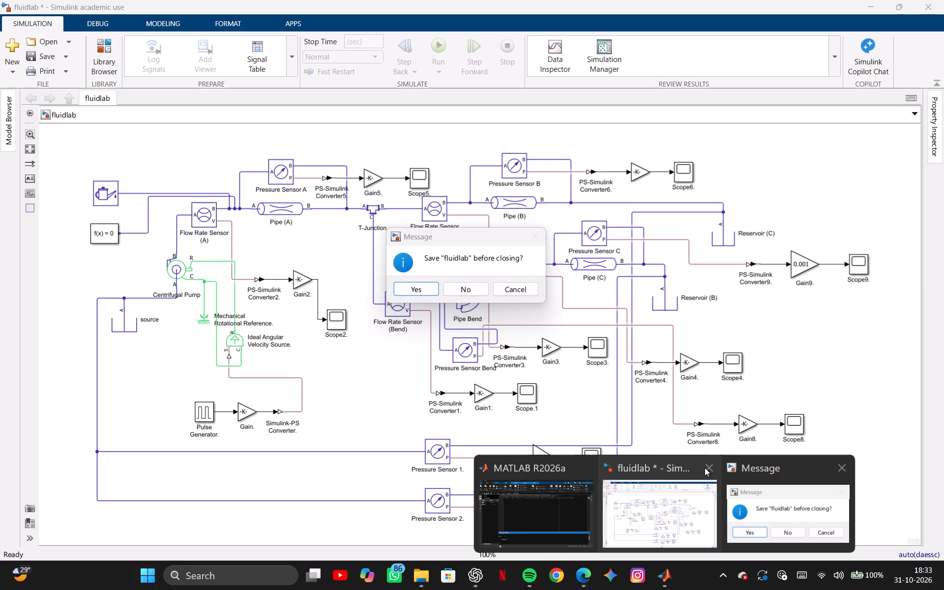
{"action": "left_click", "coordinate": [425, 282]}
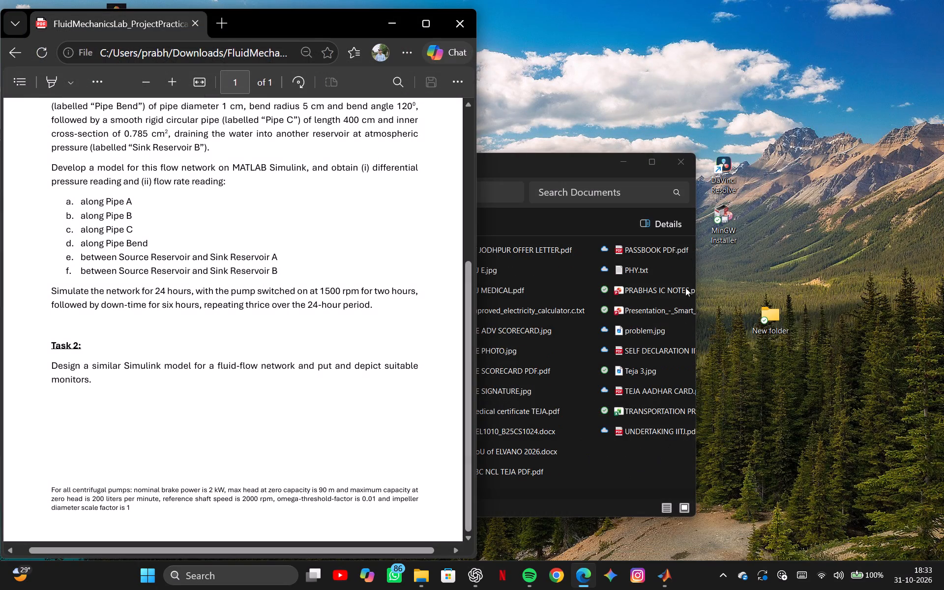
Close the Documents folder window and the browser window showing the fluid mechanics lab project PDF.
{"action": "left_click", "coordinate": [681, 159]}
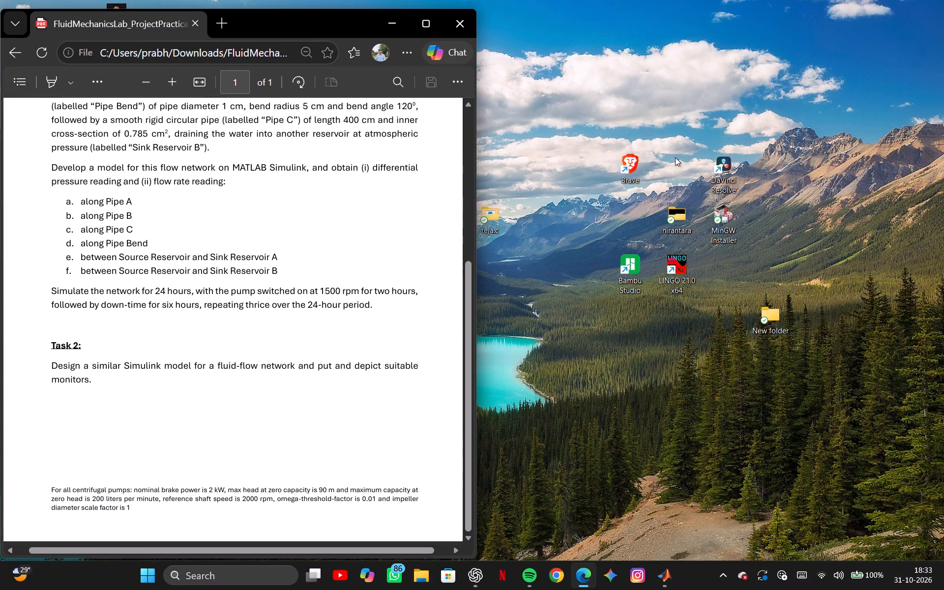
{"action": "left_click", "coordinate": [455, 21]}
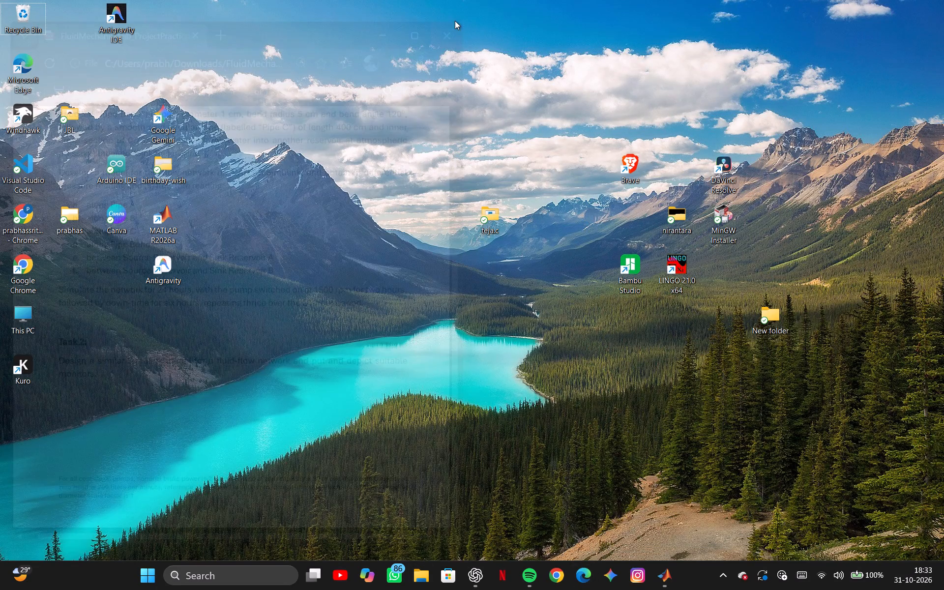
Find the Kuro app with the Windows search and launch it.
{"action": "left_click", "coordinate": [189, 579]}
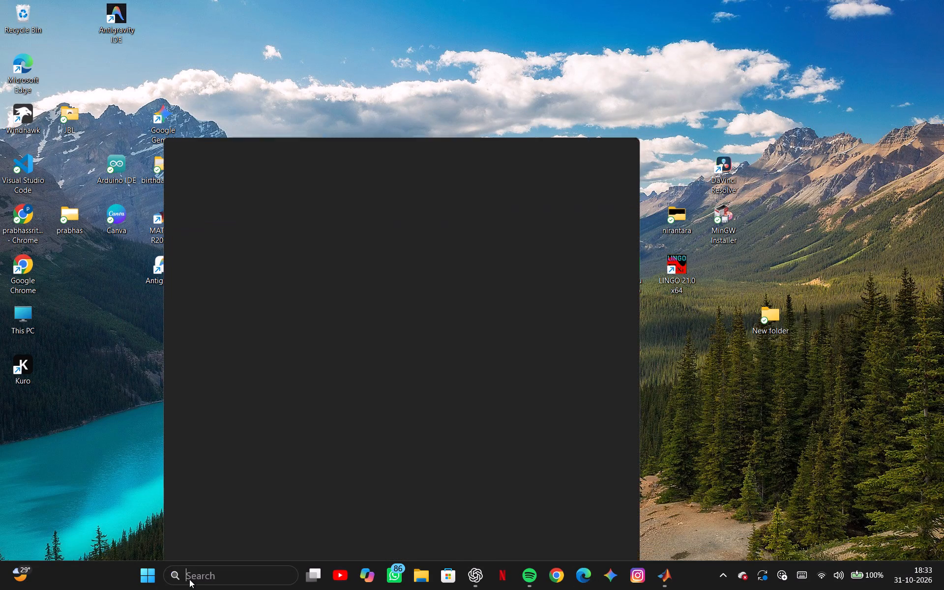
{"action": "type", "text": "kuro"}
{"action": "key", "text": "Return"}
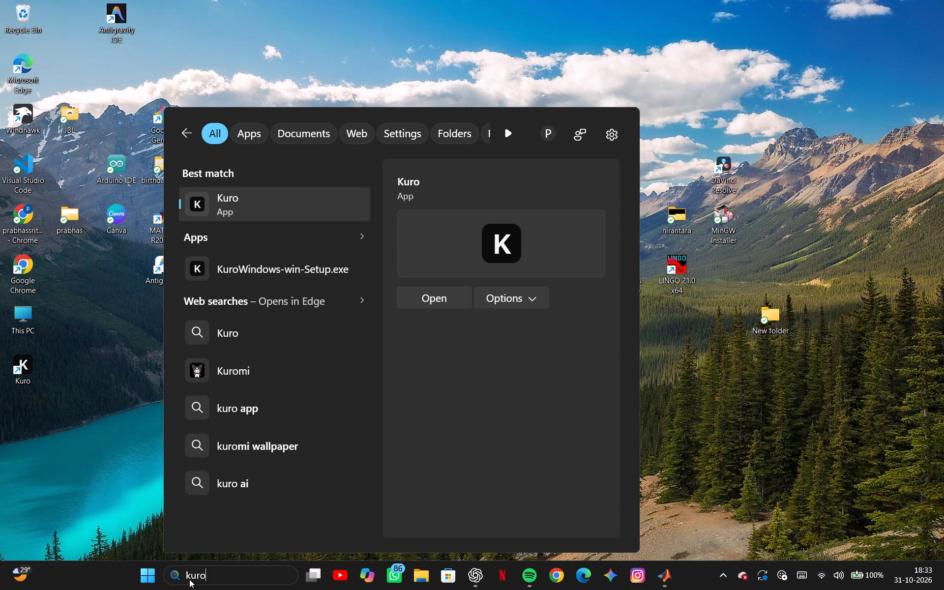
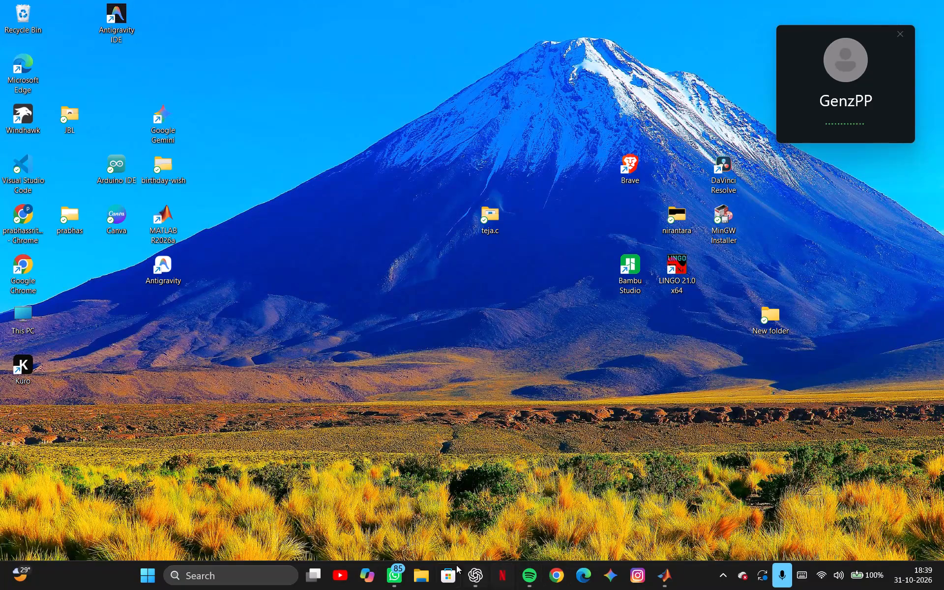
Open the FLUID MODELLING LAB PRACTICAL Word document from the Downloads folder.
{"action": "left_click", "coordinate": [421, 578]}
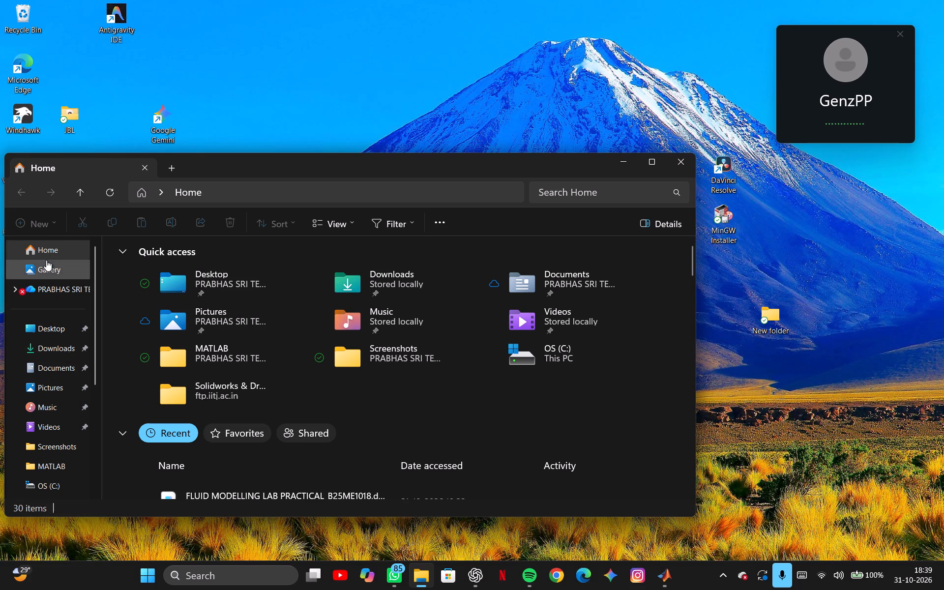
{"action": "left_click", "coordinate": [64, 346]}
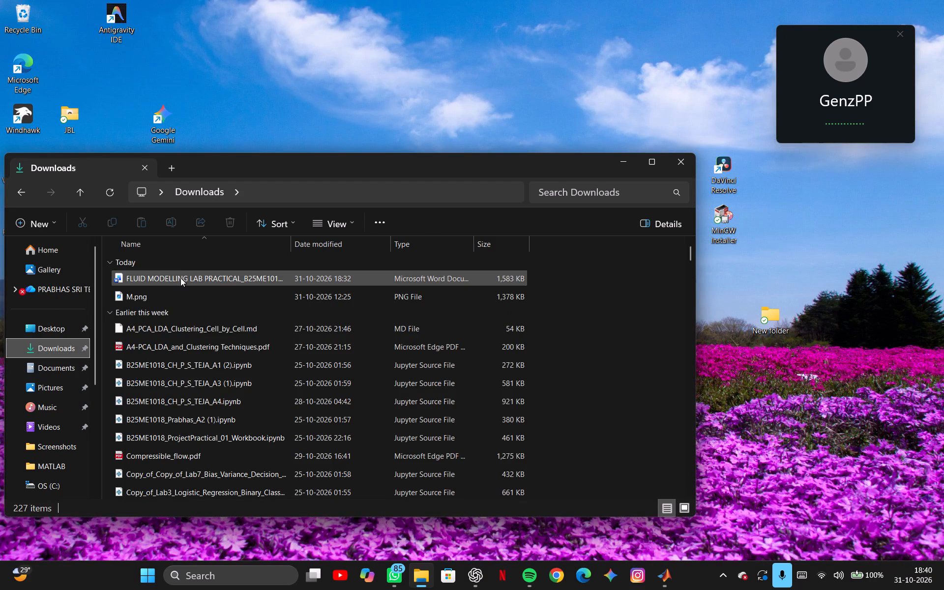
{"action": "double_click", "coordinate": [180, 278]}
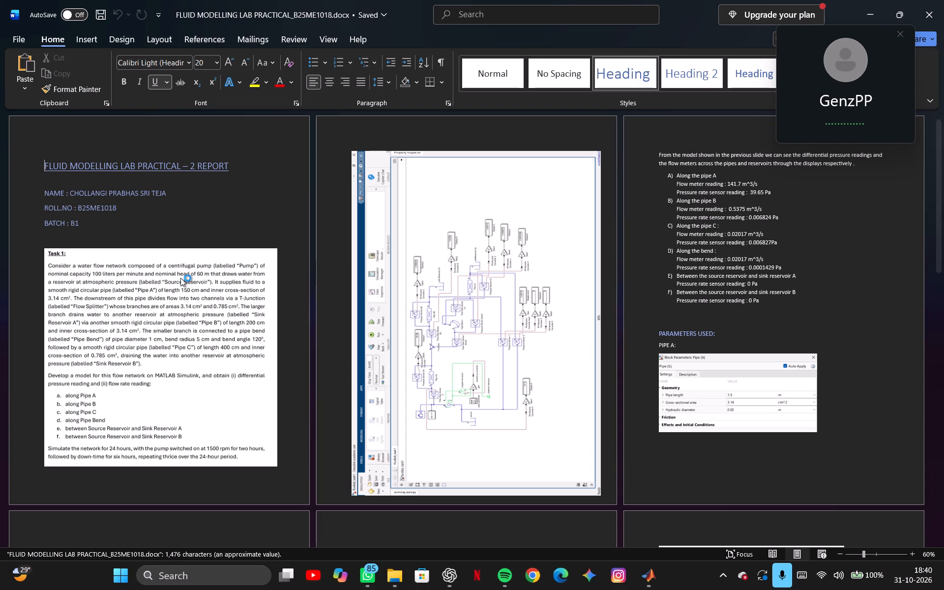
Reopen the FLUID MODELLING LAB PRACTICAL Word document from the Downloads folder and save it.
{"action": "left_click", "coordinate": [857, 7]}
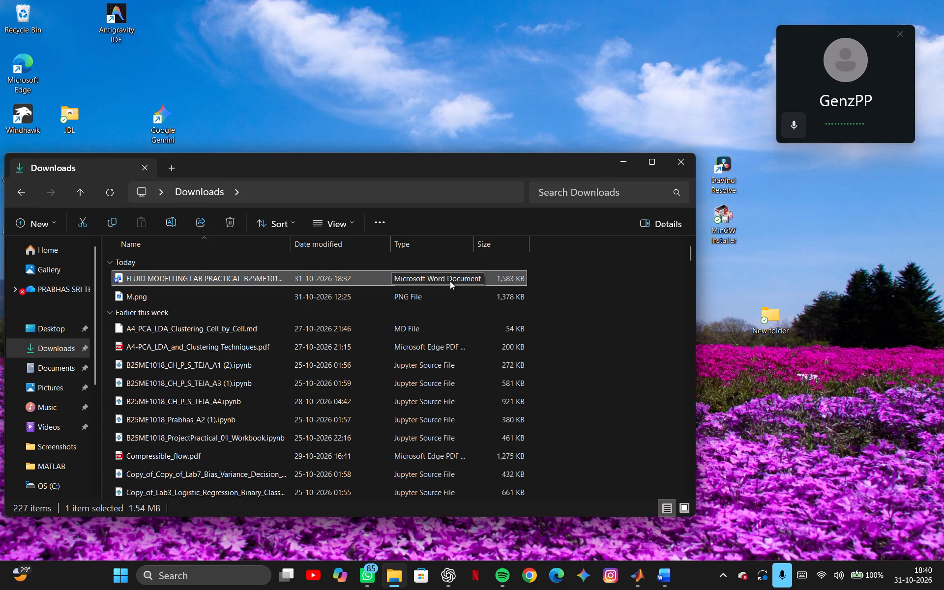
{"action": "double_click", "coordinate": [368, 279]}
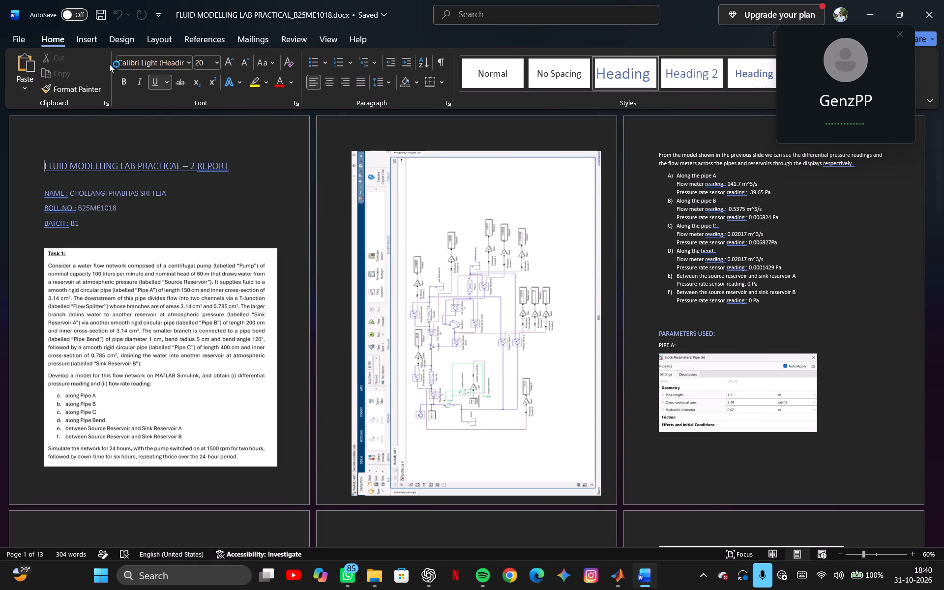
{"action": "left_click", "coordinate": [100, 20]}
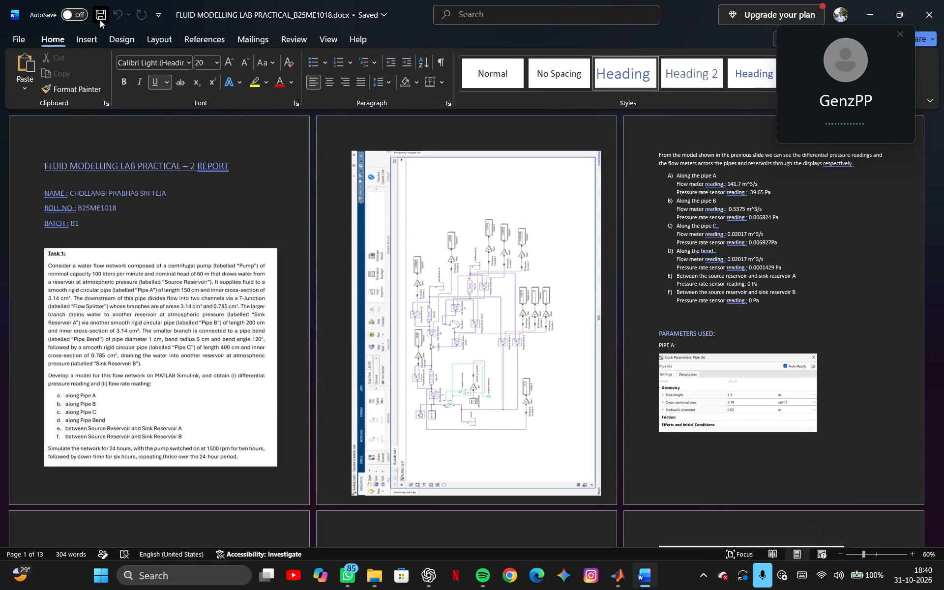
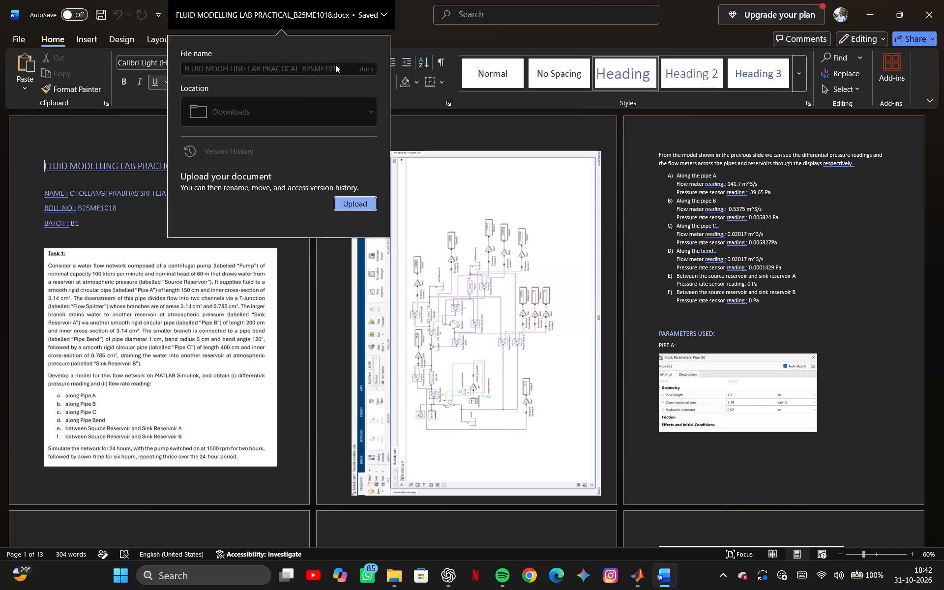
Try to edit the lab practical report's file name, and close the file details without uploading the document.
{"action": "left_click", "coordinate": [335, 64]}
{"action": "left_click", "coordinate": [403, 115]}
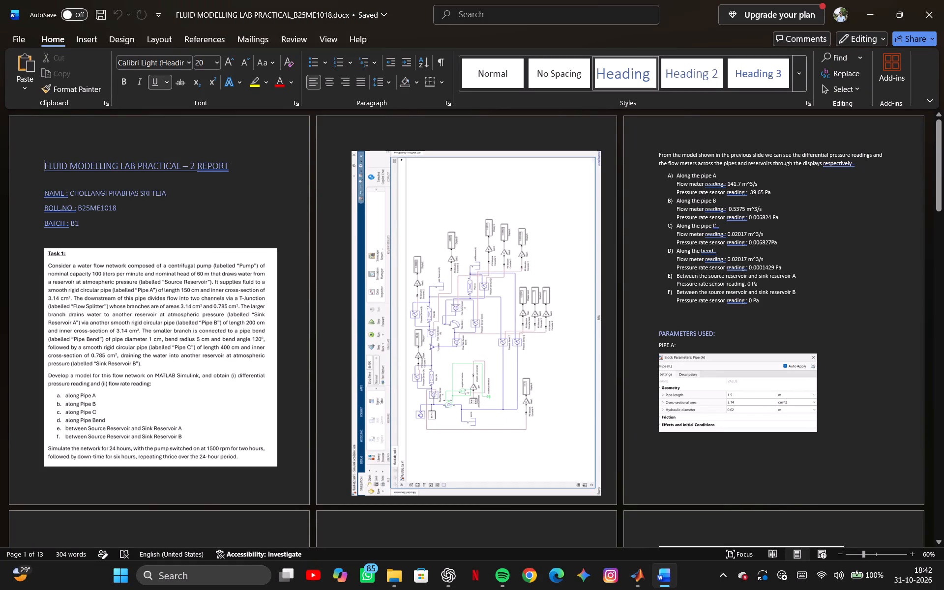
Save the fluid modelling lab report document.
{"action": "key", "text": "ctrl+s"}
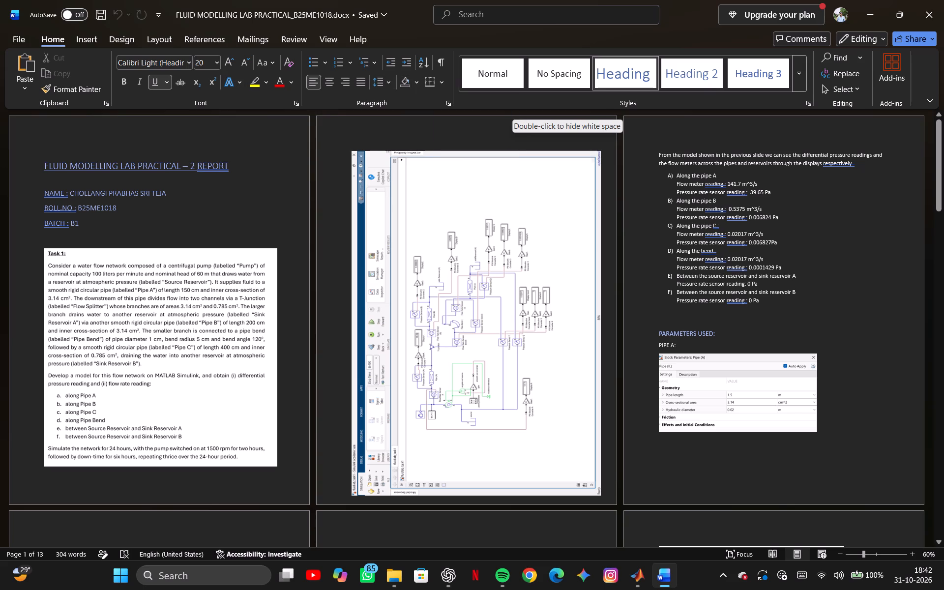
Switch to Google Chrome with the "Your Chrome" profile and search the web for "convert word document to pdf".
{"action": "left_click", "coordinate": [535, 577]}
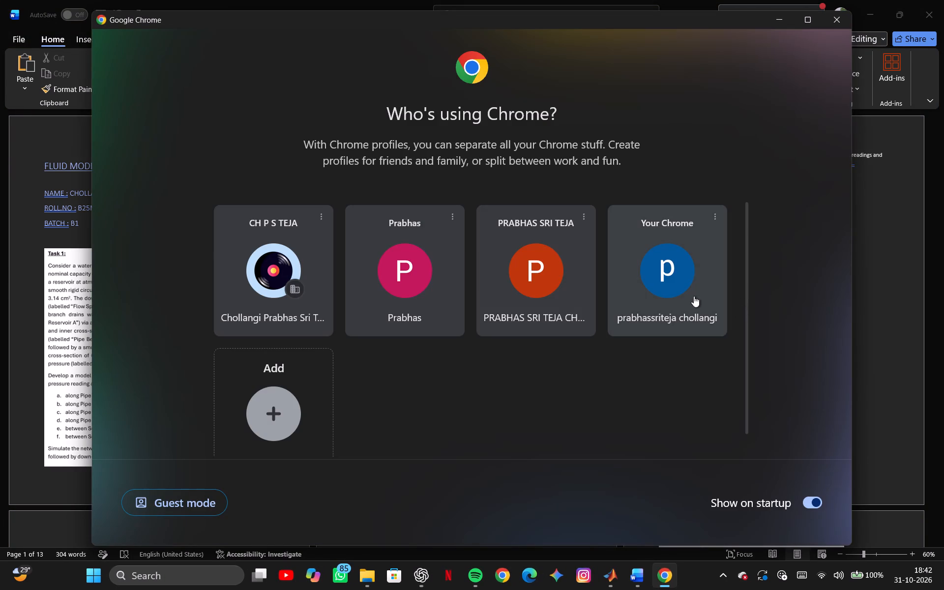
{"action": "left_click", "coordinate": [652, 278]}
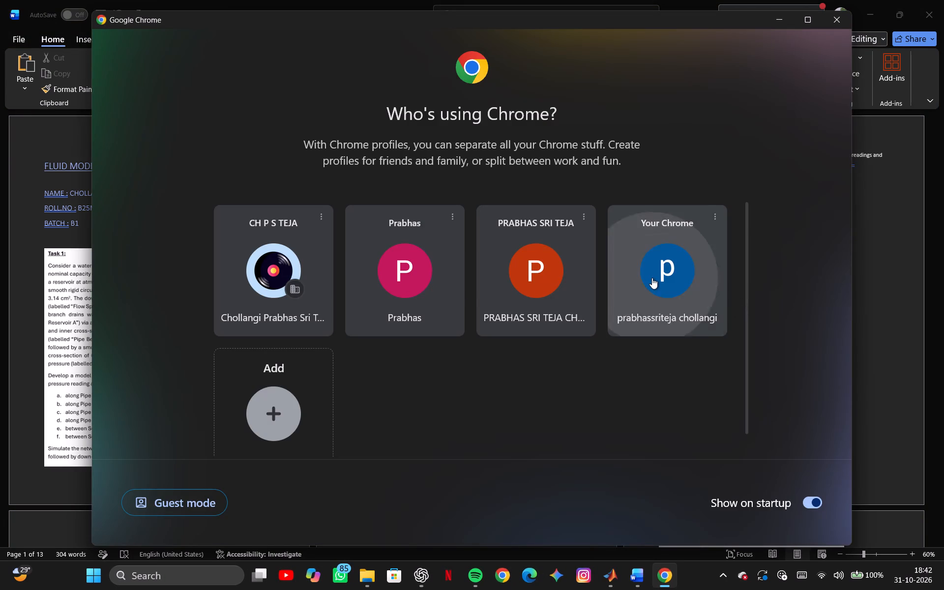
{"action": "type", "text": "convert word document to pdf"}
{"action": "key", "text": "Return"}
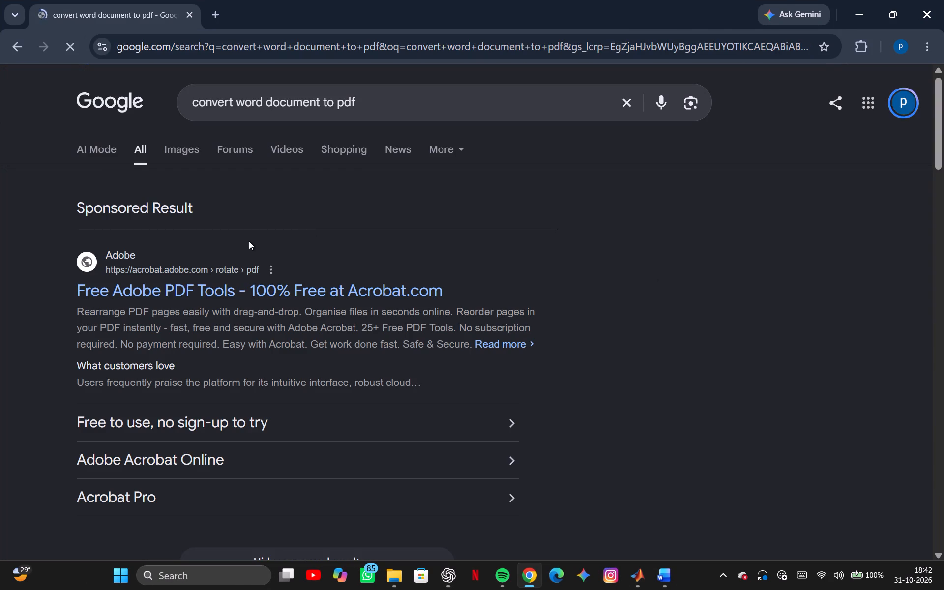
Open the sponsored Adobe result "Free Adobe PDF Tools - 100% Free at Acrobat.com".
{"action": "left_click", "coordinate": [254, 289]}
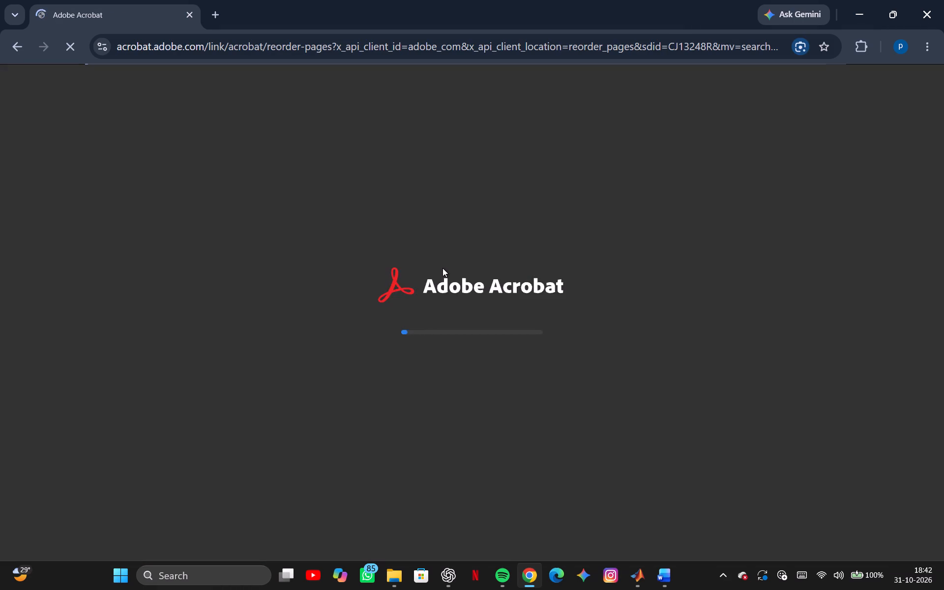
{"action": "scroll", "coordinate": [442, 268], "scroll_direction": "down", "scroll_amount": 1}
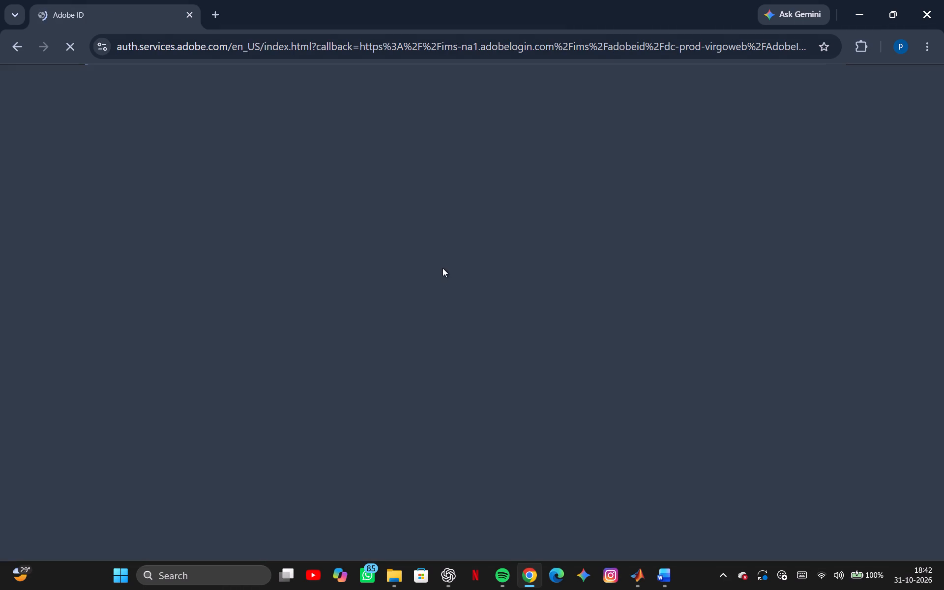
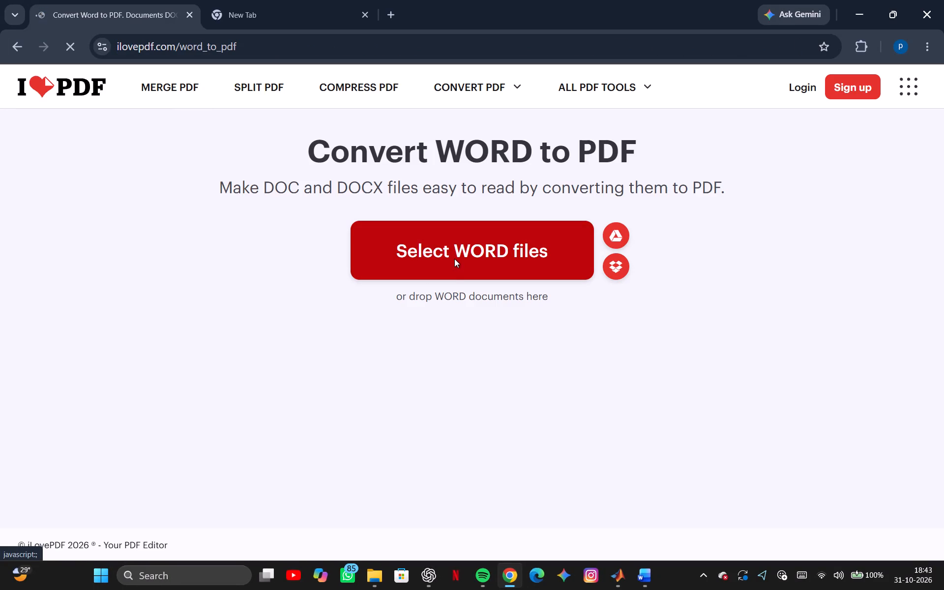
{"action": "double_click", "coordinate": [239, 107]}
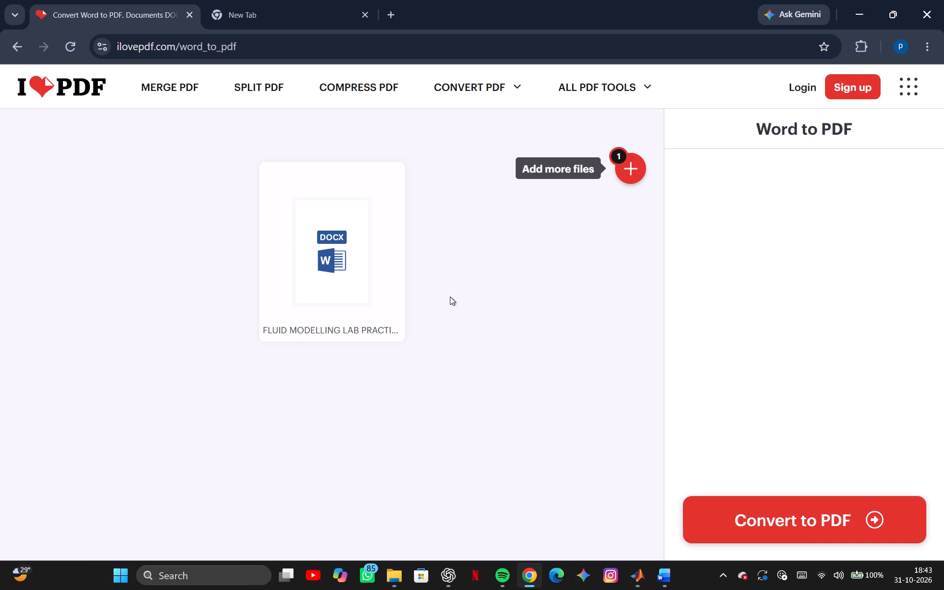
{"action": "left_click", "coordinate": [769, 516]}
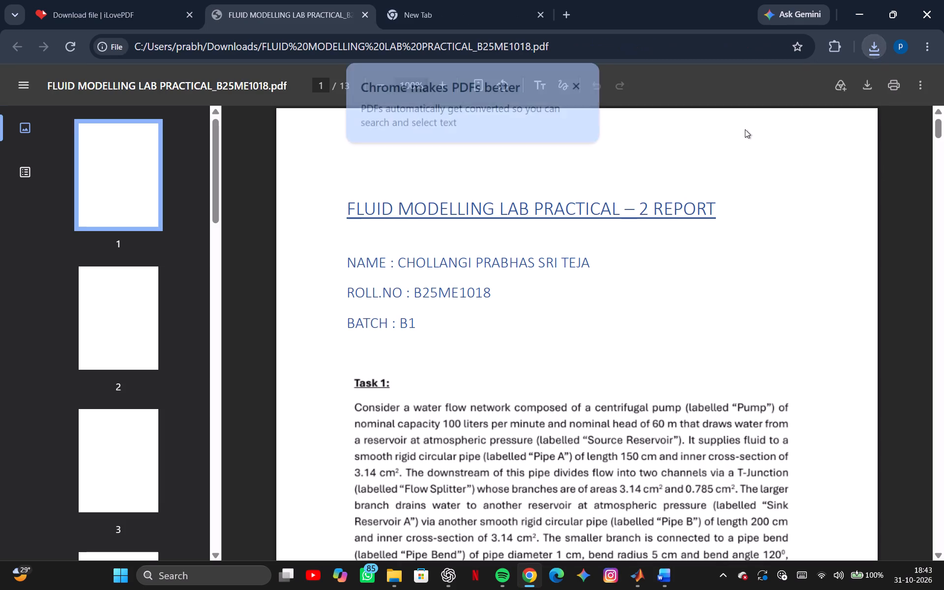
{"action": "scroll", "coordinate": [658, 287], "scroll_direction": "down", "scroll_amount": 9}
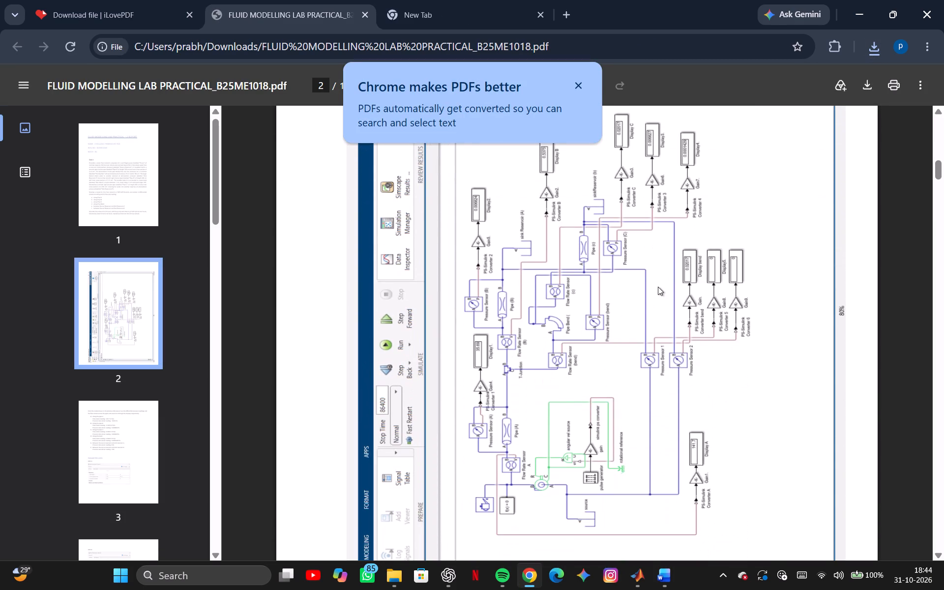
{"action": "scroll", "coordinate": [623, 227], "scroll_direction": "up", "scroll_amount": 1}
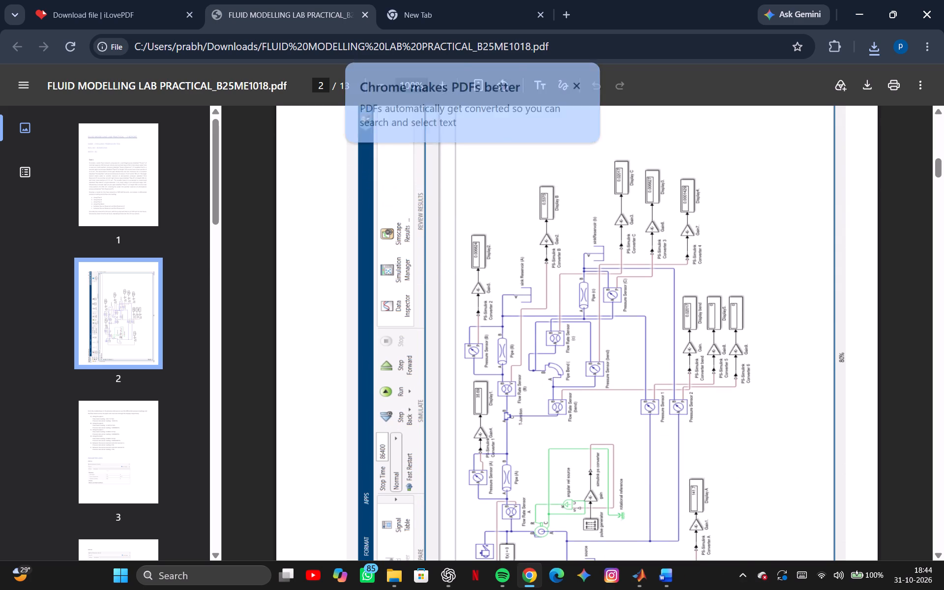
{"action": "scroll", "coordinate": [623, 227], "scroll_direction": "down", "scroll_amount": 2}
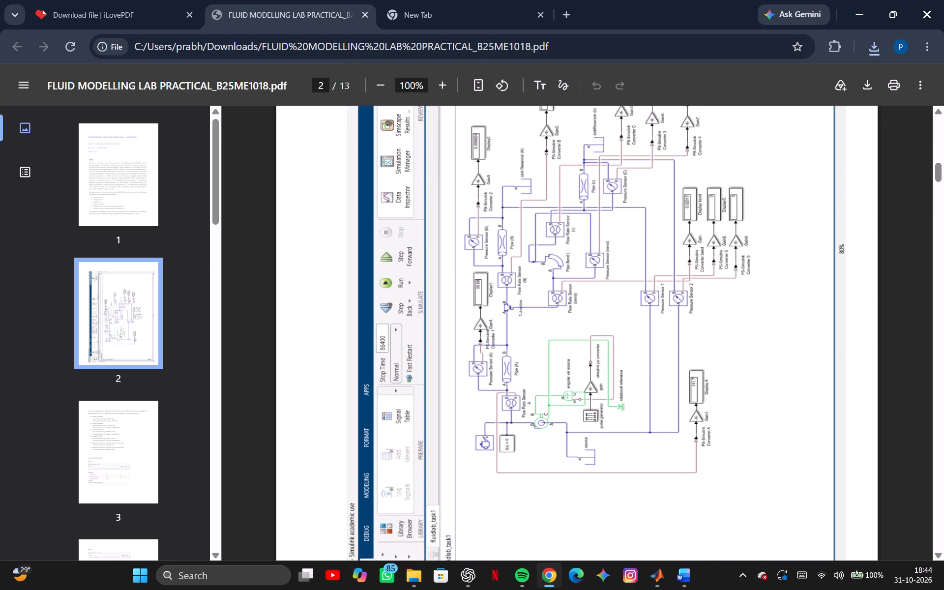
{"action": "scroll", "coordinate": [623, 227], "scroll_direction": "up", "scroll_amount": 2}
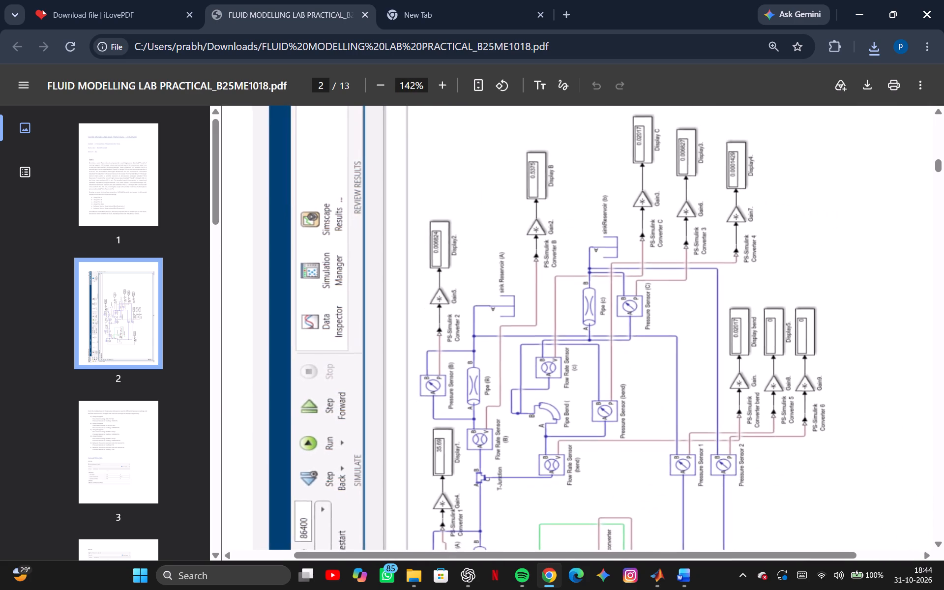
{"action": "scroll", "coordinate": [553, 154], "scroll_direction": "down", "scroll_amount": 3}
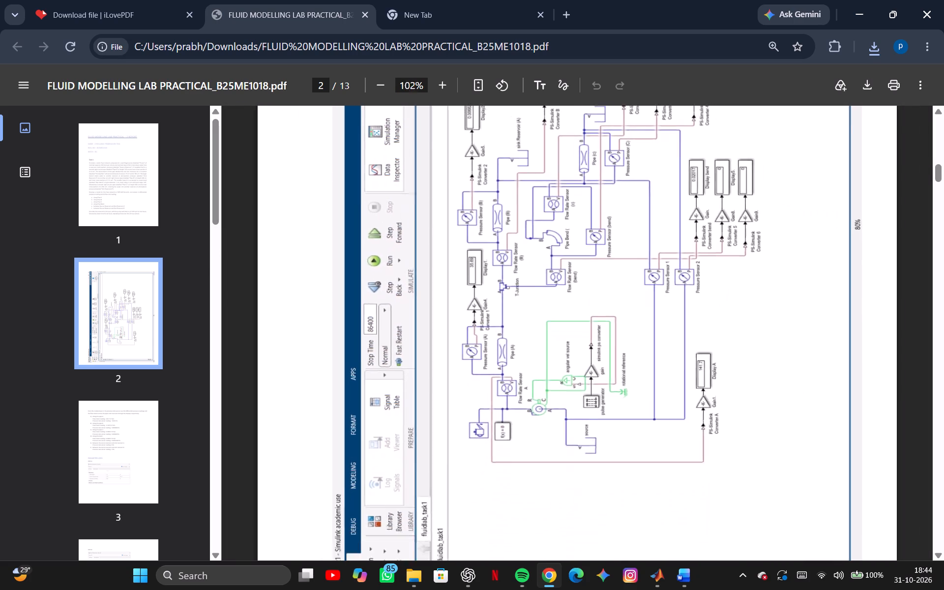
Review the rest of the report PDF through page 13, checking the readings, block parameters, Task 2 model and scope plots.
{"action": "scroll", "coordinate": [553, 154], "scroll_direction": "down", "scroll_amount": 4}
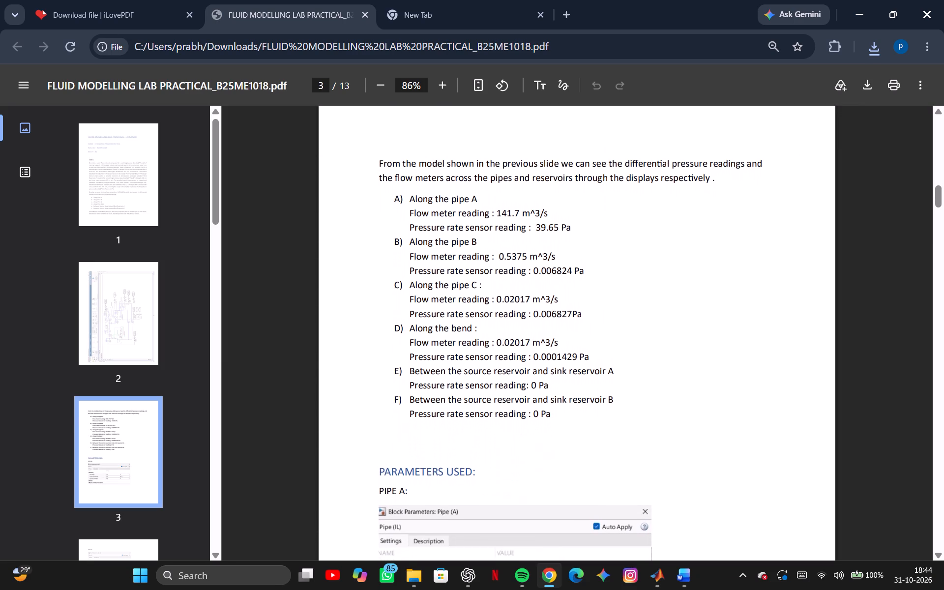
{"action": "scroll", "coordinate": [553, 154], "scroll_direction": "down", "scroll_amount": 2}
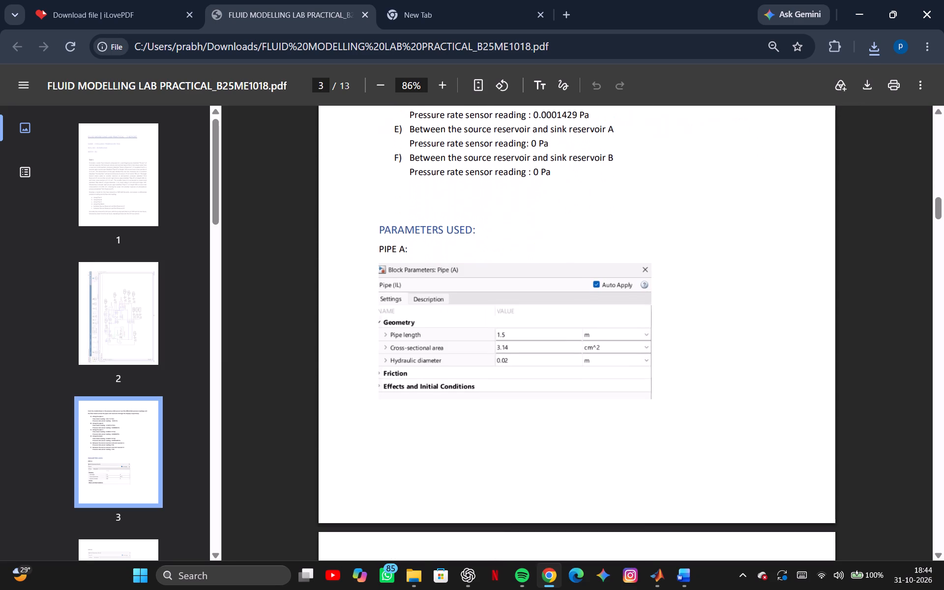
{"action": "scroll", "coordinate": [553, 154], "scroll_direction": "down", "scroll_amount": 3}
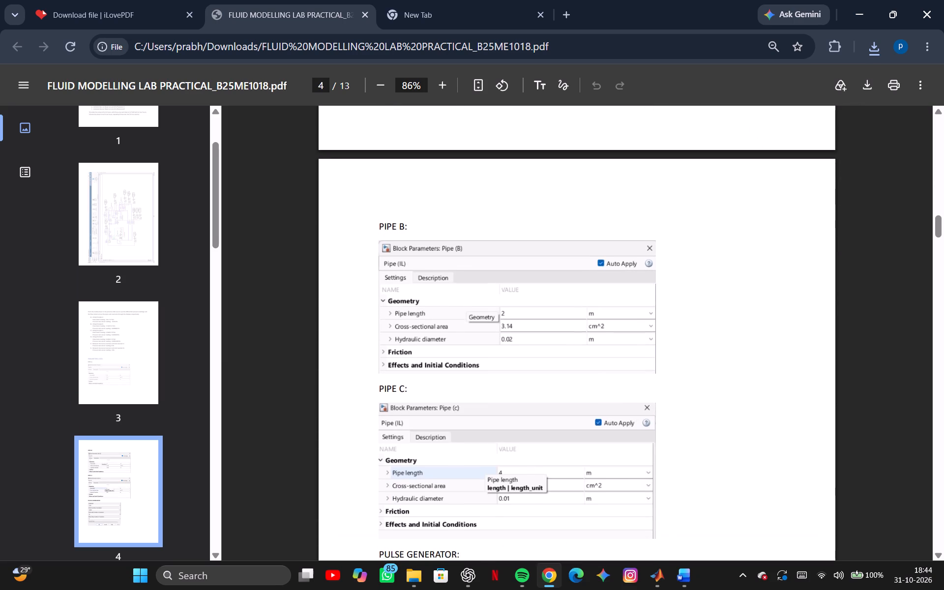
{"action": "scroll", "coordinate": [553, 154], "scroll_direction": "down", "scroll_amount": 7}
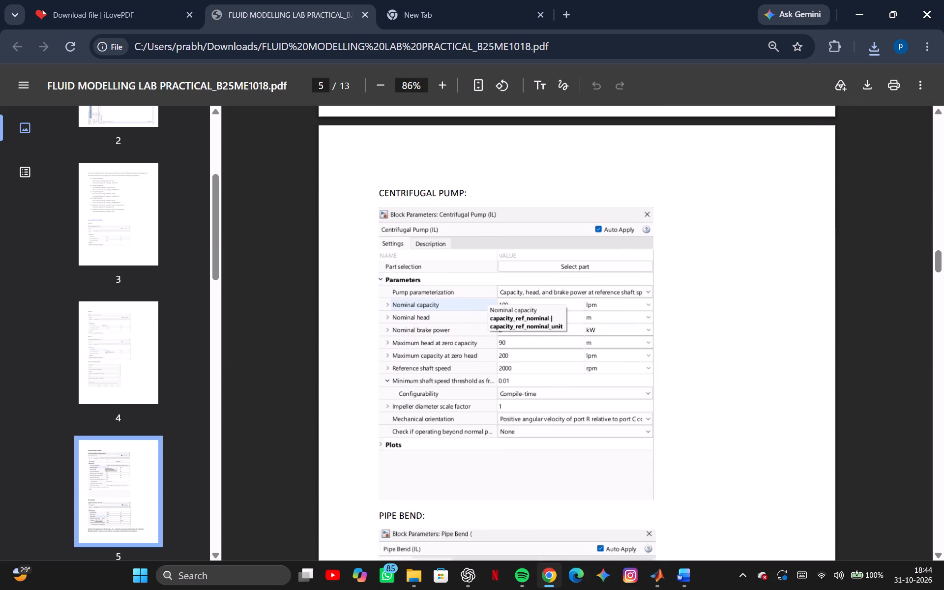
{"action": "scroll", "coordinate": [553, 154], "scroll_direction": "down", "scroll_amount": 6}
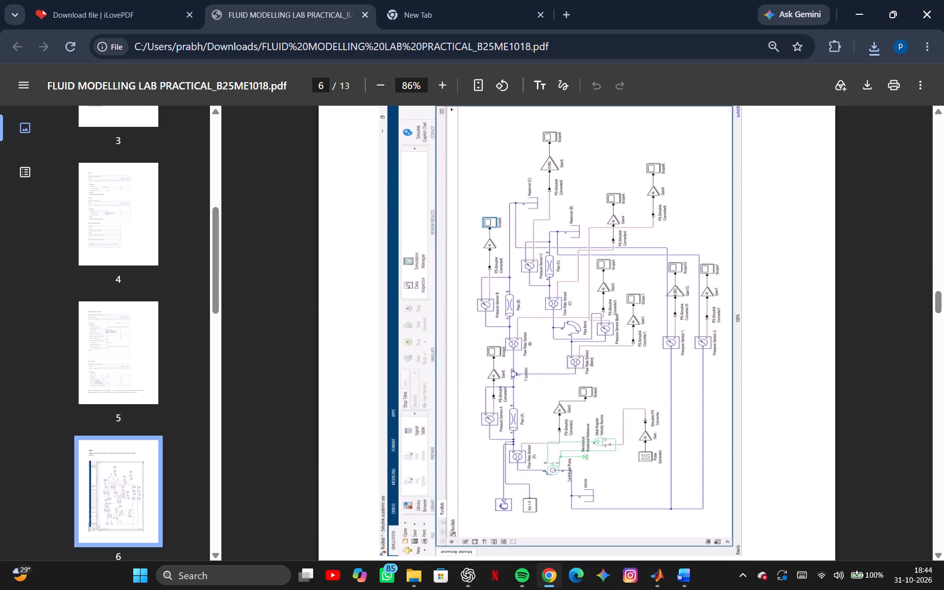
{"action": "scroll", "coordinate": [553, 154], "scroll_direction": "down", "scroll_amount": 3}
{"action": "scroll", "coordinate": [553, 154], "scroll_direction": "up", "scroll_amount": 5}
{"action": "scroll", "coordinate": [553, 154], "scroll_direction": "down", "scroll_amount": 1}
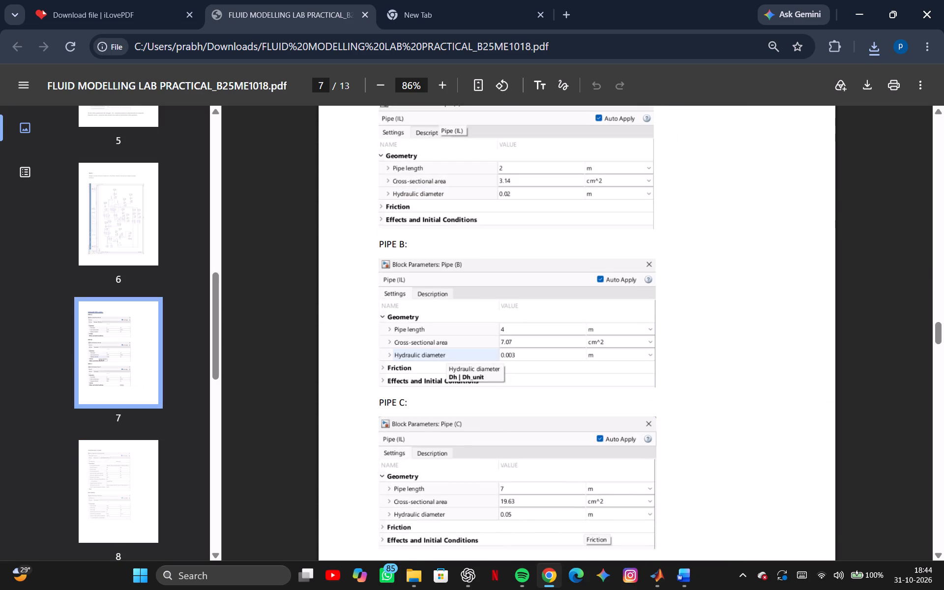
{"action": "scroll", "coordinate": [553, 154], "scroll_direction": "down", "scroll_amount": 3}
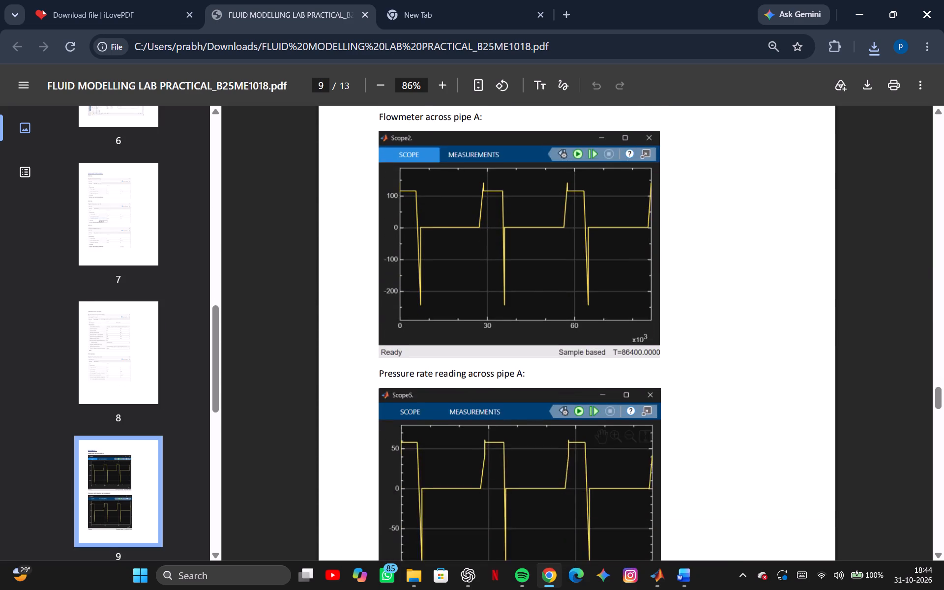
{"action": "scroll", "coordinate": [553, 154], "scroll_direction": "down", "scroll_amount": 4}
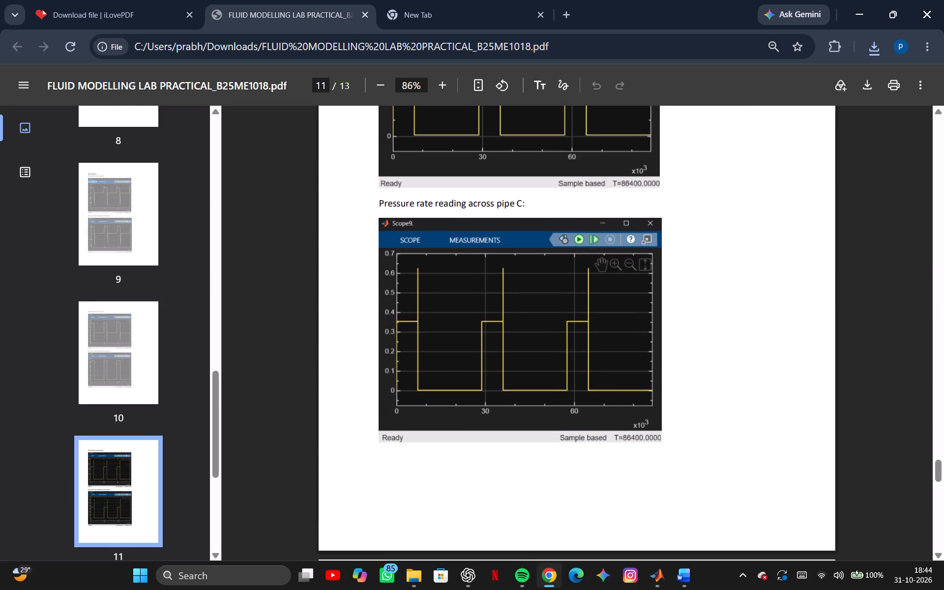
{"action": "scroll", "coordinate": [553, 154], "scroll_direction": "down", "scroll_amount": 6}
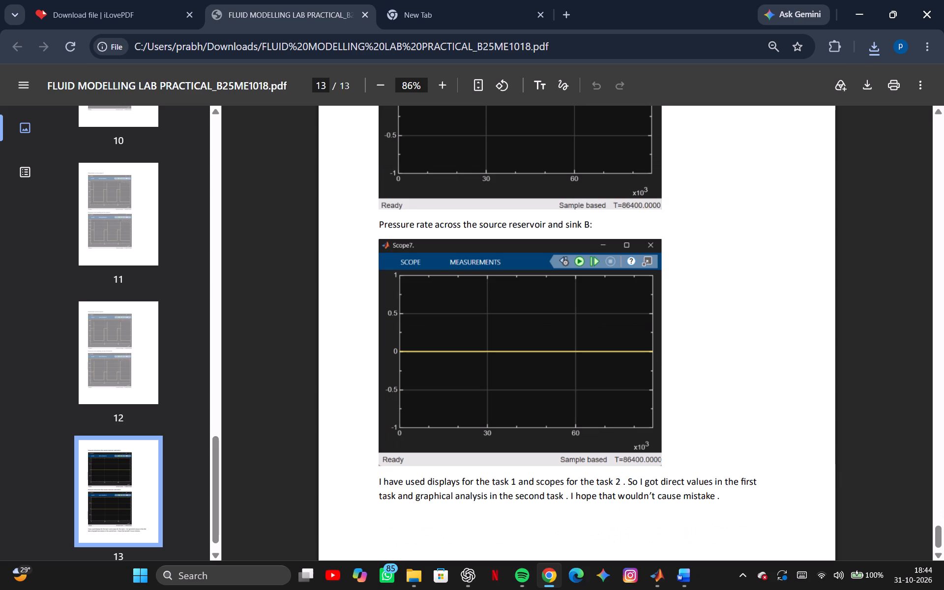
{"action": "scroll", "coordinate": [552, 259], "scroll_direction": "up", "scroll_amount": 2}
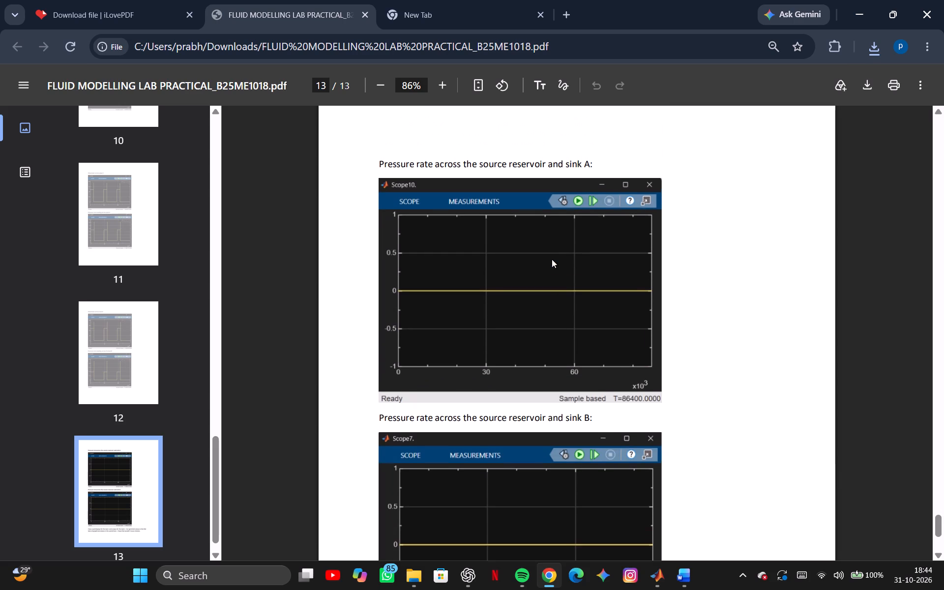
{"action": "scroll", "coordinate": [552, 259], "scroll_direction": "up", "scroll_amount": 19}
{"action": "scroll", "coordinate": [552, 259], "scroll_direction": "up", "scroll_amount": 14}
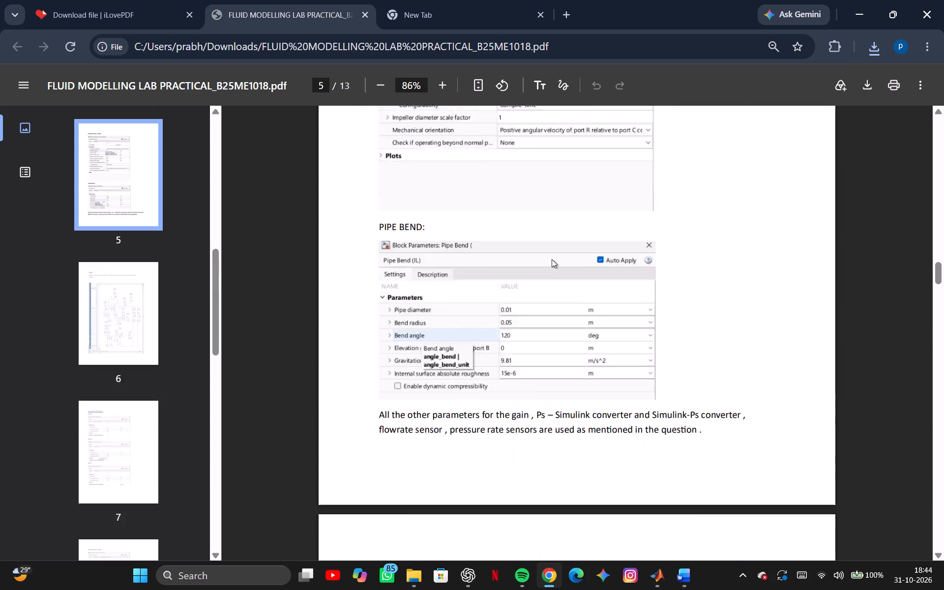
{"action": "scroll", "coordinate": [552, 259], "scroll_direction": "up", "scroll_amount": 11}
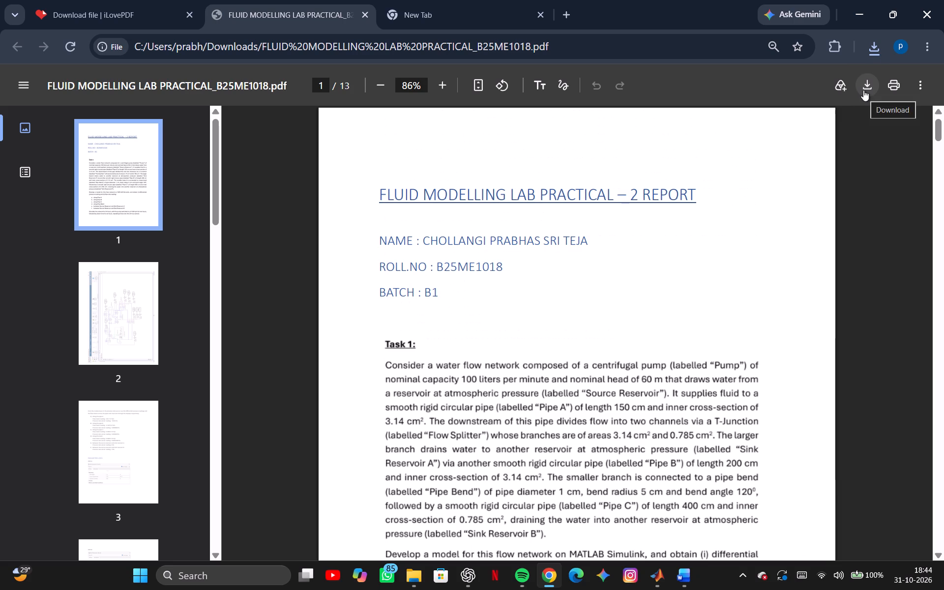
Minimize the browser and close the Word report, Downloads folder and MATLAB windows.
{"action": "left_click", "coordinate": [853, 16]}
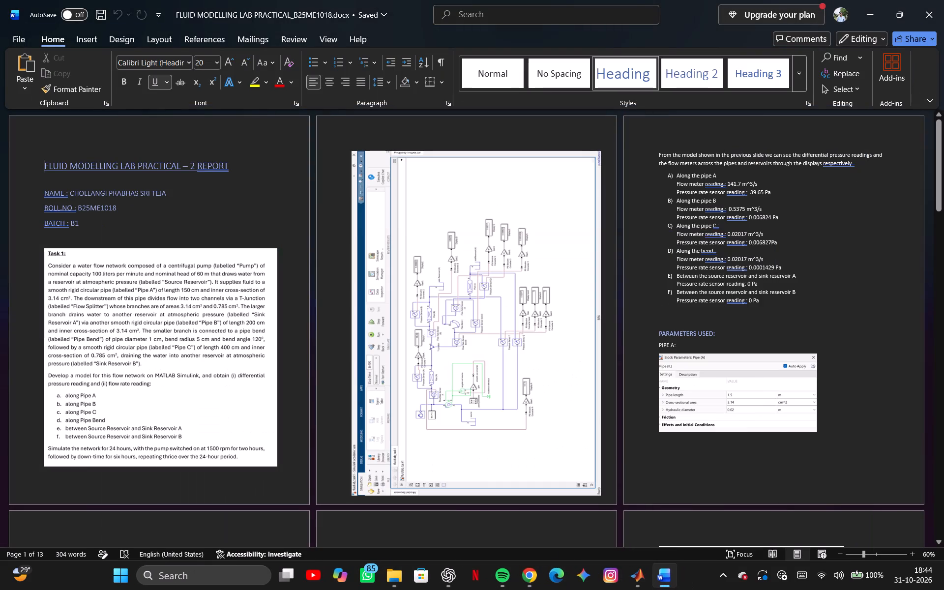
{"action": "left_click", "coordinate": [922, 4]}
{"action": "left_click_drag", "start_coordinate": [922, 4], "coordinate": [650, 203]}
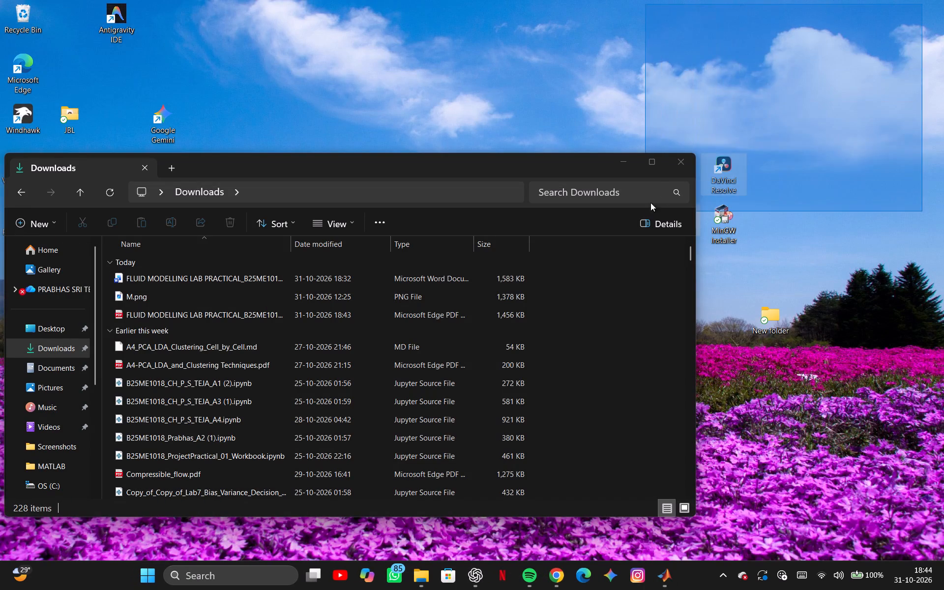
{"action": "left_click_drag", "start_coordinate": [650, 203], "coordinate": [827, 72]}
{"action": "left_click", "coordinate": [682, 165]}
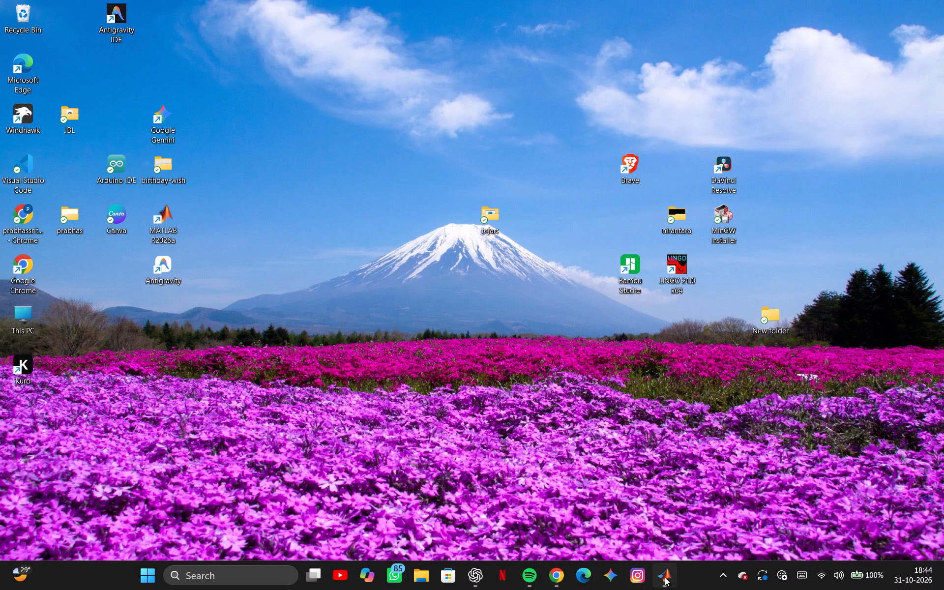
{"action": "left_click", "coordinate": [712, 470]}
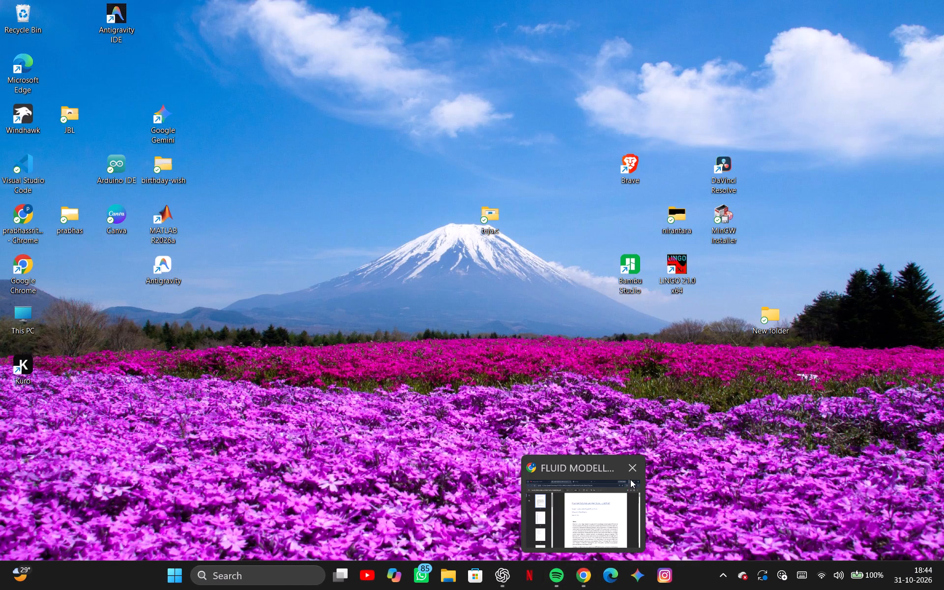
Switch back to Google Chrome and open the student's full-name profile in its own window.
{"action": "left_click", "coordinate": [595, 506]}
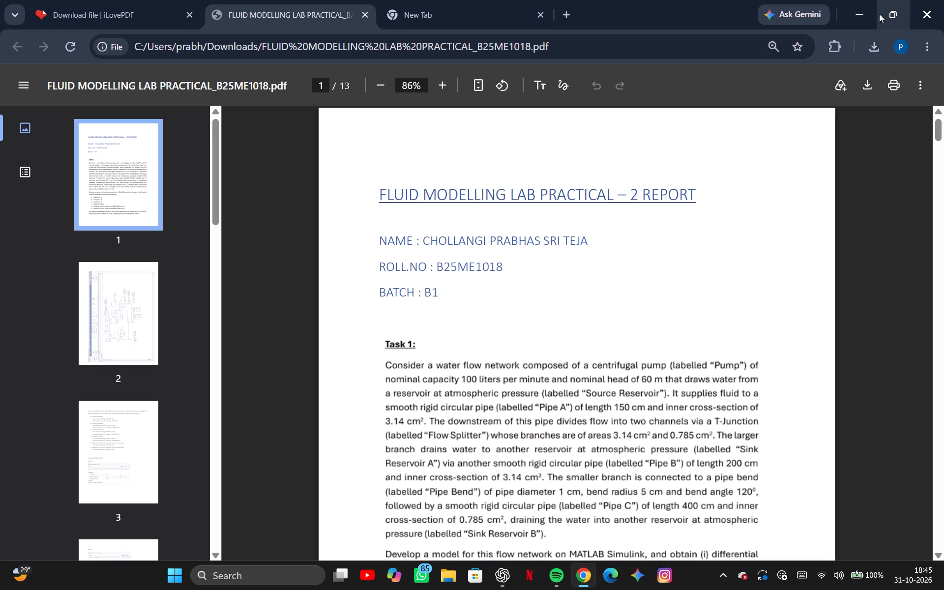
{"action": "left_click", "coordinate": [569, 10]}
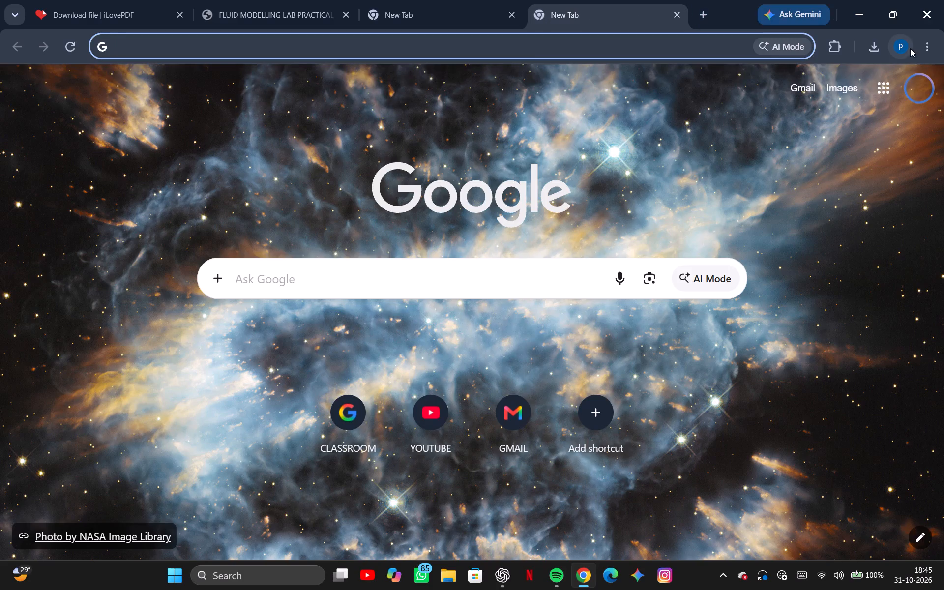
{"action": "left_click", "coordinate": [899, 48]}
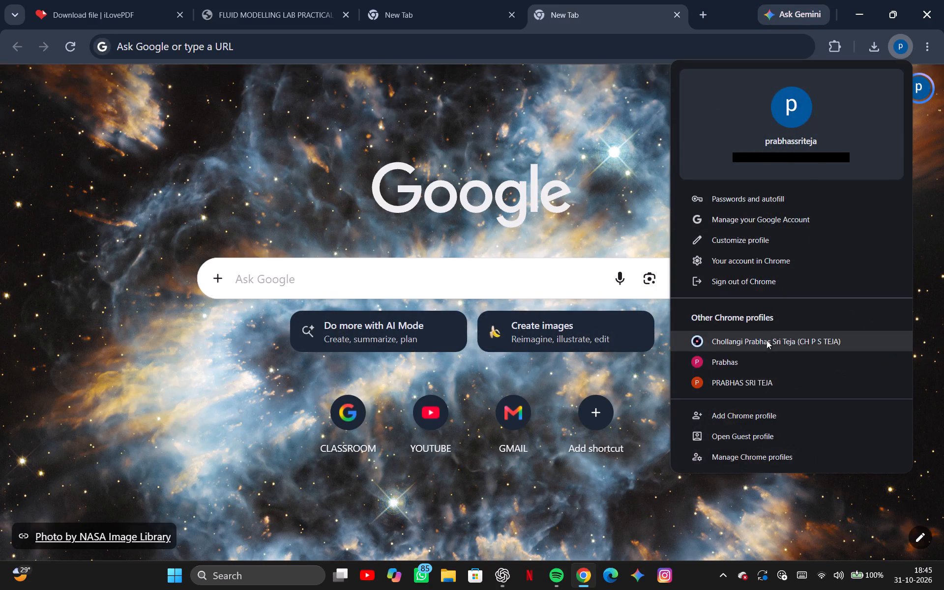
{"action": "left_click", "coordinate": [767, 345]}
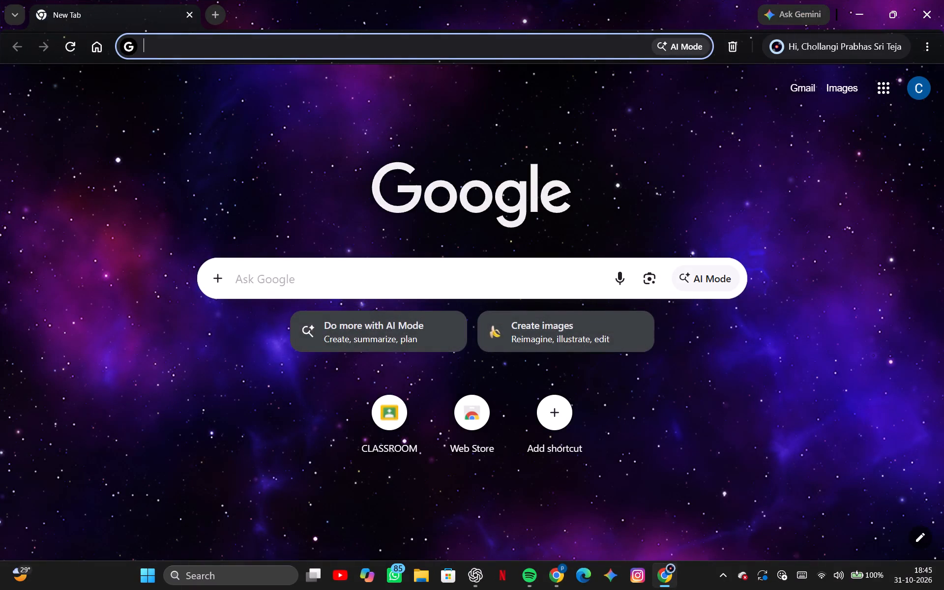
Open the "Lab Reports for Week 11" assignment of the FluMechLab MEP2000 class in Google Classroom.
{"action": "left_click", "coordinate": [477, 270]}
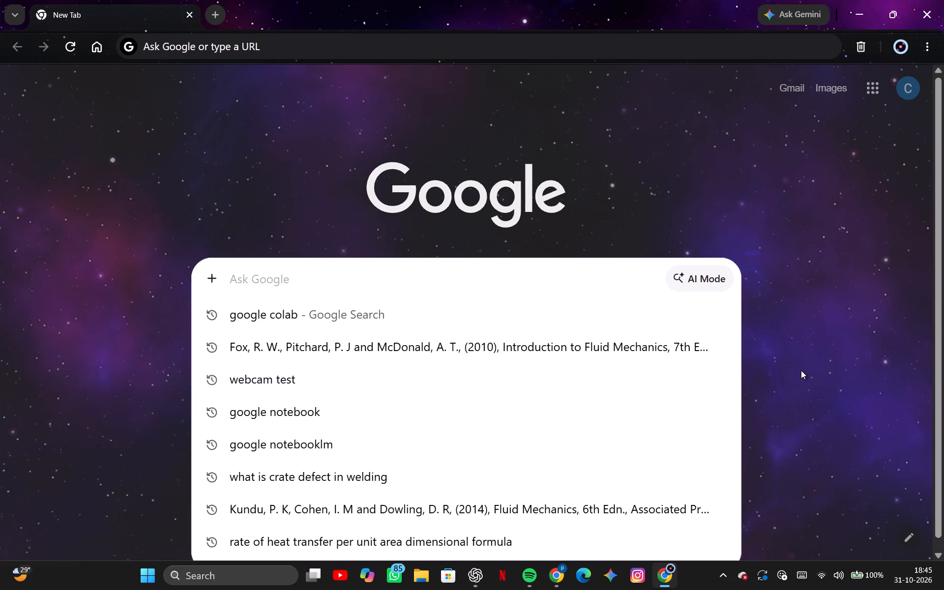
{"action": "left_click", "coordinate": [801, 370]}
{"action": "left_click", "coordinate": [403, 400]}
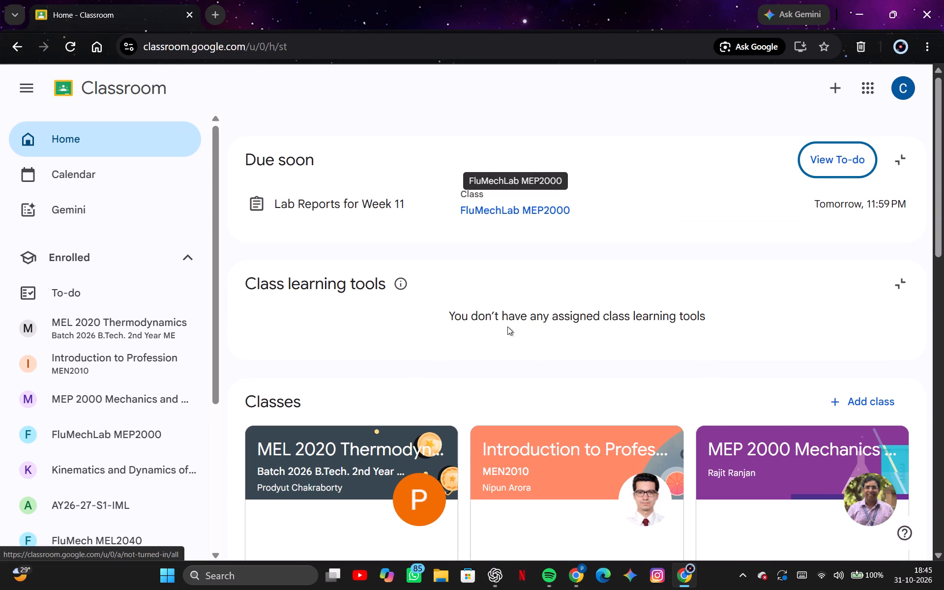
{"action": "left_click", "coordinate": [570, 213]}
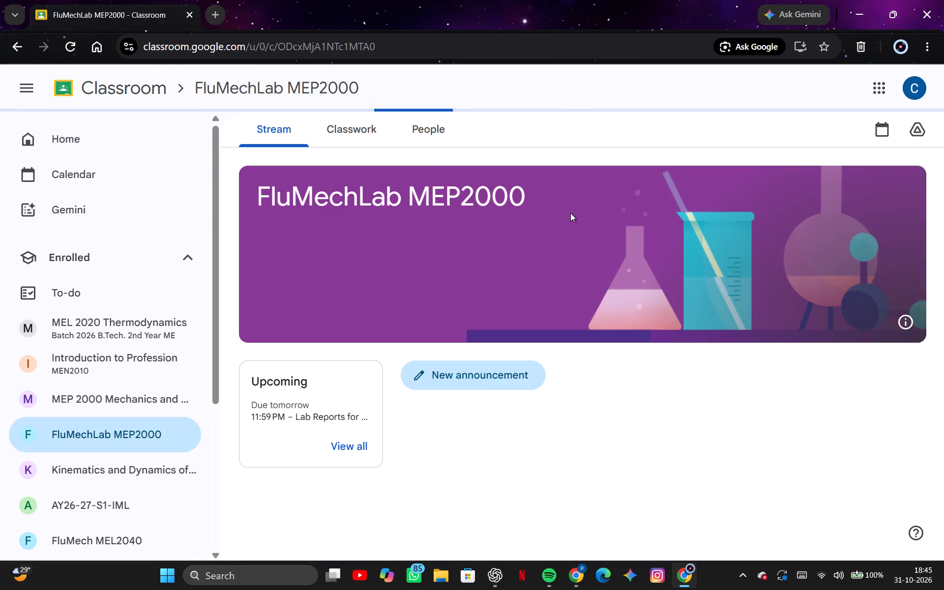
{"action": "left_click", "coordinate": [731, 434]}
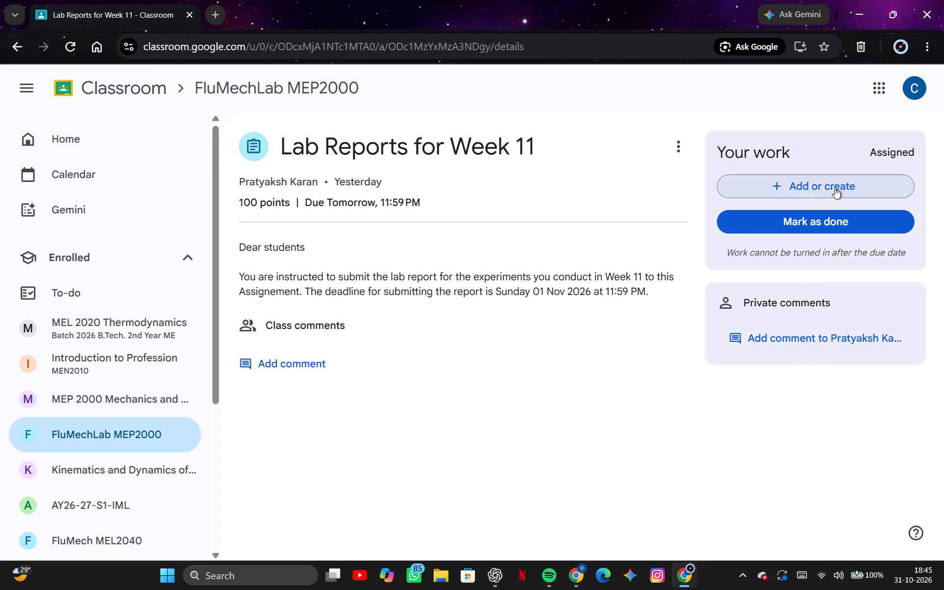
Attach the fluid modelling lab practical report PDF from the Downloads folder to the Week 11 assignment.
{"action": "left_click", "coordinate": [835, 188]}
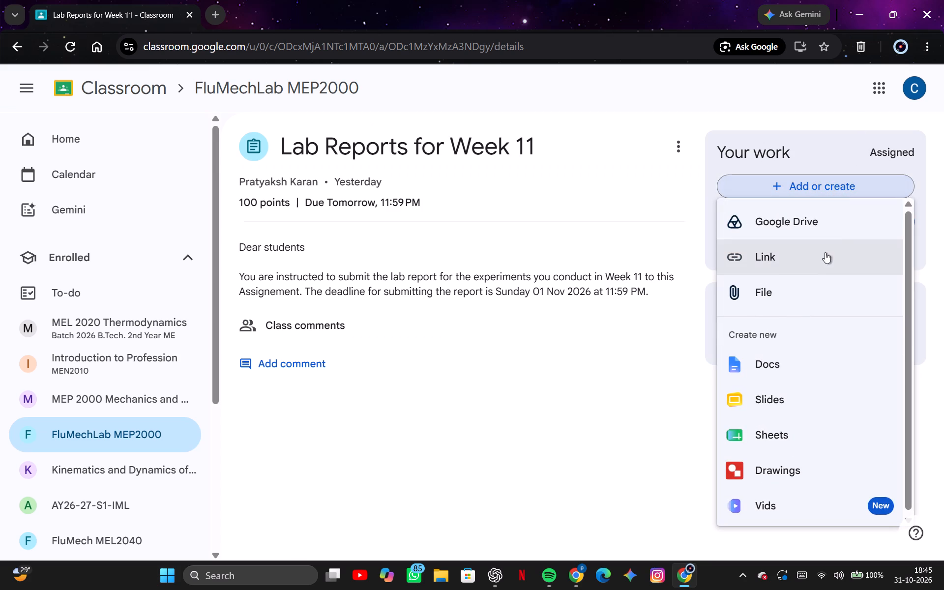
{"action": "left_click", "coordinate": [790, 302]}
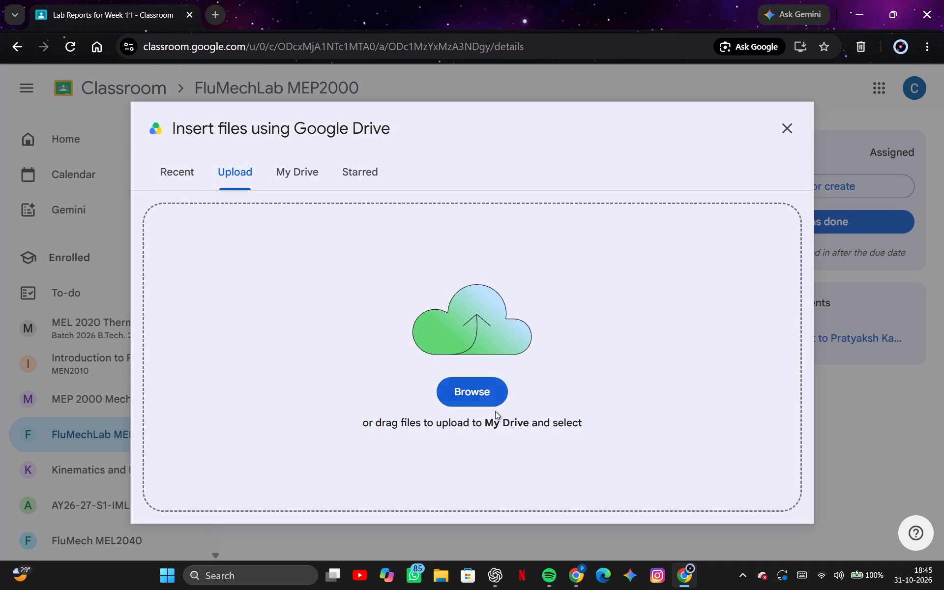
{"action": "left_click", "coordinate": [489, 399]}
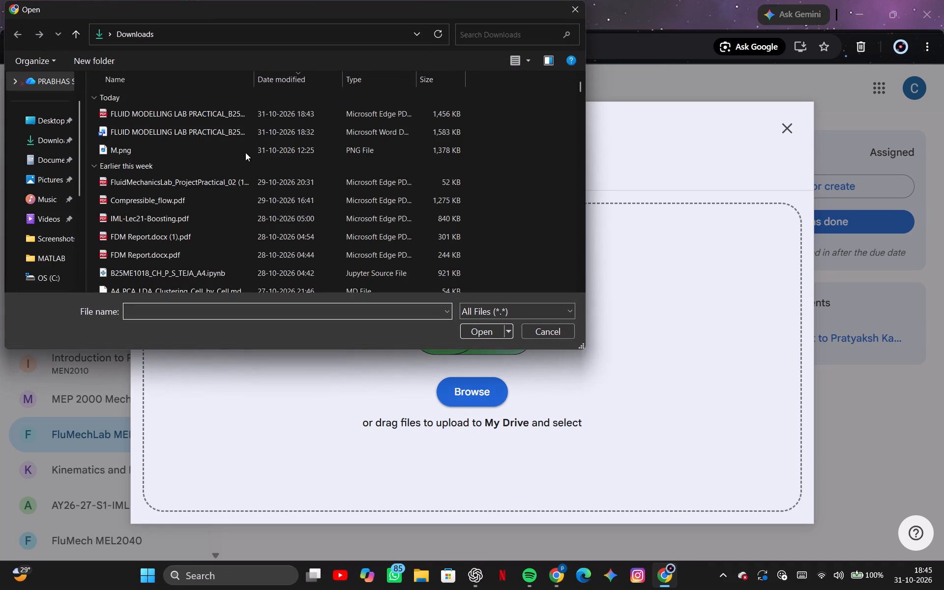
{"action": "double_click", "coordinate": [207, 111]}
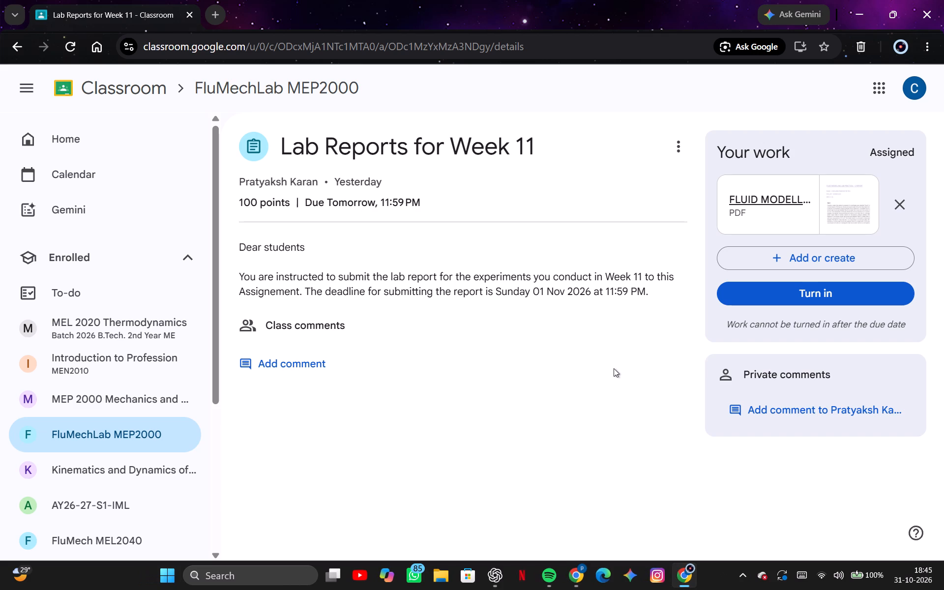
Find the "fluid" files in the Documents folder and attach fluidlab_task1.slx to the assignment.
{"action": "scroll", "coordinate": [614, 368], "scroll_direction": "down", "scroll_amount": 2}
{"action": "left_click", "coordinate": [749, 257]}
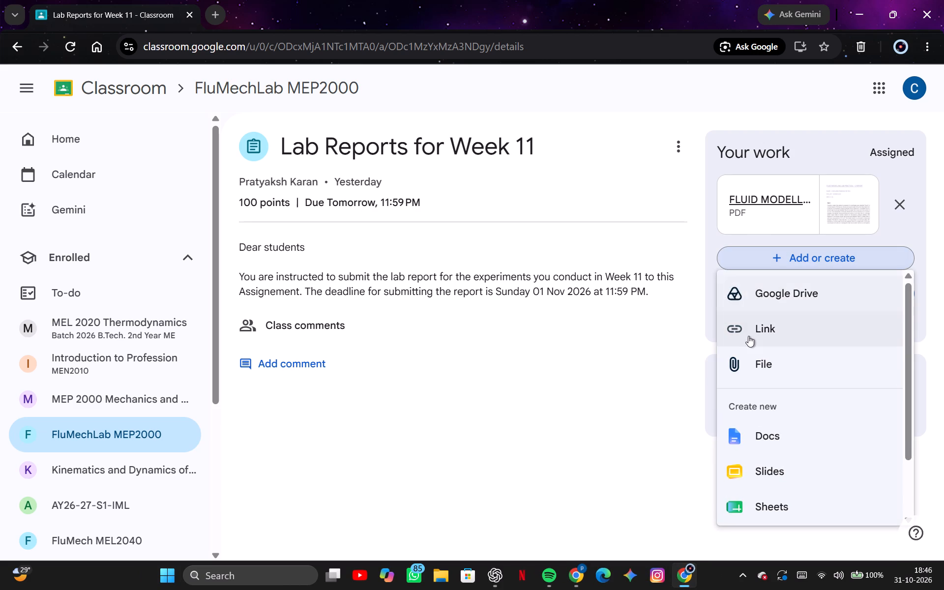
{"action": "left_click", "coordinate": [748, 367]}
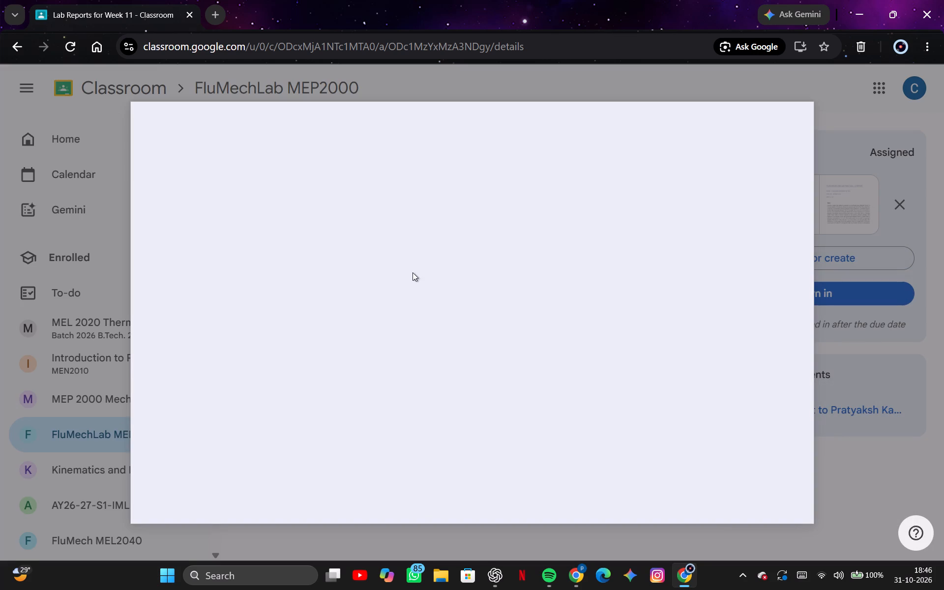
{"action": "left_click", "coordinate": [454, 394]}
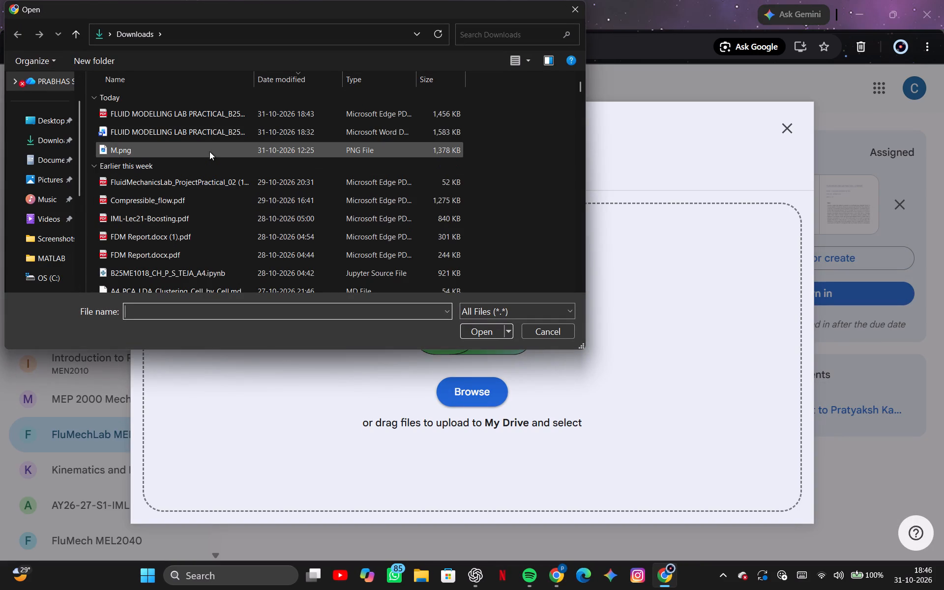
{"action": "left_click", "coordinate": [57, 156]}
{"action": "scroll", "coordinate": [227, 198], "scroll_direction": "down", "scroll_amount": 1}
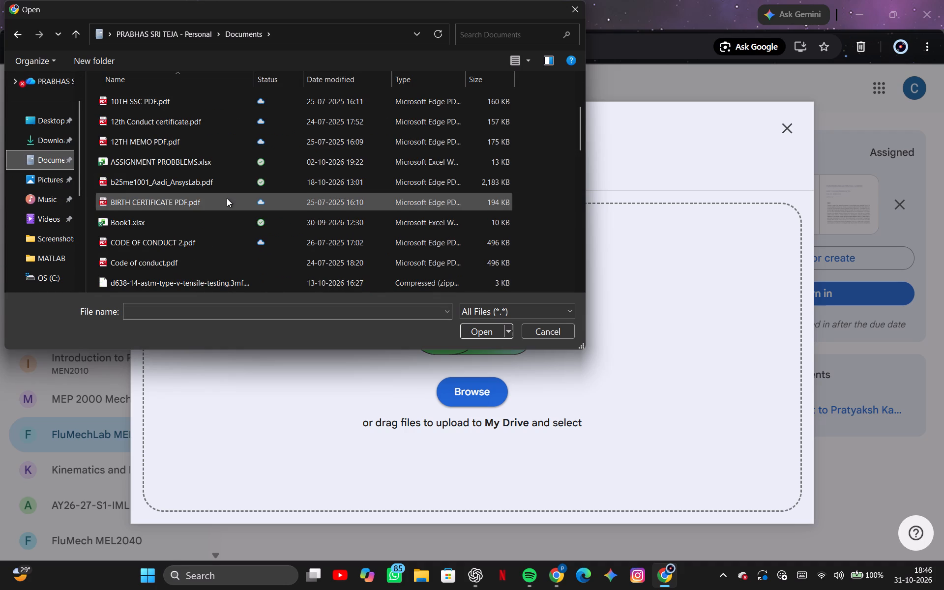
{"action": "scroll", "coordinate": [227, 198], "scroll_direction": "down", "scroll_amount": 2}
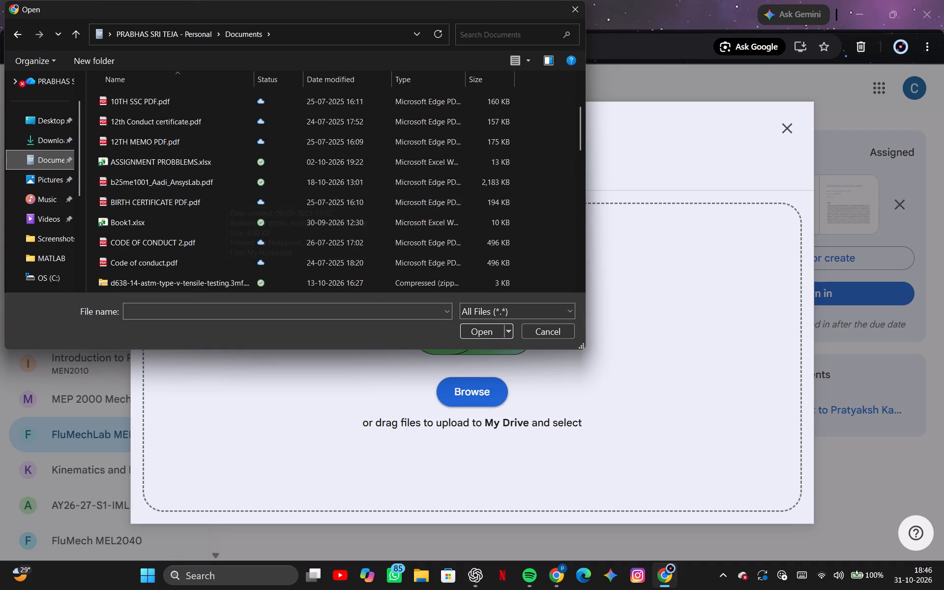
{"action": "left_click", "coordinate": [470, 32]}
{"action": "type", "text": "fluid"}
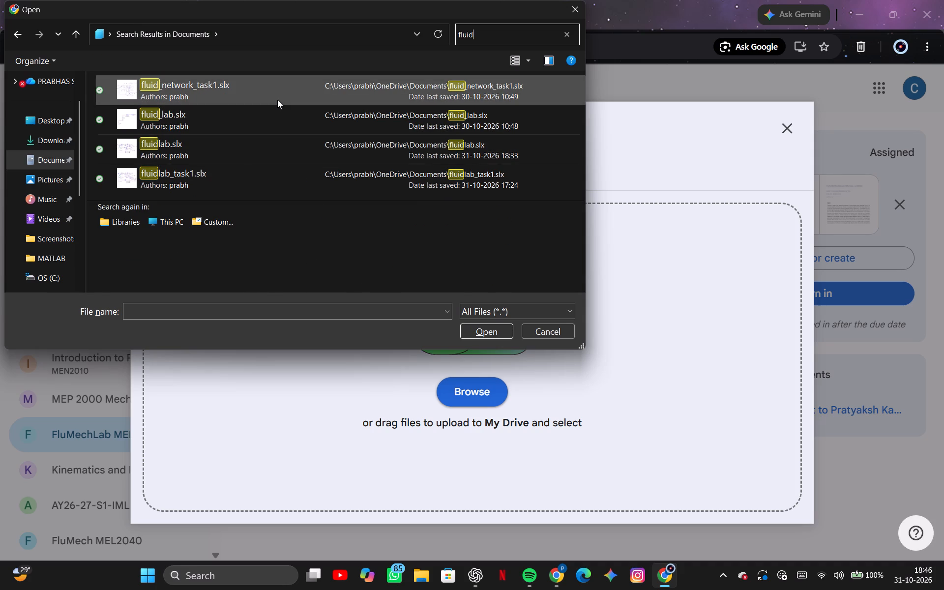
{"action": "left_click", "coordinate": [232, 173]}
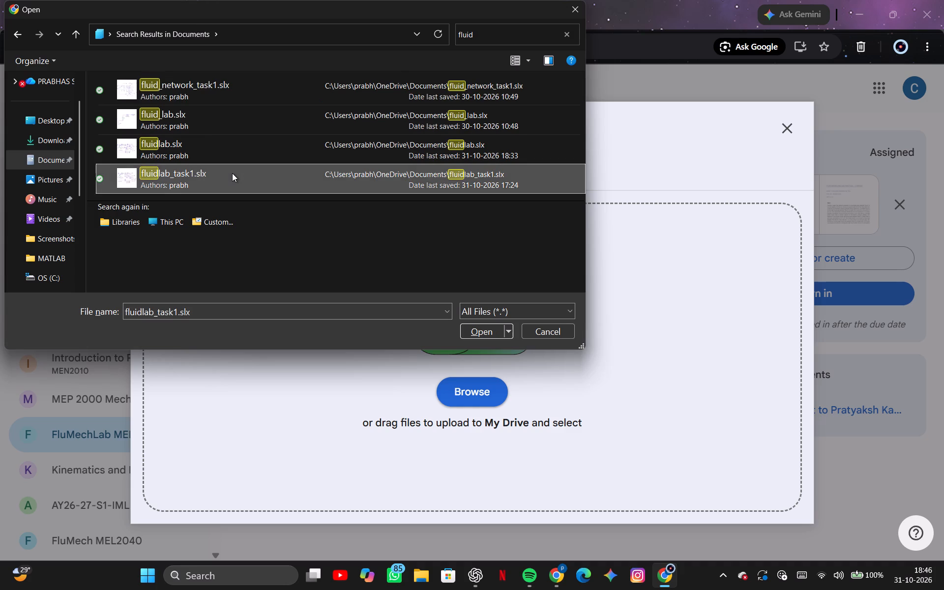
{"action": "left_click", "coordinate": [474, 329]}
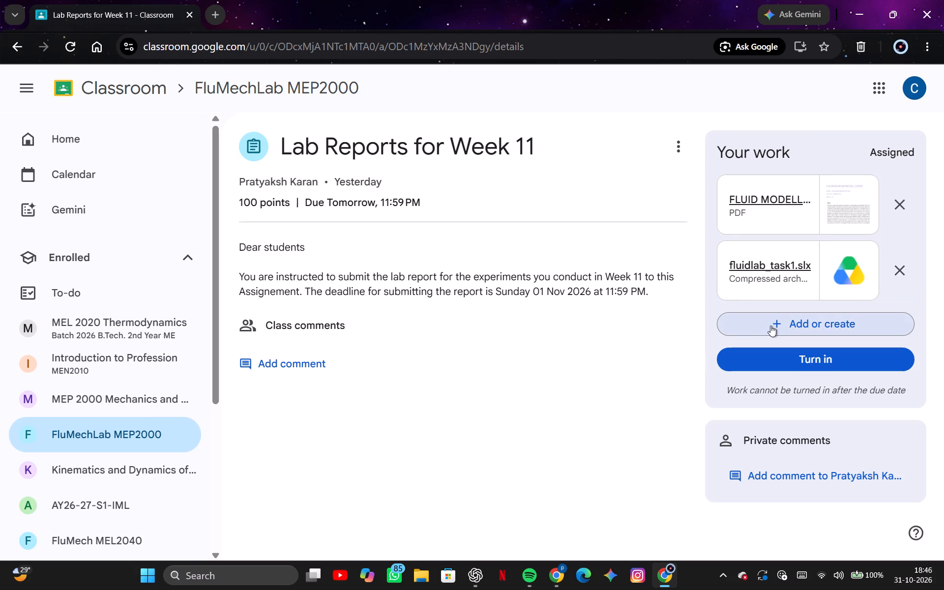
Attach fluidlab.slx from the Documents folder to the assignment as well.
{"action": "left_click", "coordinate": [770, 325]}
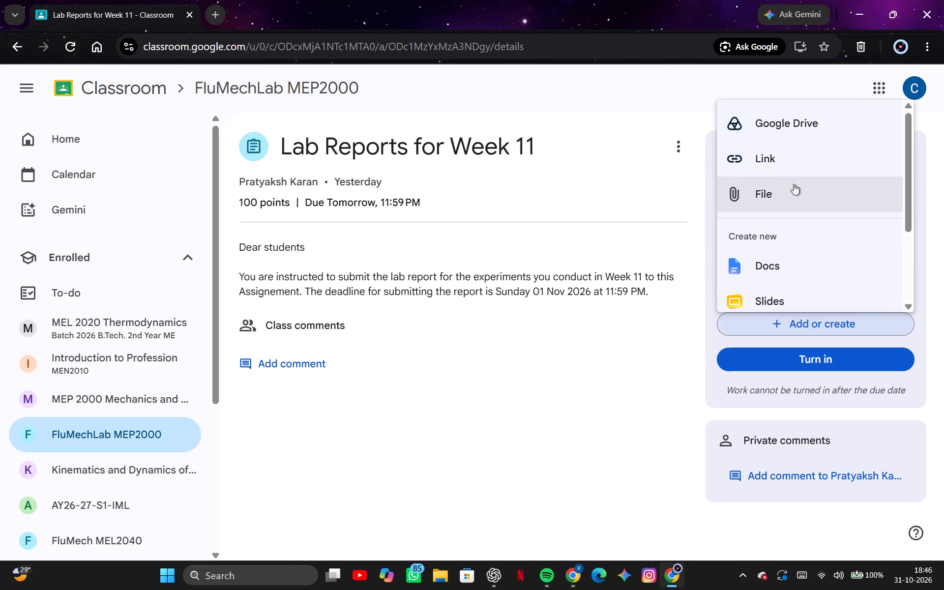
{"action": "left_click", "coordinate": [794, 184]}
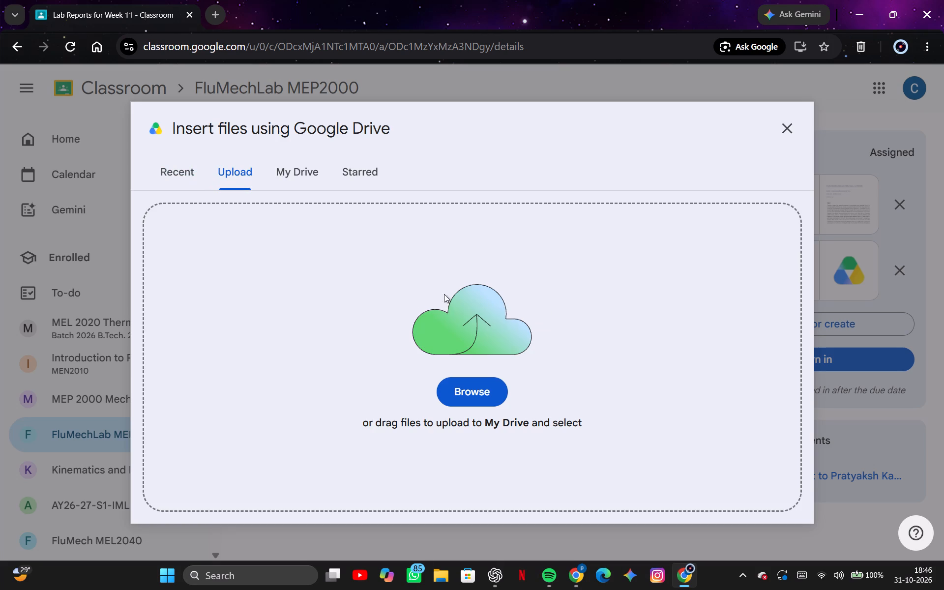
{"action": "left_click", "coordinate": [459, 389]}
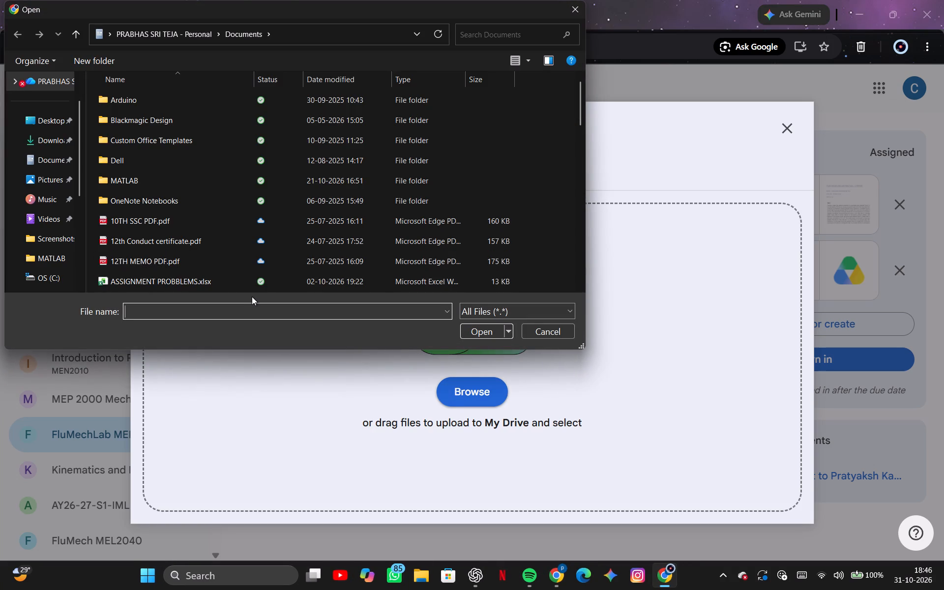
{"action": "type", "text": "fluid"}
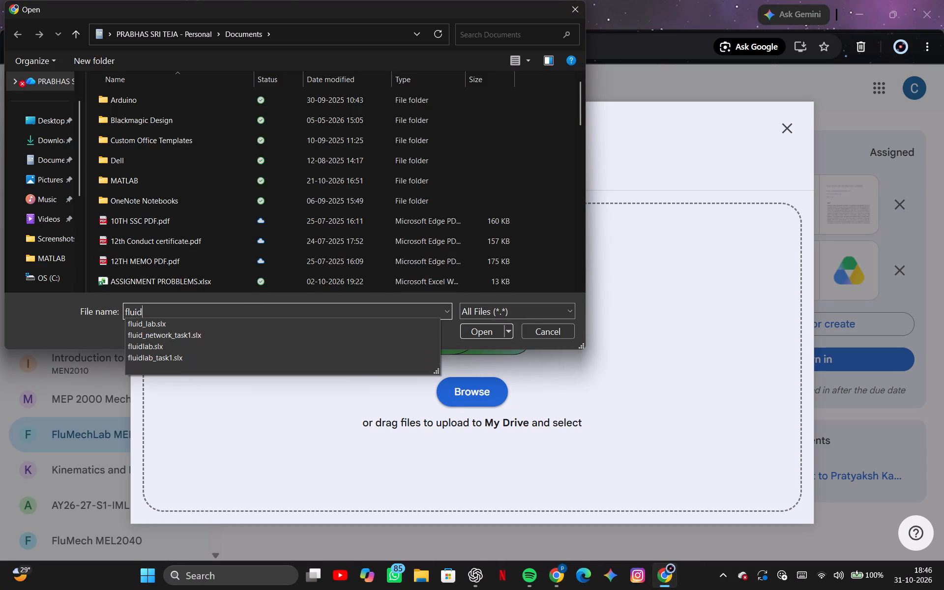
{"action": "left_click", "coordinate": [202, 344]}
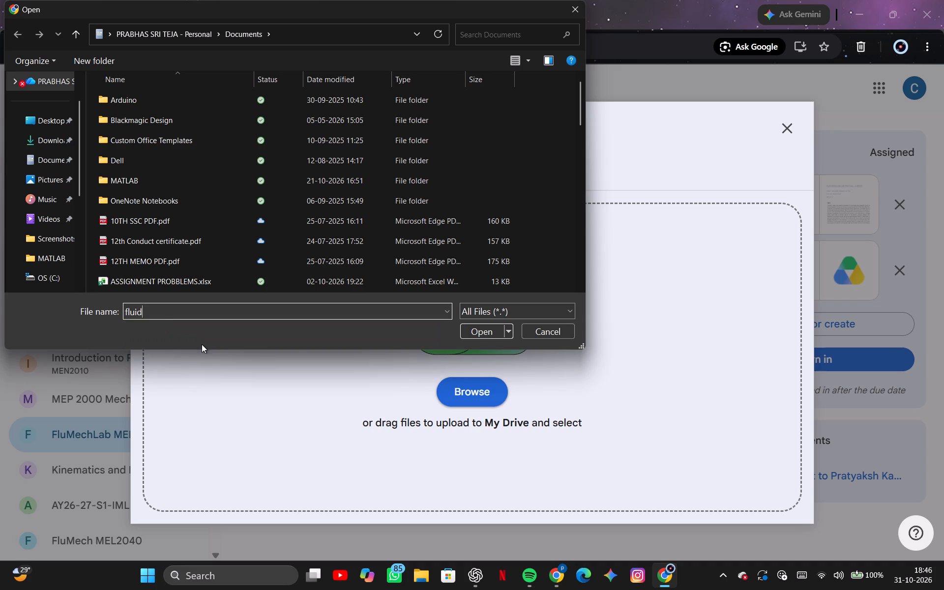
{"action": "left_click", "coordinate": [473, 332]}
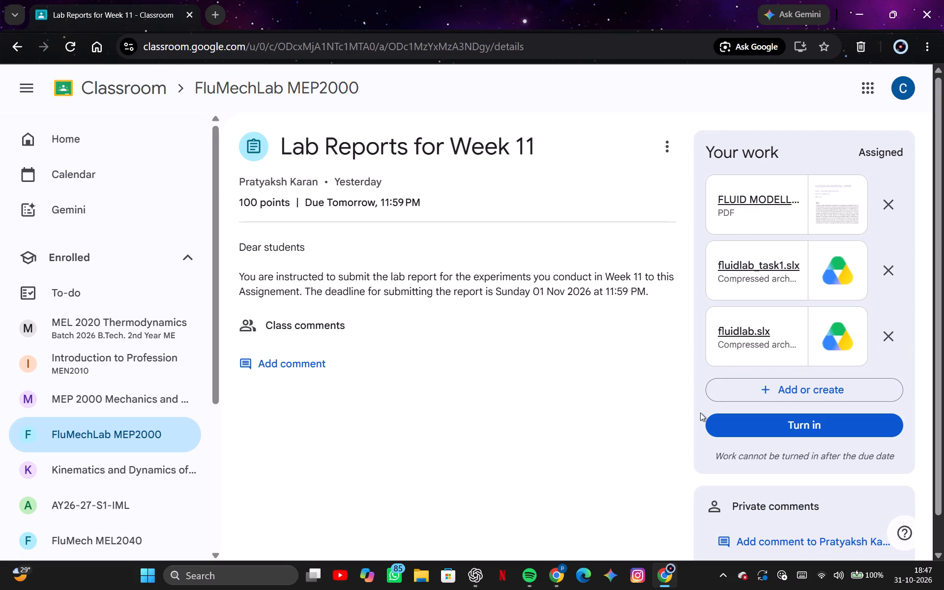
Turn in the Week 11 assignment with the report PDF and both .slx model files.
{"action": "left_click", "coordinate": [767, 429]}
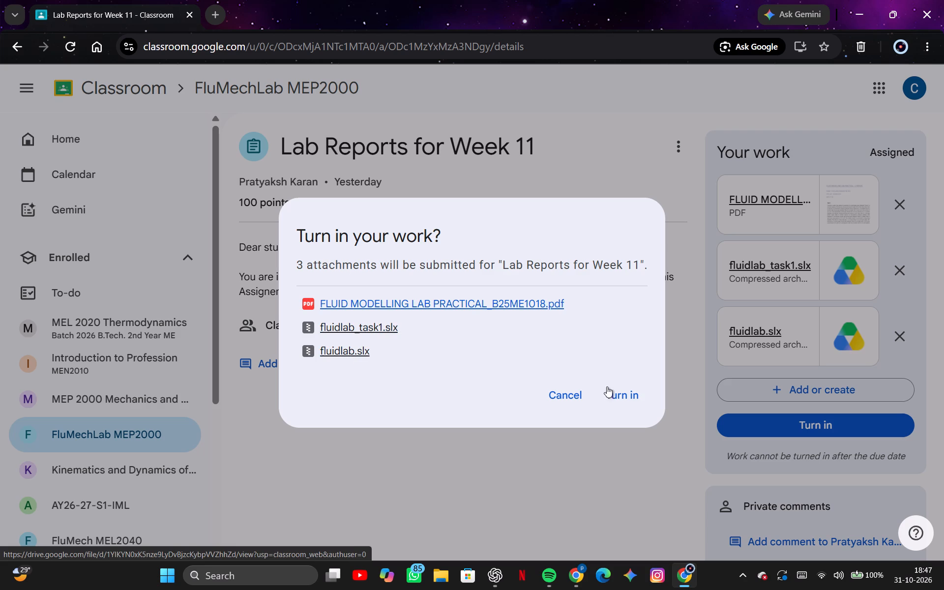
{"action": "left_click", "coordinate": [625, 396]}
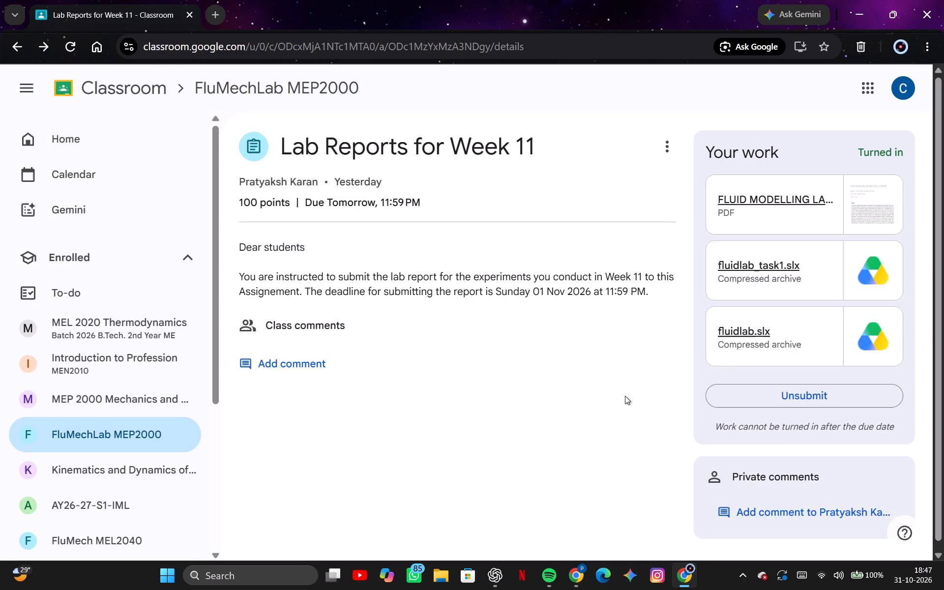
{"action": "left_click", "coordinate": [625, 396]}
Minimize the Classroom window and close the other browser window containing the iLovePDF and report tabs.
{"action": "left_click", "coordinate": [852, 16]}
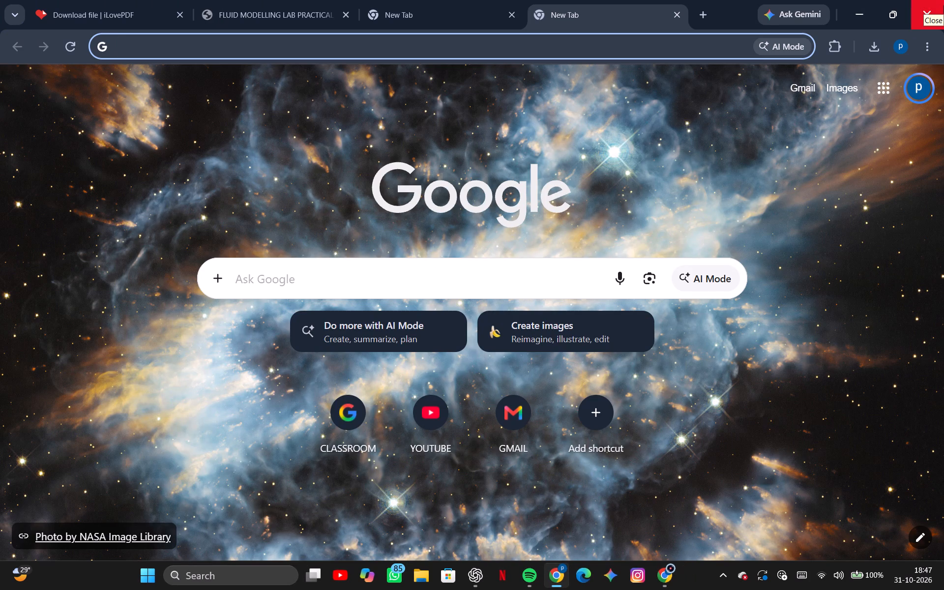
{"action": "left_click", "coordinate": [943, 5]}
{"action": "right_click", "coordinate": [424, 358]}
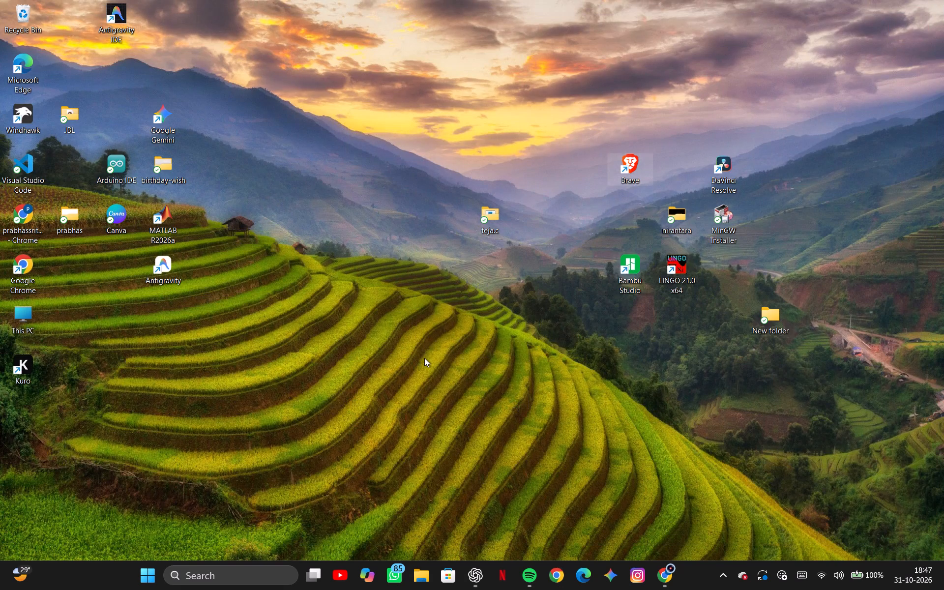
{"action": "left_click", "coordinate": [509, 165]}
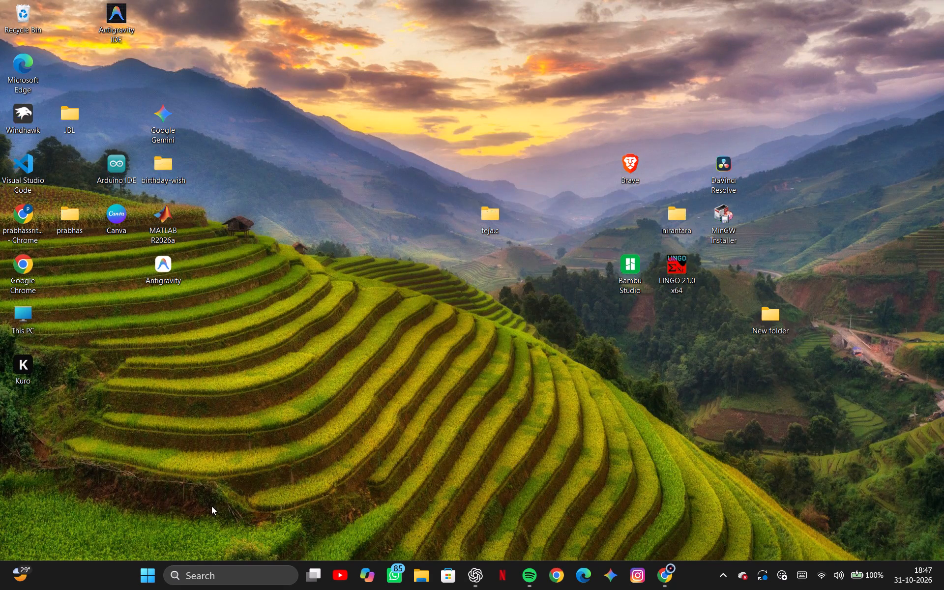
Search Windows for "kuro" and launch the Kuro app.
{"action": "left_click", "coordinate": [210, 576]}
{"action": "type", "text": "kuro"}
{"action": "key", "text": "Return"}
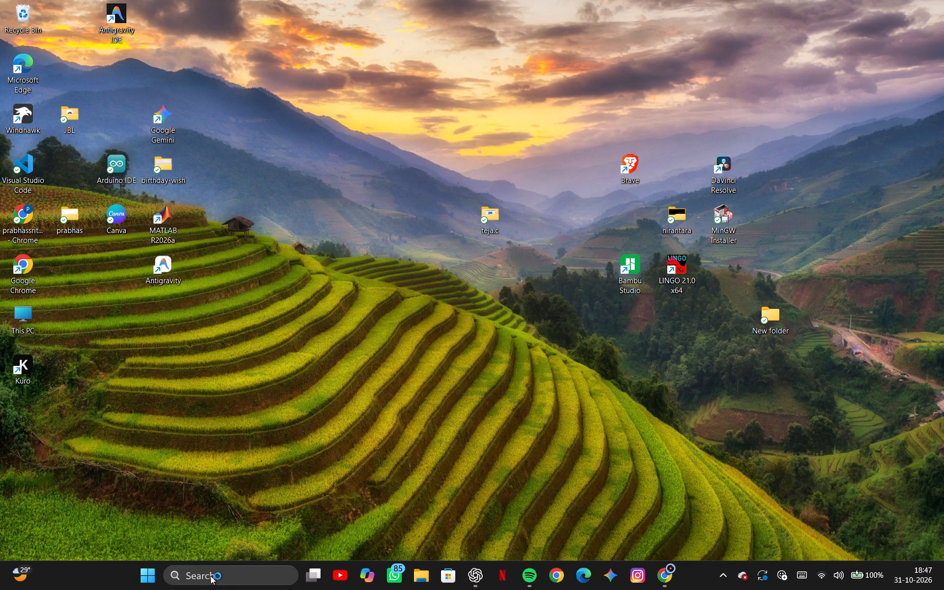